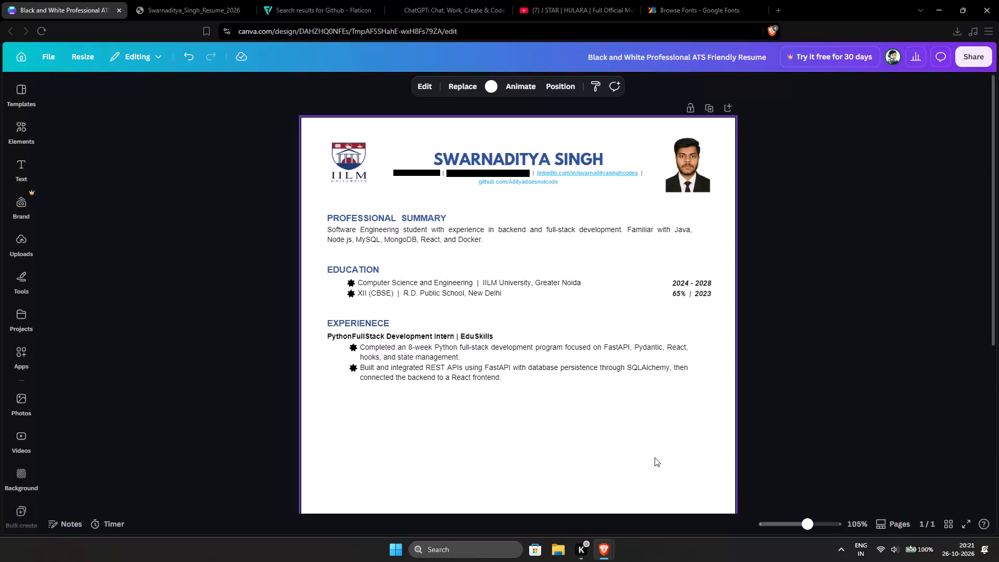
# Add the spiky round starburst shape, shrink it to bullet size and place it beside the first Education entry's star bullet.
pyautogui.click(348, 285)
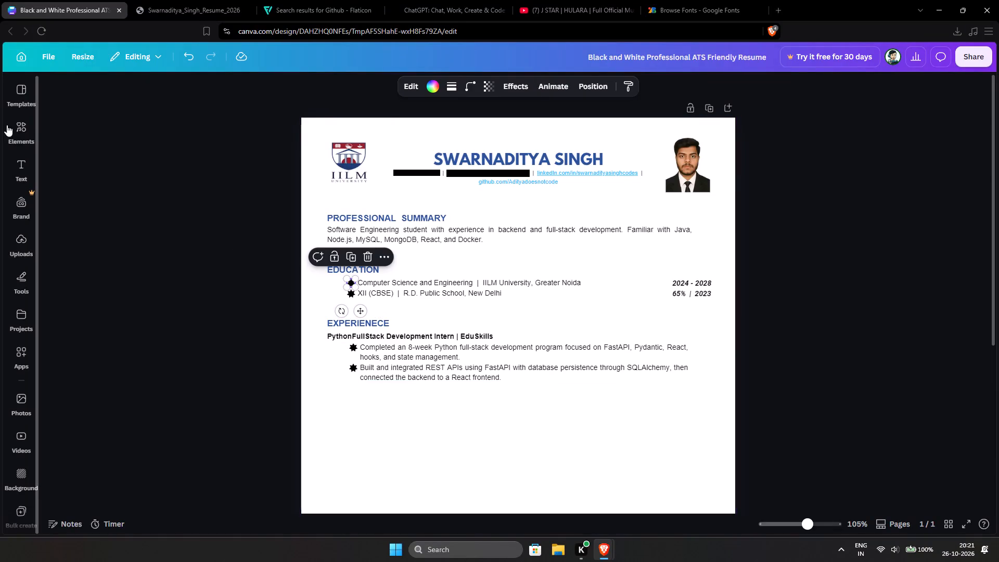
pyautogui.click(15, 131)
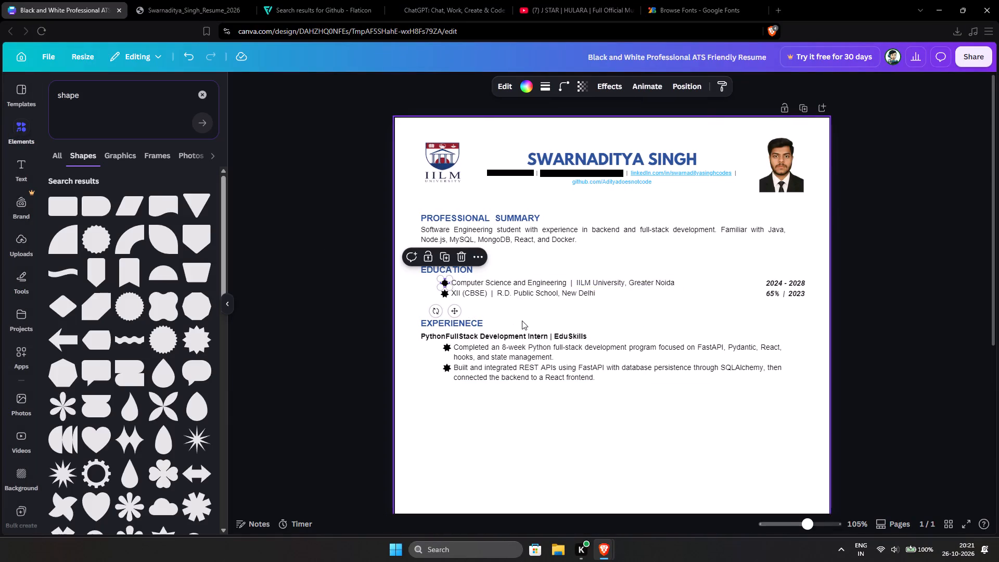
pyautogui.keyDown('ctrl'); pyautogui.scroll(4, 522, 321); pyautogui.keyUp('ctrl')
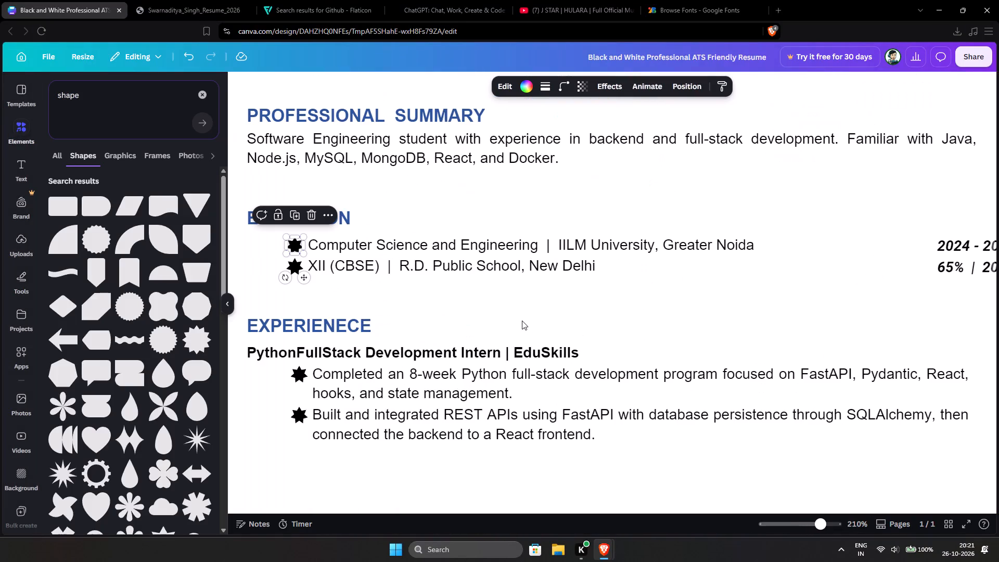
pyautogui.moveTo(600, 511); pyautogui.dragTo(579, 511)
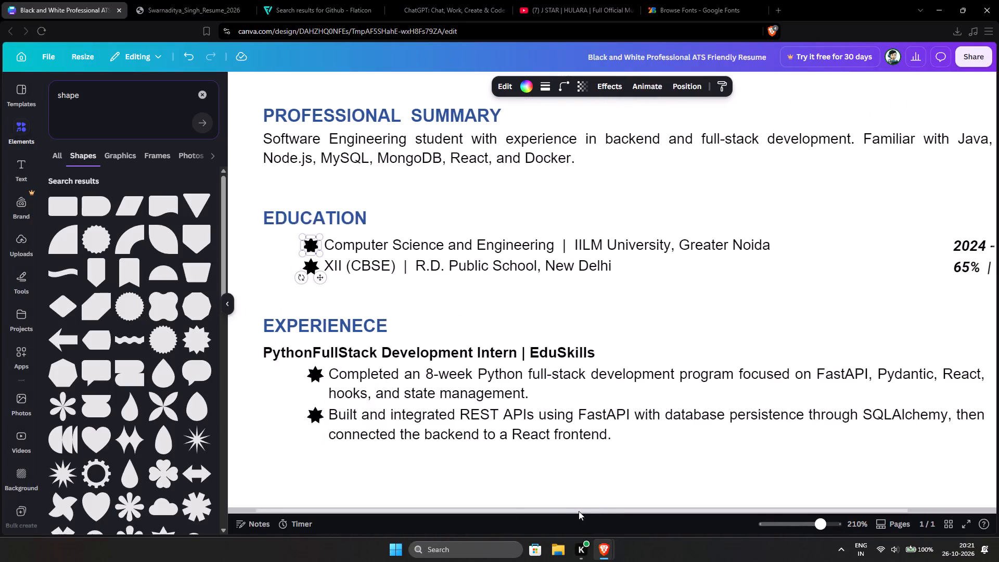
pyautogui.moveTo(579, 511); pyautogui.dragTo(511, 511)
pyautogui.moveTo(96, 234); pyautogui.dragTo(342, 240)
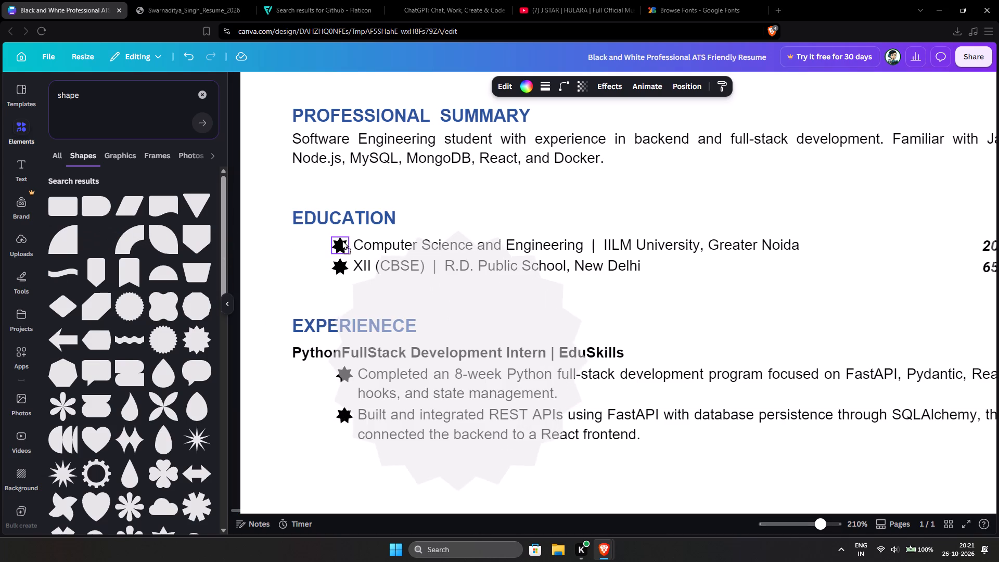
pyautogui.moveTo(342, 240); pyautogui.dragTo(341, 240)
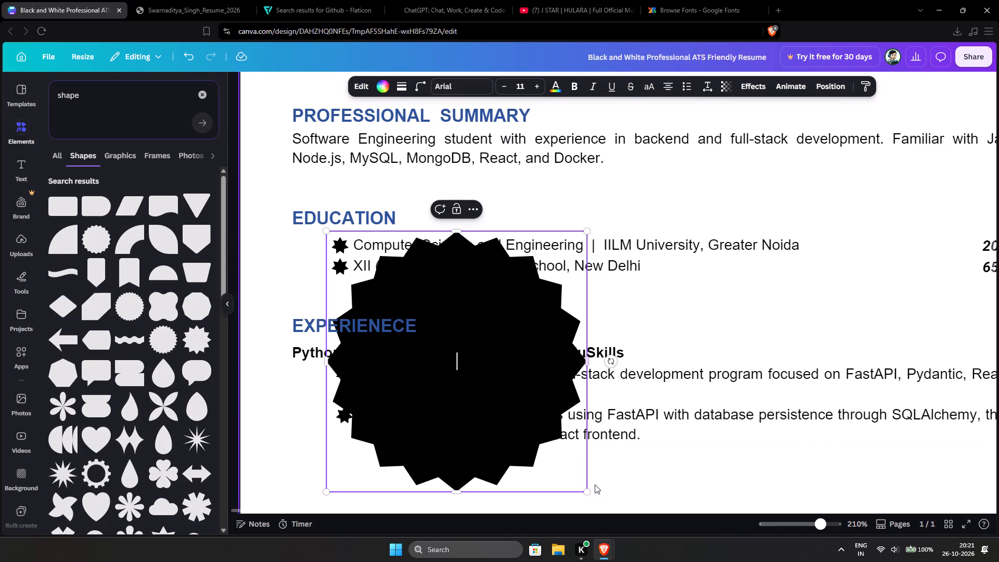
pyautogui.moveTo(586, 493); pyautogui.dragTo(334, 248)
pyautogui.moveTo(332, 240); pyautogui.dragTo(321, 247)
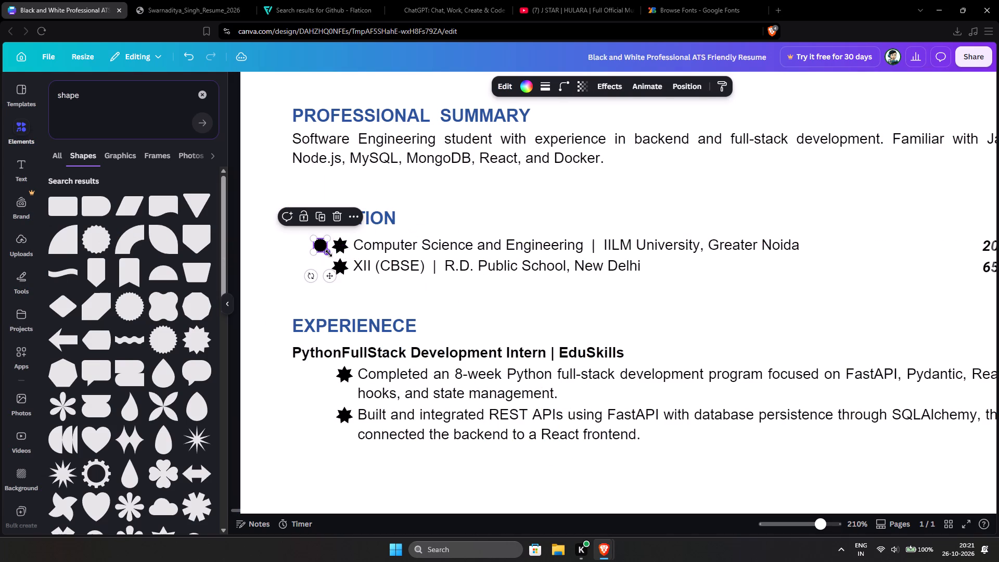
pyautogui.click(329, 253)
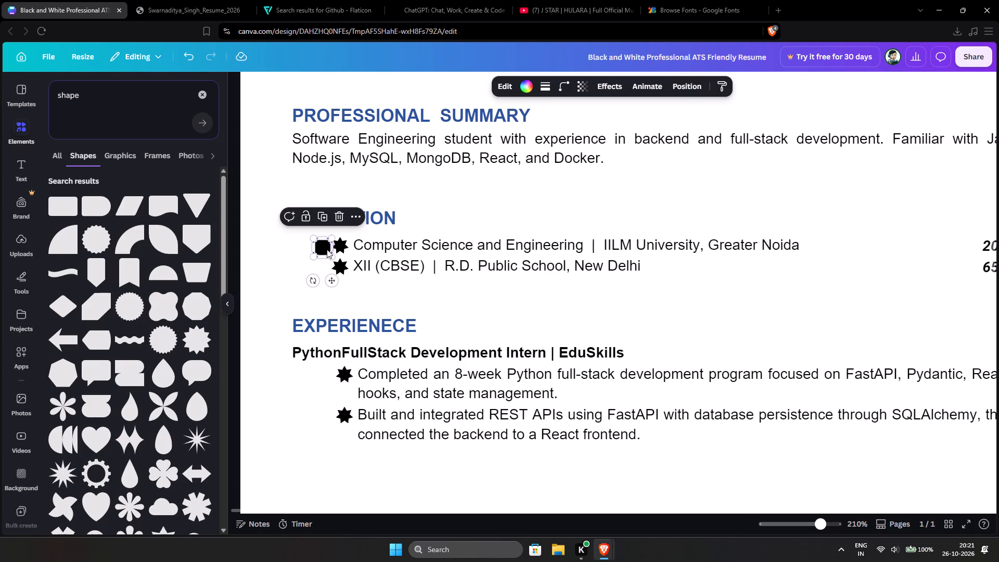
pyautogui.click(327, 249)
pyautogui.click(327, 253)
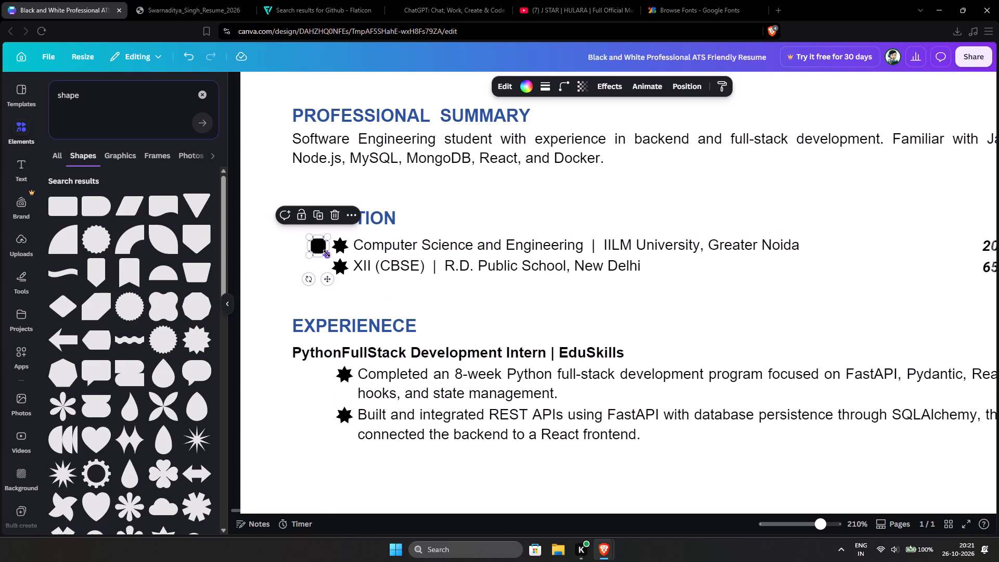
pyautogui.click(381, 284)
# Delete the four old star bullets from the Education and Experience entries.
pyautogui.click(340, 248)
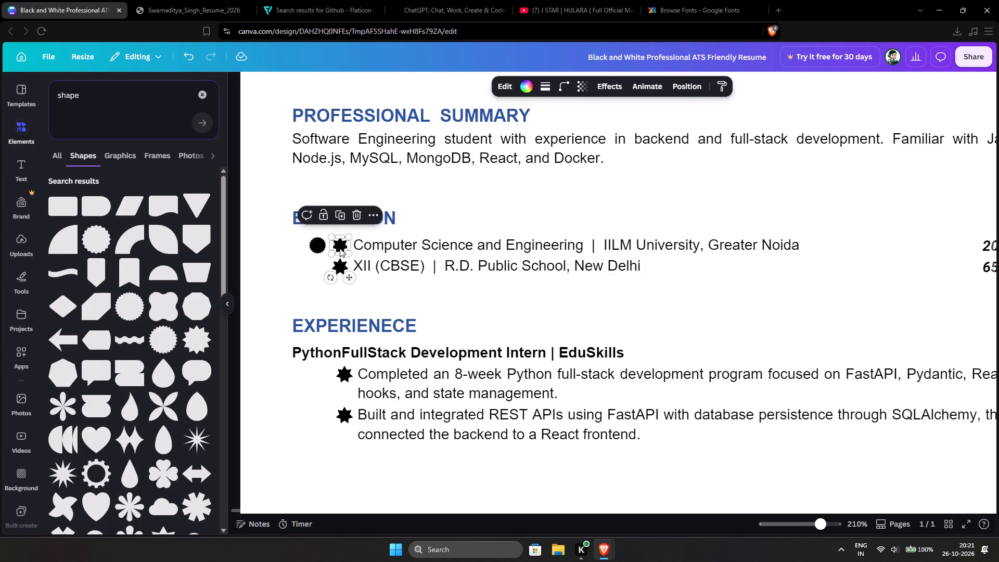
pyautogui.press('Delete')
pyautogui.click(342, 261)
pyautogui.press('Delete')
pyautogui.click(349, 381)
pyautogui.press('Delete')
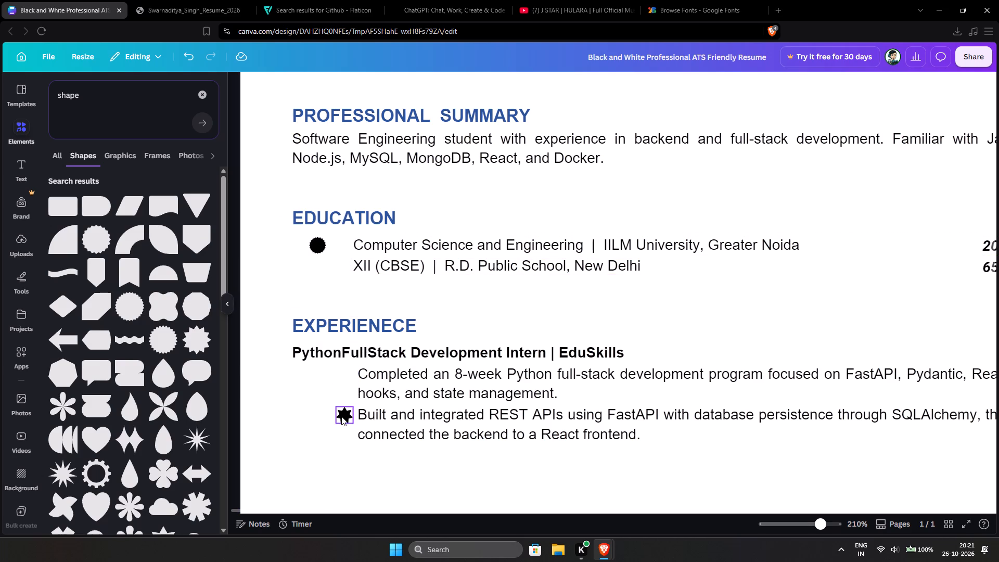
pyautogui.click(341, 416)
pyautogui.press('Delete')
# Move the small starburst directly in front of the Computer Science and Engineering entry as its bullet.
pyautogui.moveTo(314, 250); pyautogui.dragTo(337, 250)
pyautogui.click(337, 250)
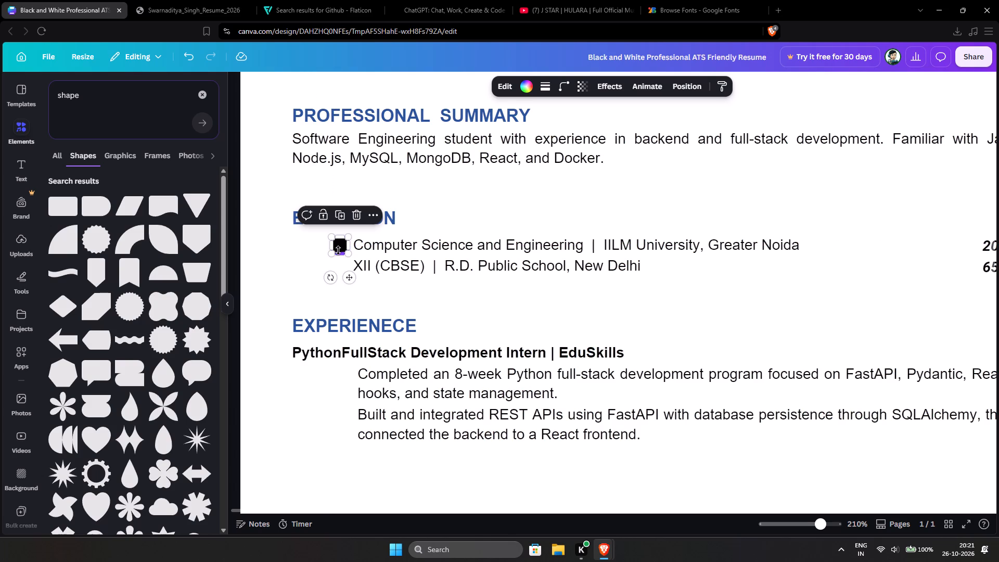
pyautogui.click(339, 275)
pyautogui.click(340, 246)
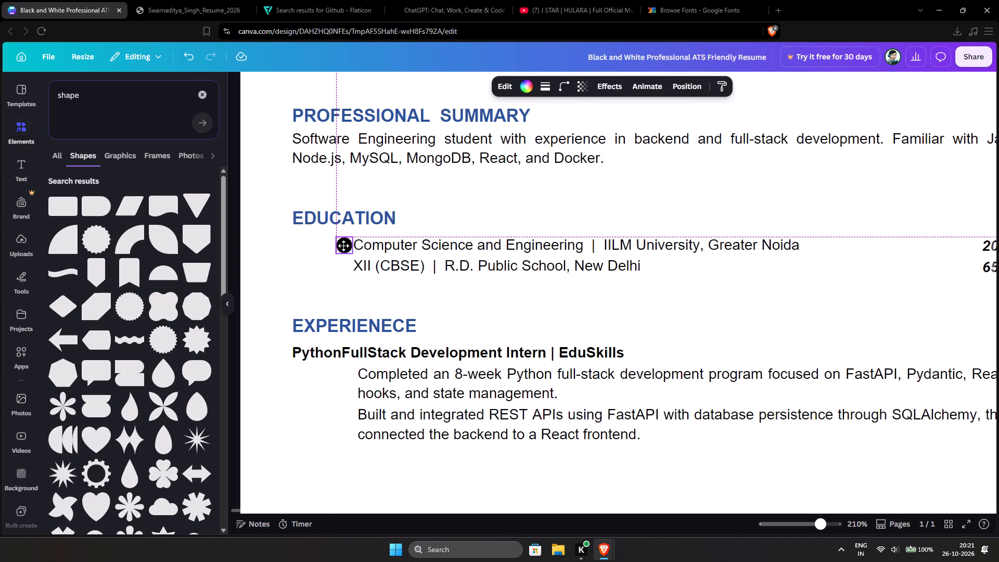
pyautogui.click(350, 293)
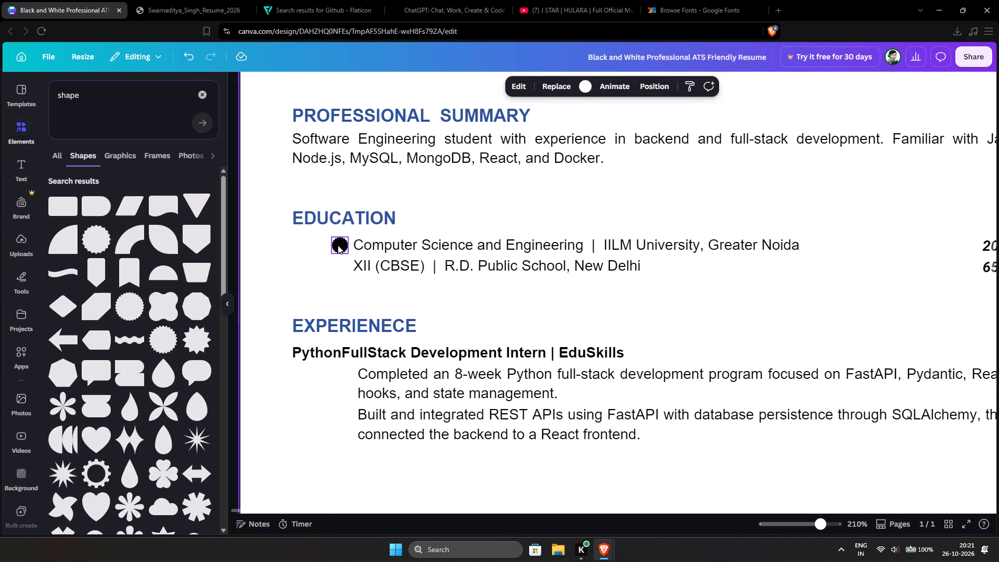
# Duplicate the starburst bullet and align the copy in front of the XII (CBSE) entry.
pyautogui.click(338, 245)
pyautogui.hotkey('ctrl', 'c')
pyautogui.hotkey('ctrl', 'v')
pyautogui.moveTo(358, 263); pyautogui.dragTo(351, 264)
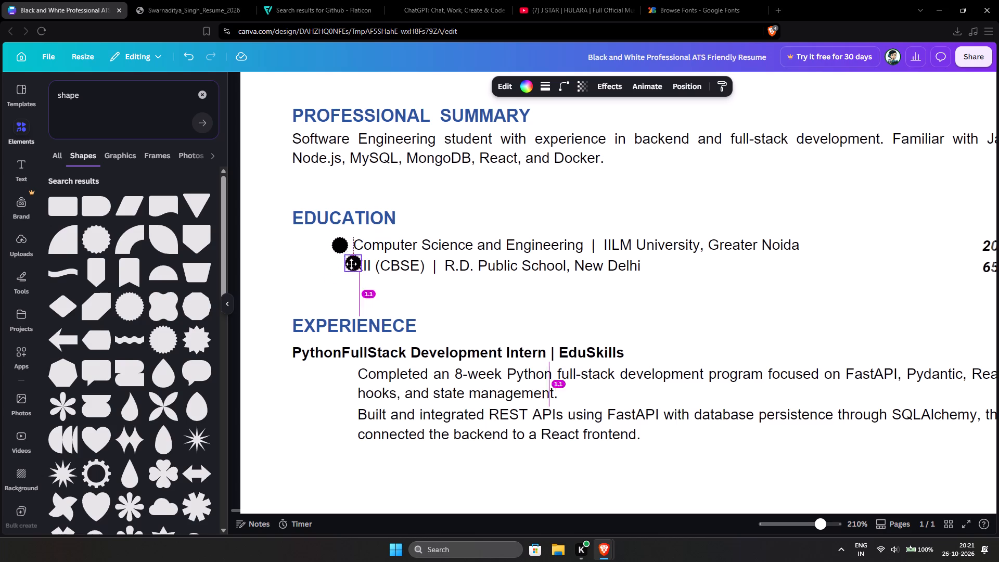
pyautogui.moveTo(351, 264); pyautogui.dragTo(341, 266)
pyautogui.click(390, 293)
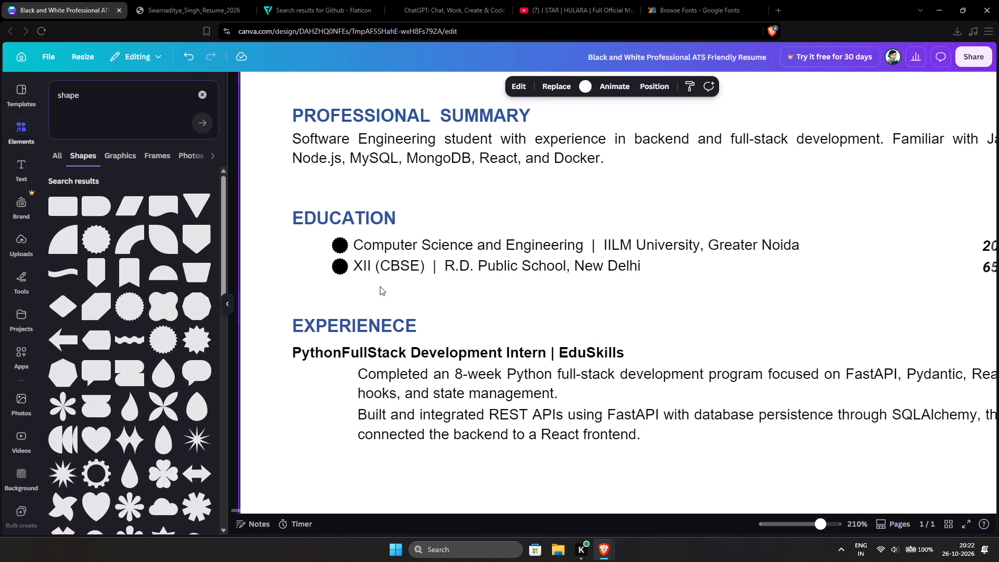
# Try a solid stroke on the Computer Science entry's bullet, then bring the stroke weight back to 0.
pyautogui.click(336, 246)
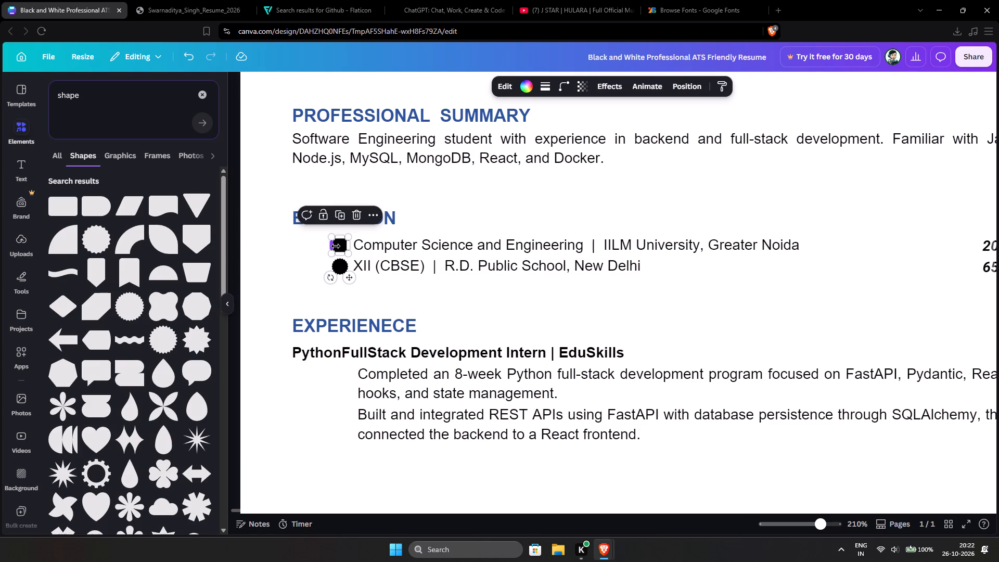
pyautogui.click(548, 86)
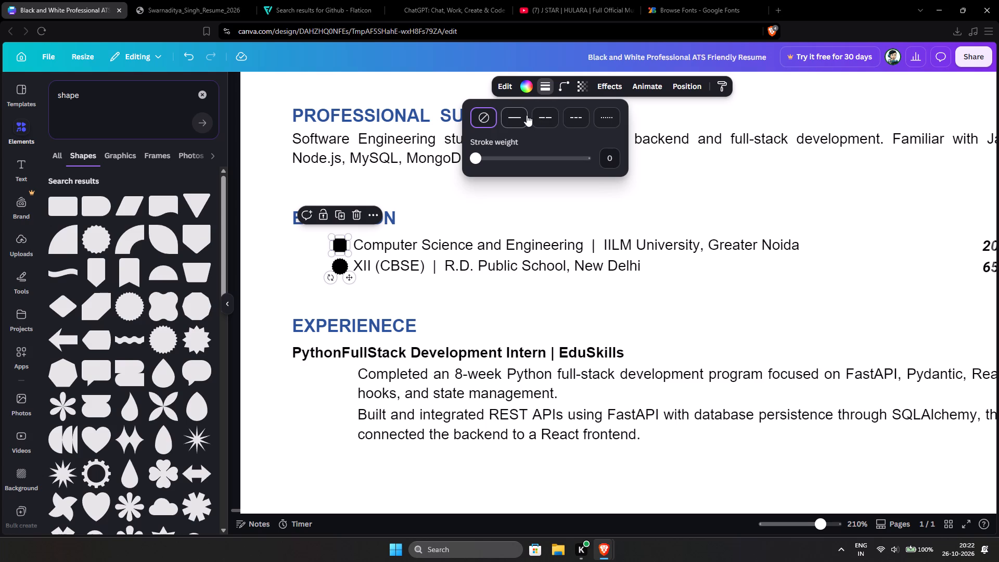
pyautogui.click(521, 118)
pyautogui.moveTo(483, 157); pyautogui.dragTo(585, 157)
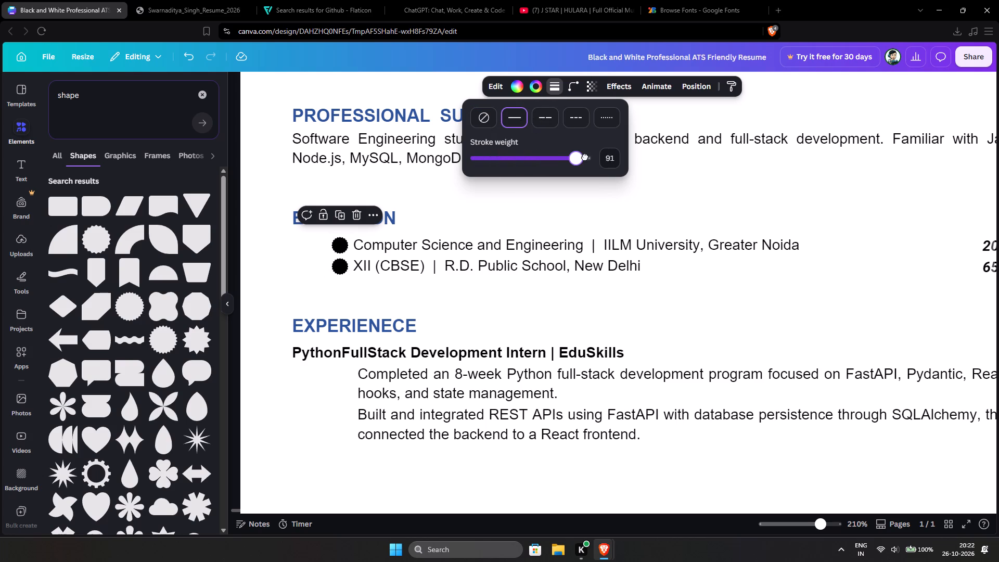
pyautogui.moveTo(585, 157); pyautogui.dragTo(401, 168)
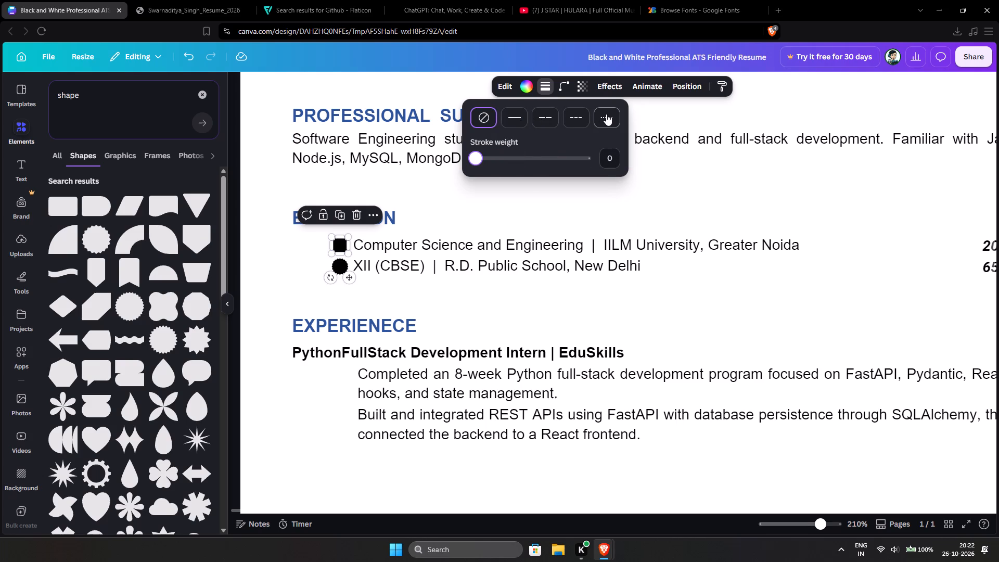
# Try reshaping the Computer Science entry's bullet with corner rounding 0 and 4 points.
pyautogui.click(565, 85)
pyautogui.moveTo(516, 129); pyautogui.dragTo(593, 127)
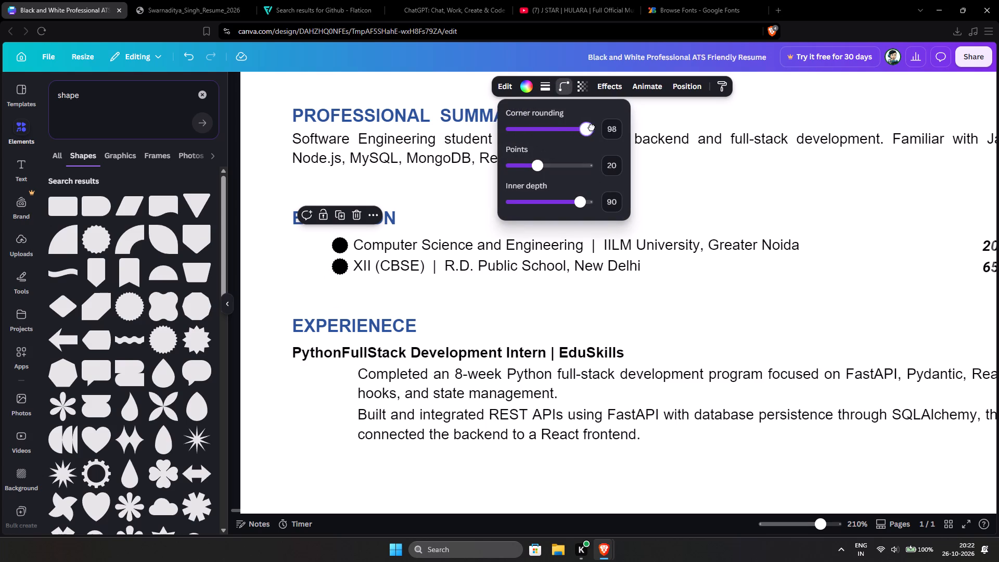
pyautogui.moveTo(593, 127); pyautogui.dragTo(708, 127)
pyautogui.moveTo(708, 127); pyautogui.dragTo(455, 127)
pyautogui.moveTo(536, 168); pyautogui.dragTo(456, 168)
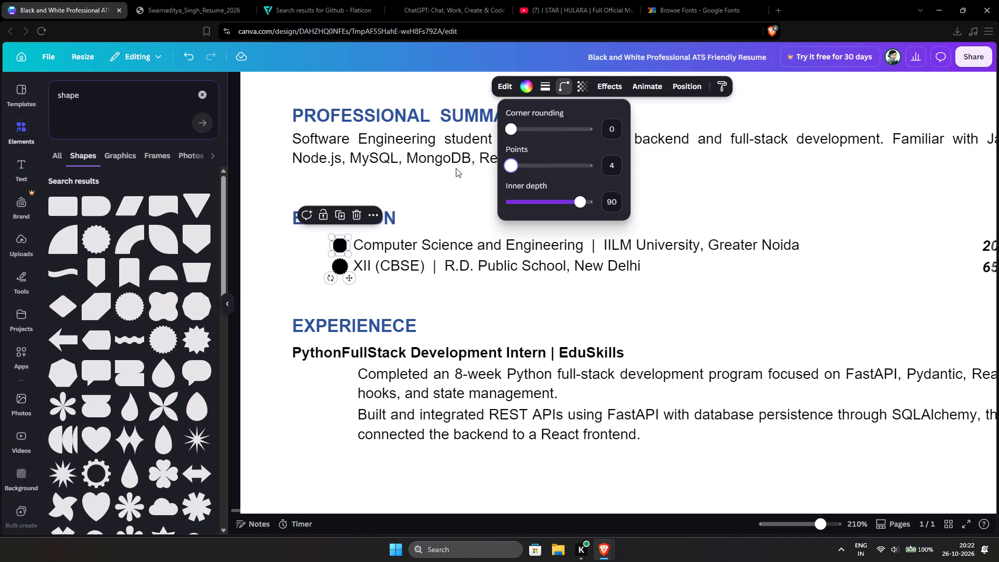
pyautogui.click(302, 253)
# Set the Computer Science entry's bullet to corner rounding 100 and 4 points.
pyautogui.click(341, 243)
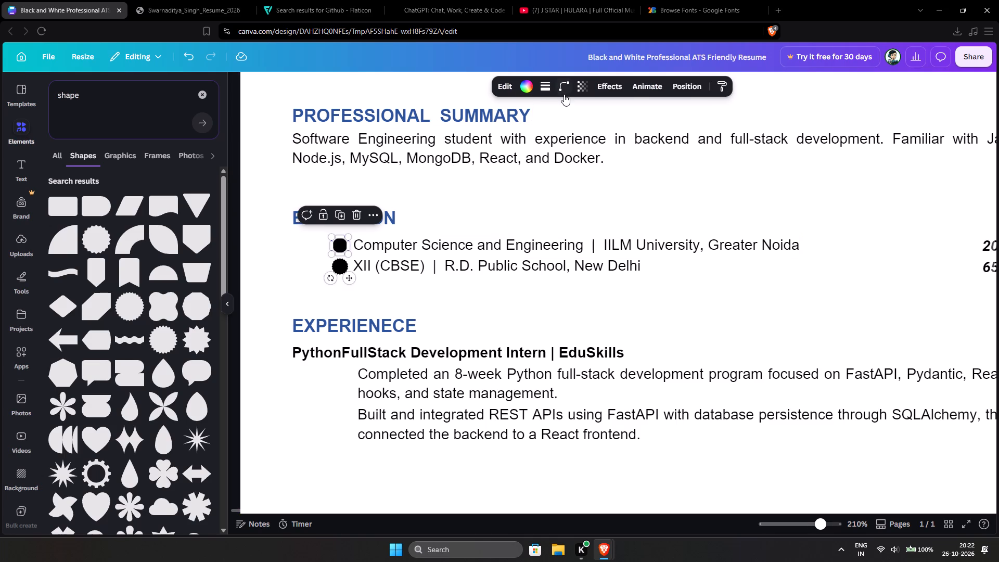
pyautogui.click(565, 86)
pyautogui.click(517, 164)
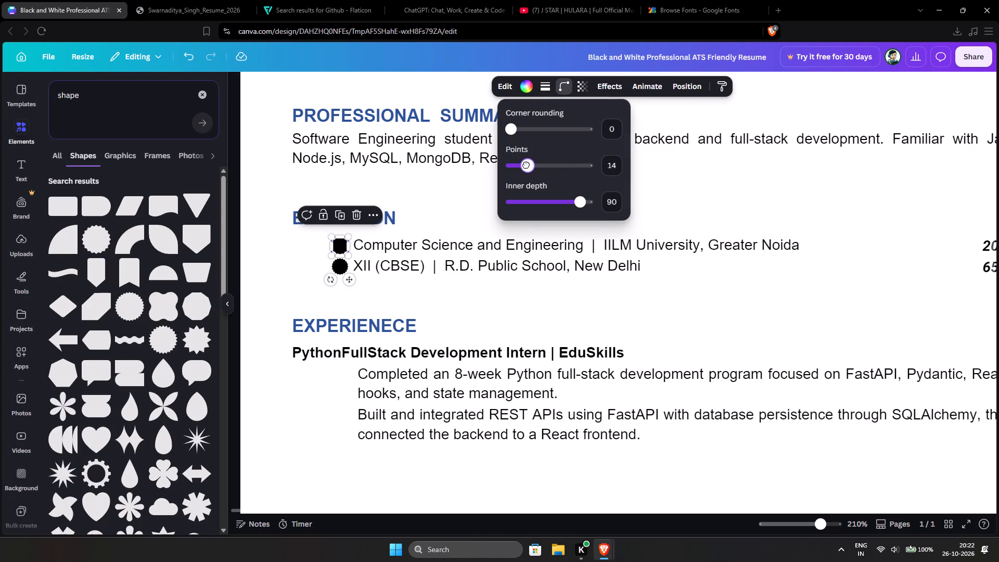
pyautogui.moveTo(511, 125); pyautogui.dragTo(614, 128)
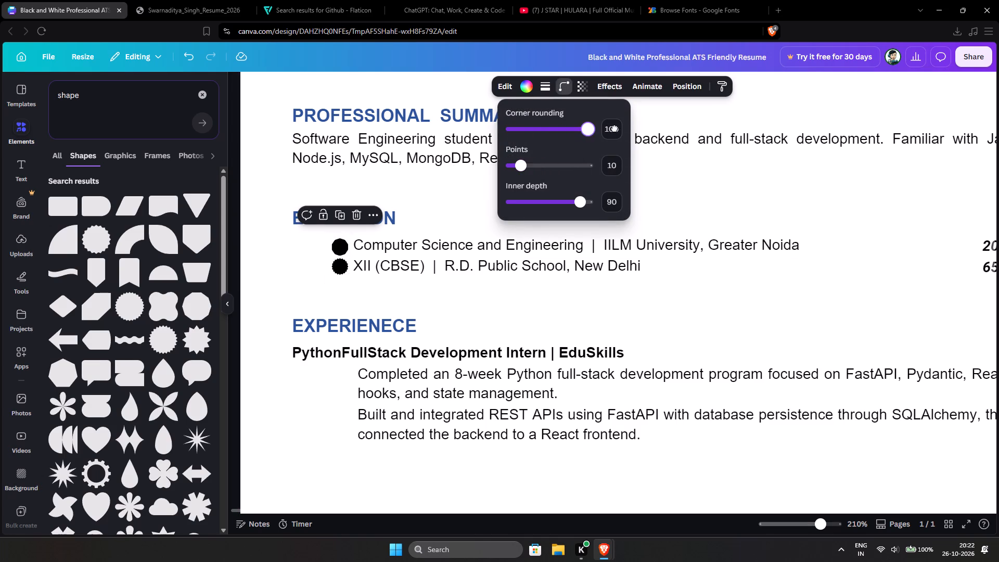
pyautogui.moveTo(614, 128); pyautogui.dragTo(616, 128)
pyautogui.moveTo(522, 163); pyautogui.dragTo(476, 165)
pyautogui.click(293, 237)
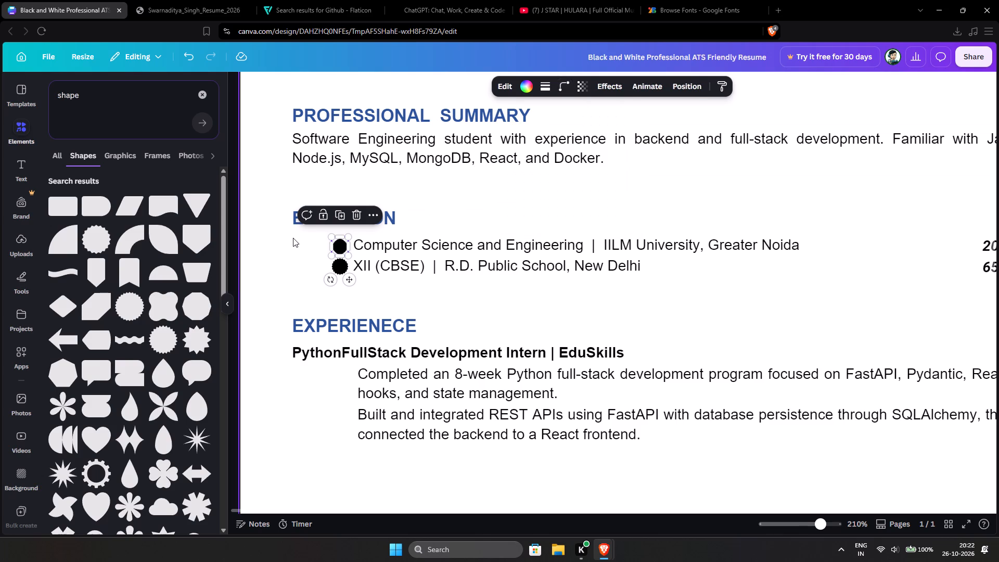
# Set the inner depth of the Computer Science entry's bullet to 30.
pyautogui.click(343, 249)
pyautogui.click(562, 85)
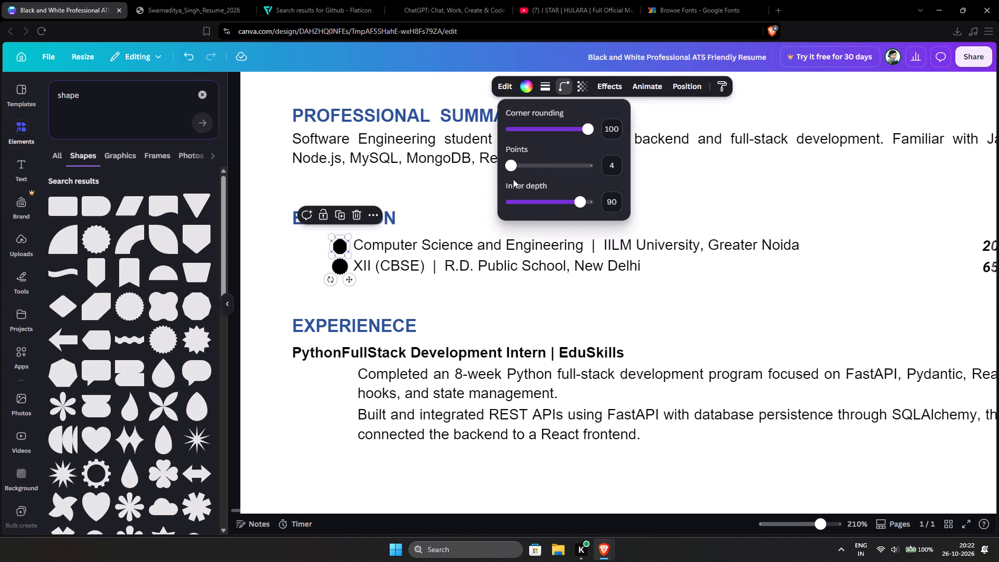
pyautogui.moveTo(572, 200); pyautogui.dragTo(528, 203)
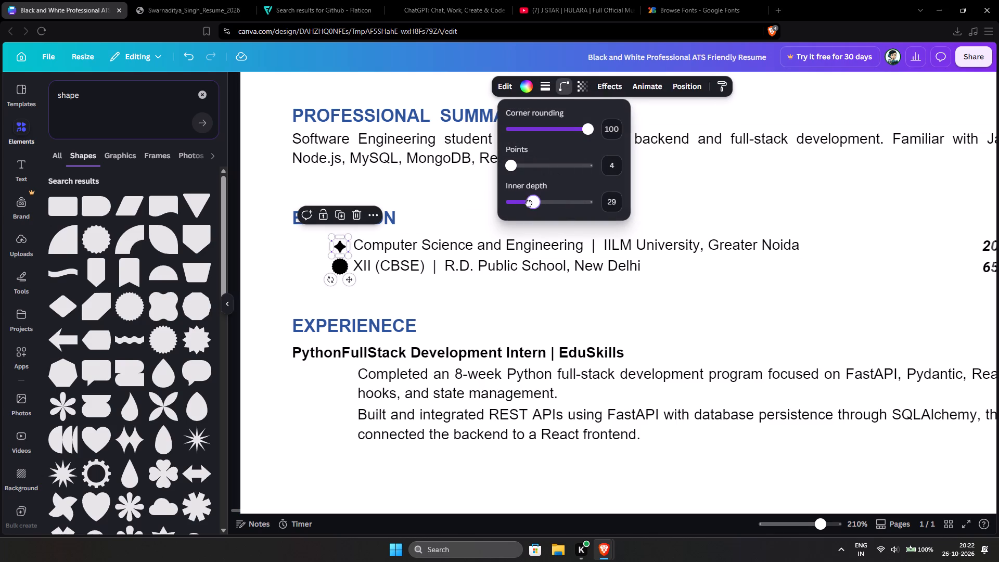
pyautogui.moveTo(528, 203); pyautogui.dragTo(529, 203)
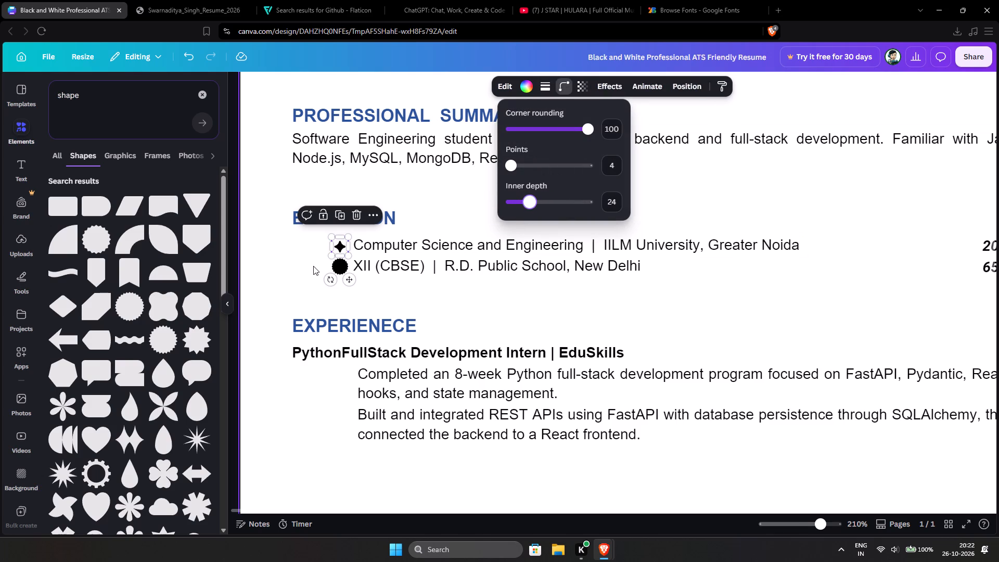
pyautogui.moveTo(616, 199); pyautogui.dragTo(595, 199)
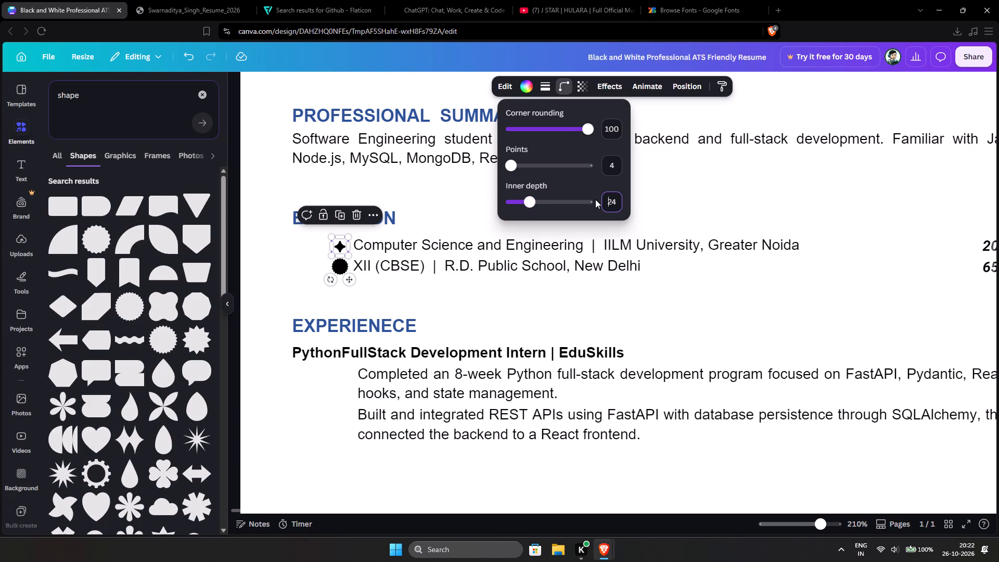
pyautogui.press('Right')
pyautogui.press('Right')
pyautogui.press('BackSpace')
pyautogui.press('BackSpace')
pyautogui.write('30')
pyautogui.press('Return')
pyautogui.click(291, 274)
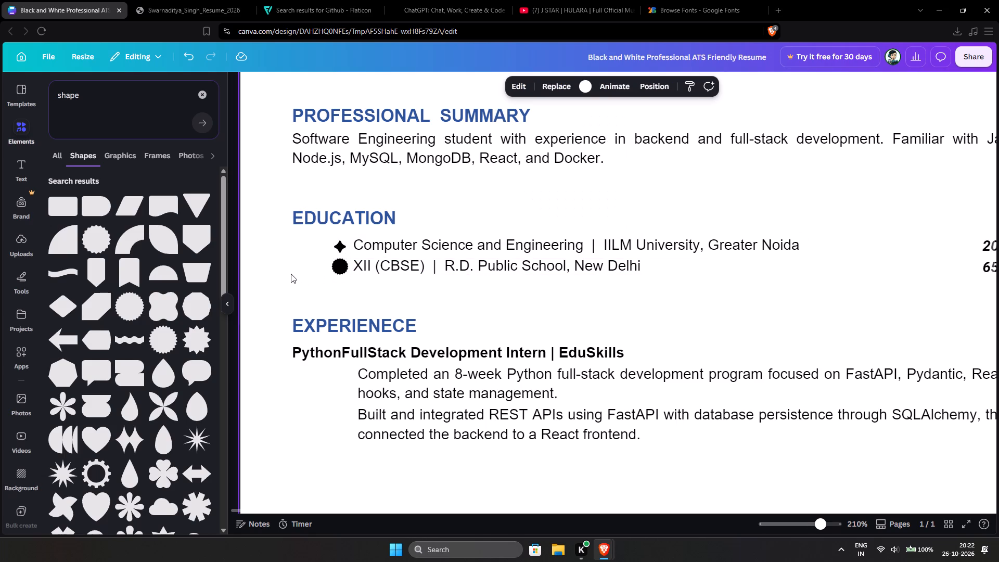
# Replace the XII (CBSE) entry's starburst bullet with a copy of the four-point star bullet, aligned under the first one.
pyautogui.click(342, 271)
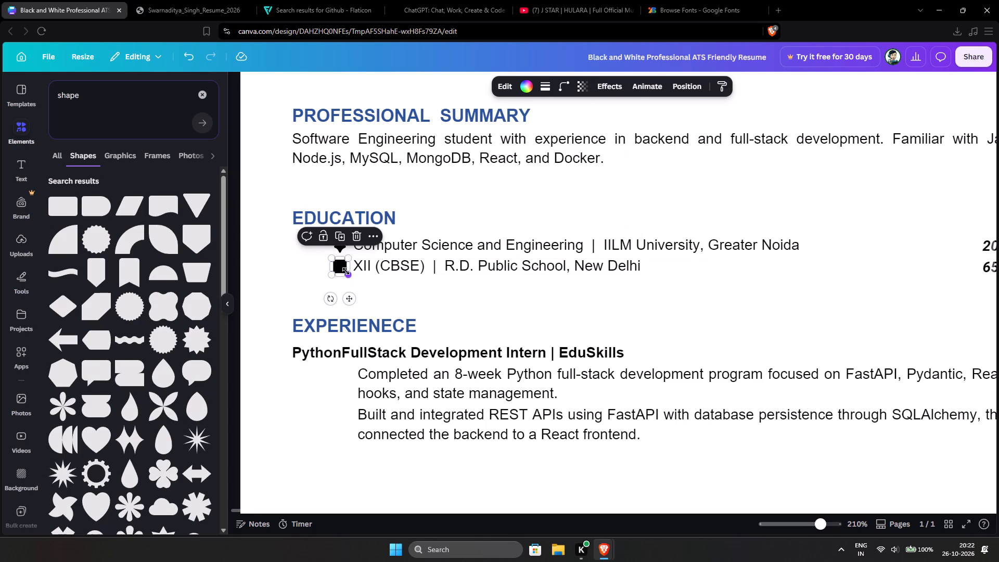
pyautogui.press('Delete')
pyautogui.click(343, 253)
pyautogui.hotkey('ctrl', 'c')
pyautogui.hotkey('ctrl', 'v')
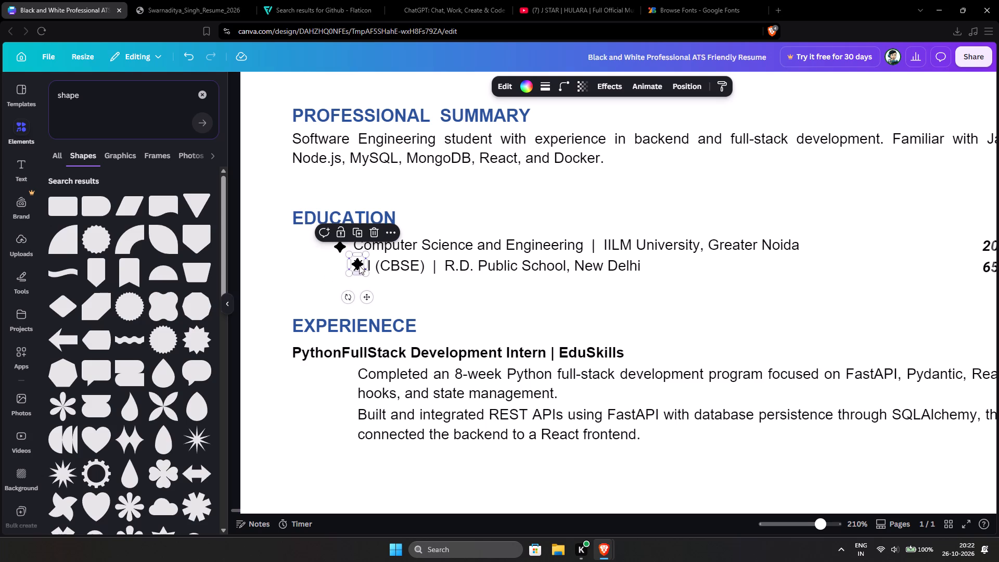
pyautogui.moveTo(356, 265); pyautogui.dragTo(340, 267)
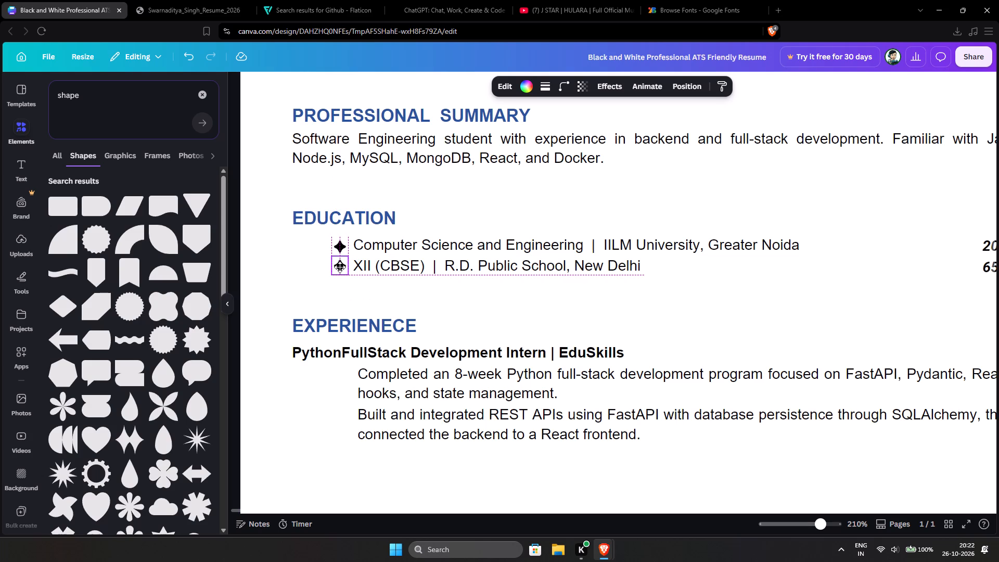
# Nudge the Computer Science entry's four-point star bullet slightly up to line up with its text.
pyautogui.moveTo(340, 267); pyautogui.dragTo(339, 267)
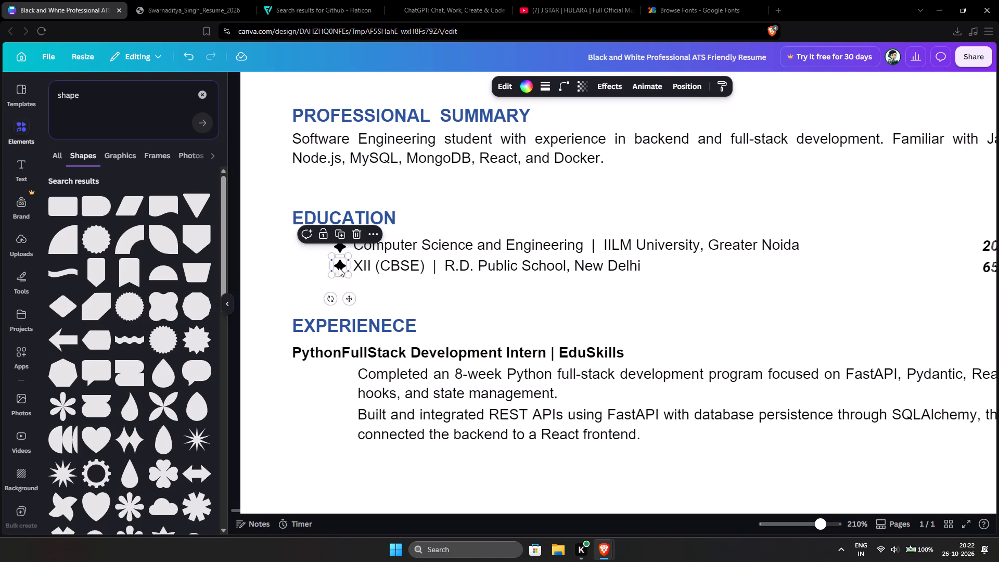
pyautogui.click(417, 291)
pyautogui.click(331, 249)
pyautogui.click(339, 248)
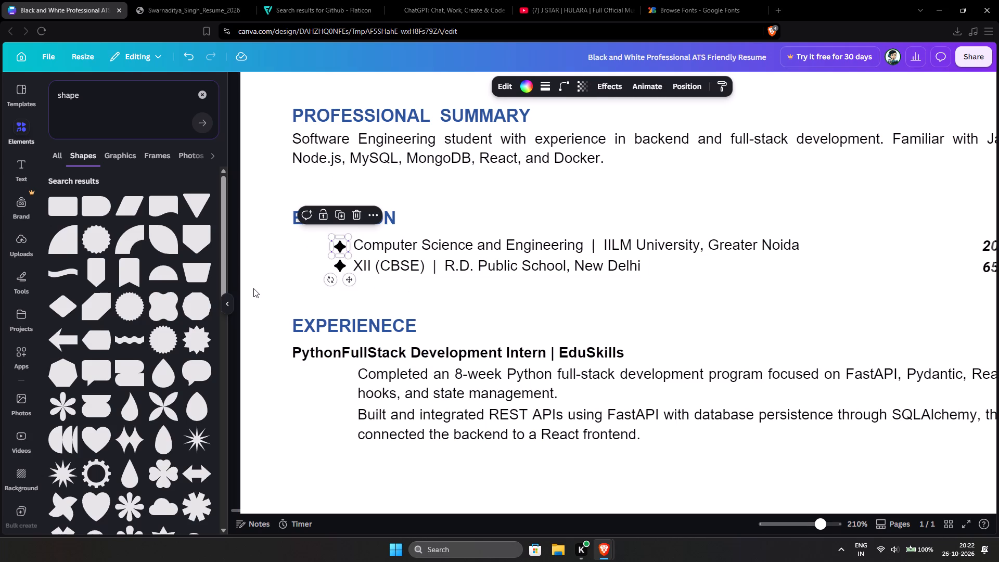
pyautogui.press('Up')
pyautogui.press('Down')
pyautogui.press('Up')
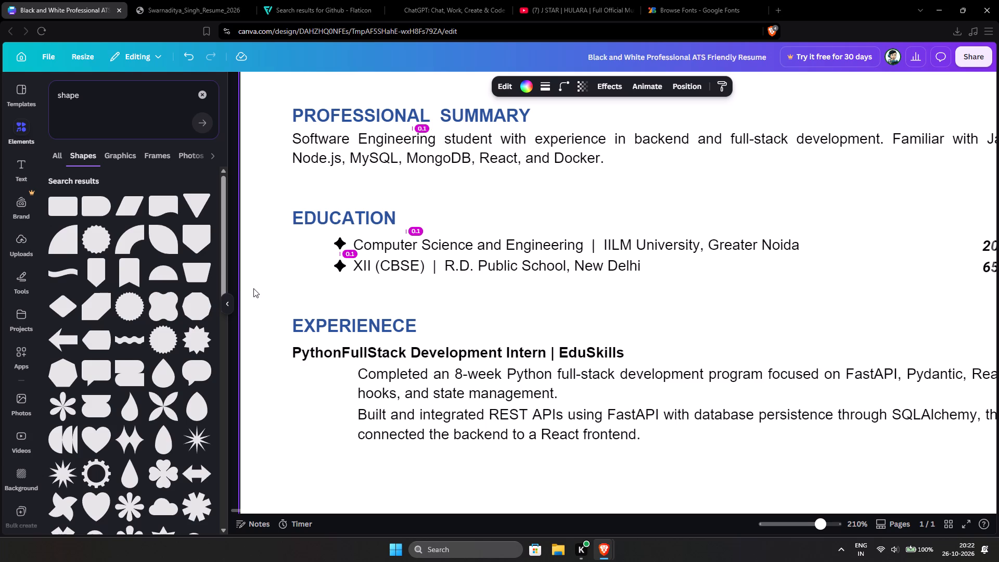
pyautogui.click(296, 265)
# Set the Computer Science entry's font to Roboto Regular and move the text up level with its bullet.
pyautogui.click(373, 245)
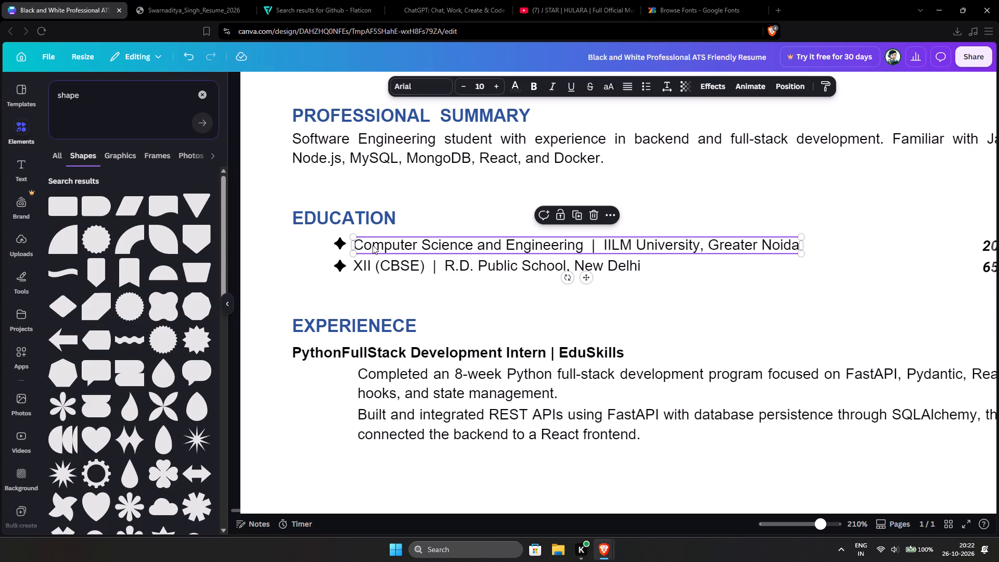
pyautogui.click(440, 87)
pyautogui.click(56, 186)
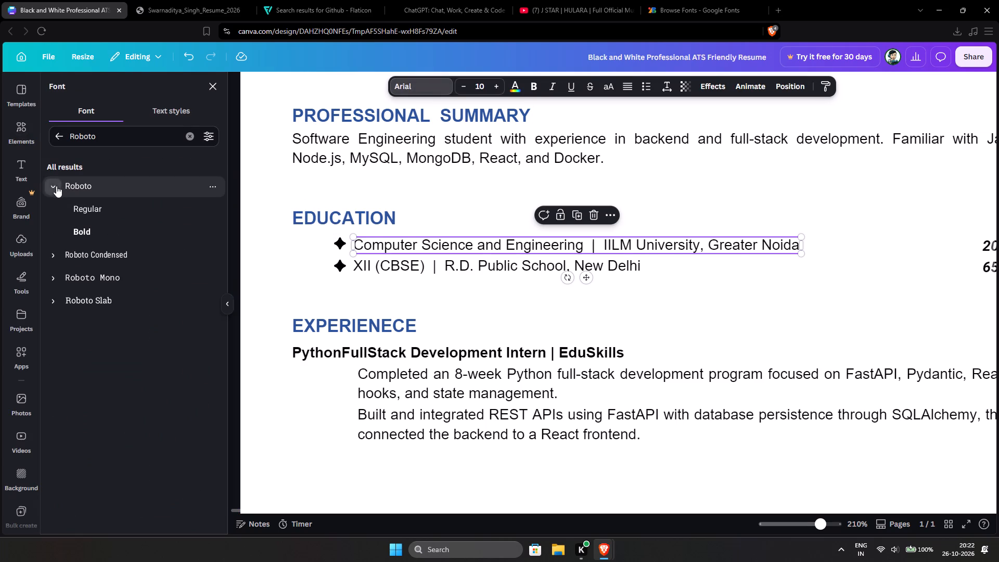
pyautogui.click(91, 207)
pyautogui.click(229, 258)
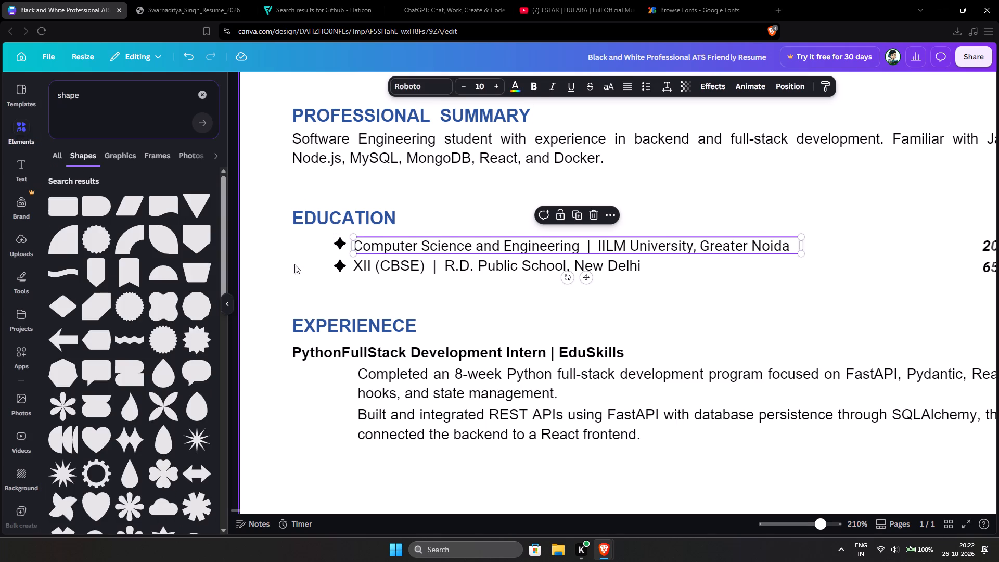
pyautogui.click(724, 305)
pyautogui.click(661, 248)
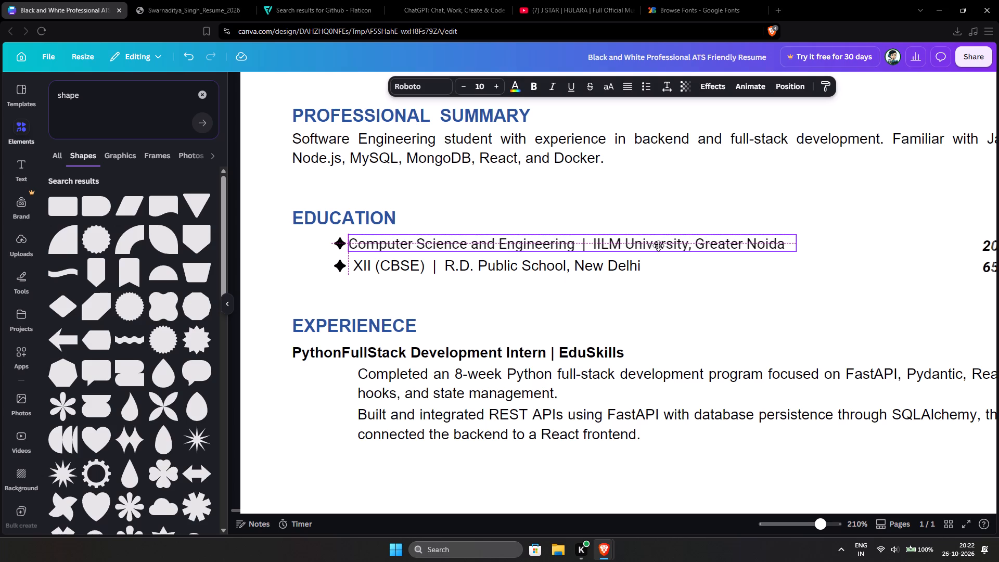
pyautogui.click(720, 281)
# Set the XII (CBSE) entry's font to Roboto and apply the Arial-to-Roboto change to all text in the design.
pyautogui.click(573, 265)
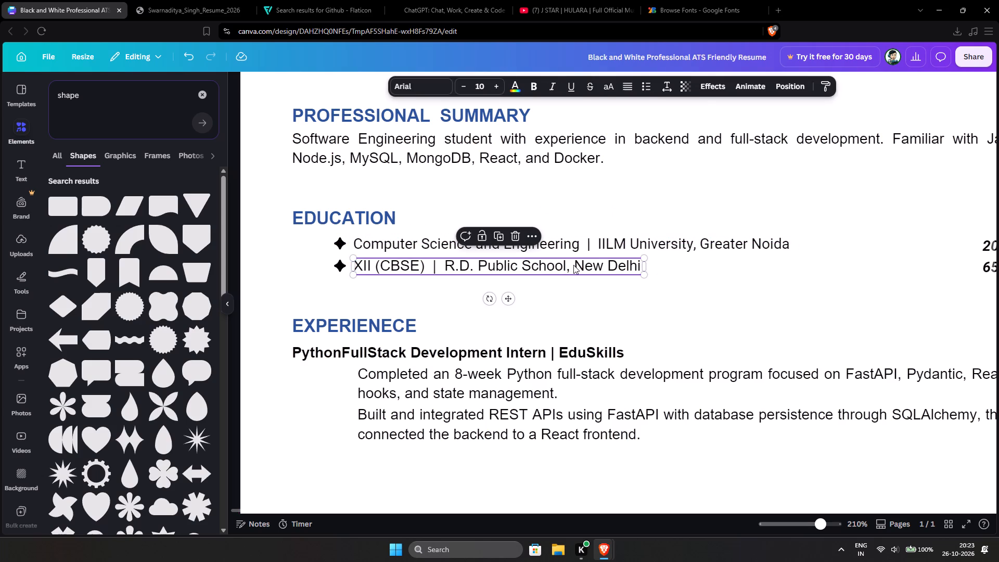
pyautogui.click(413, 79)
pyautogui.click(72, 192)
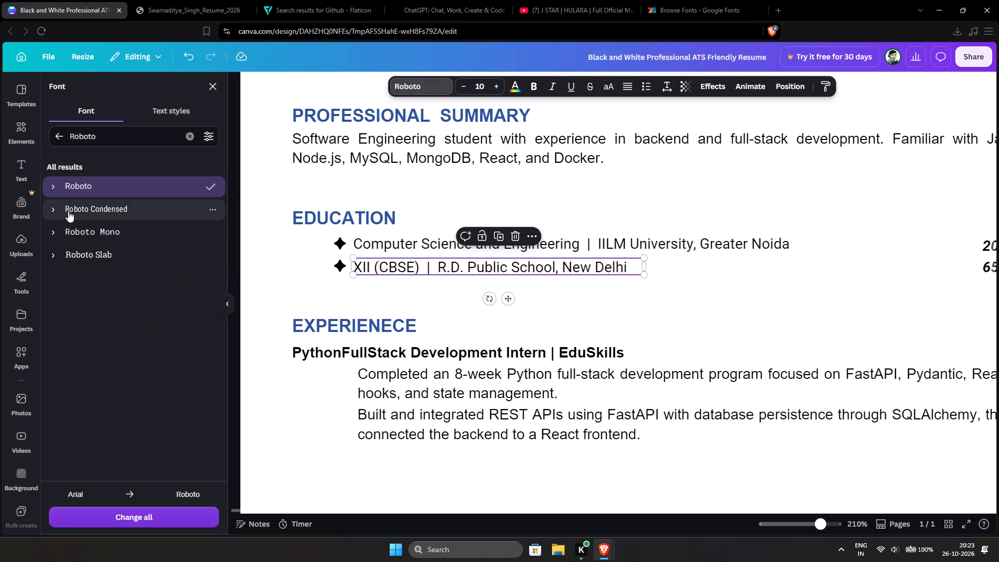
pyautogui.click(166, 519)
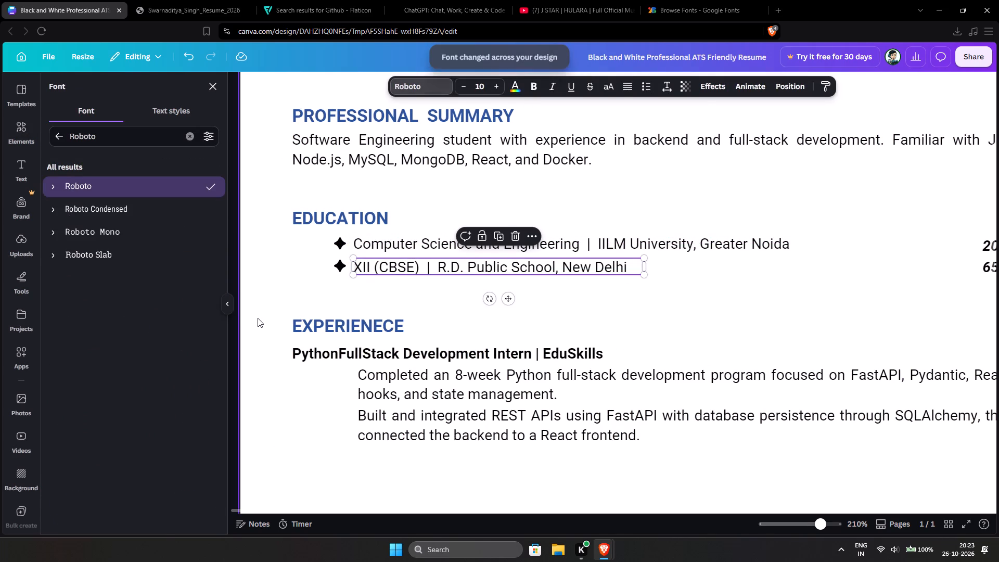
pyautogui.click(258, 318)
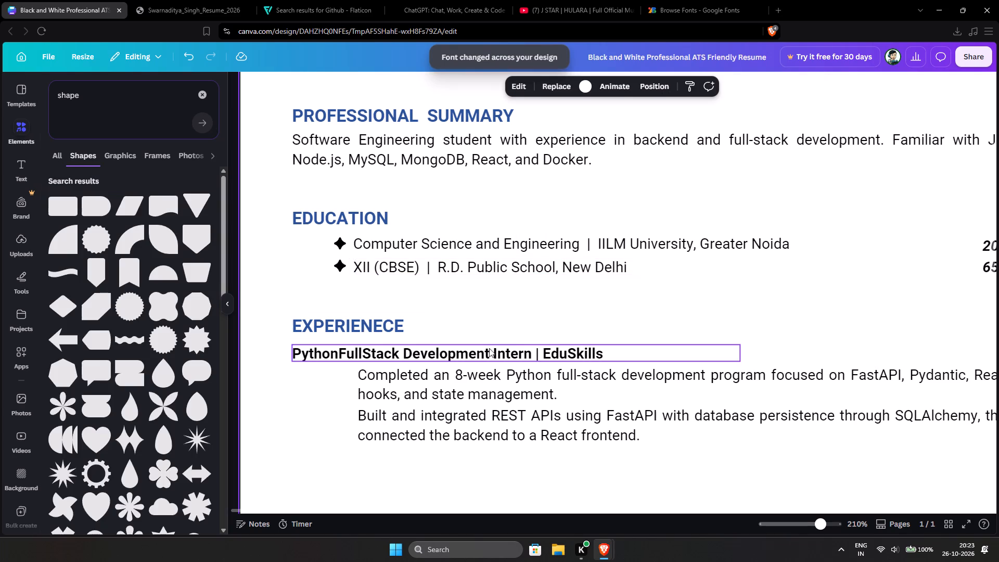
pyautogui.click(525, 325)
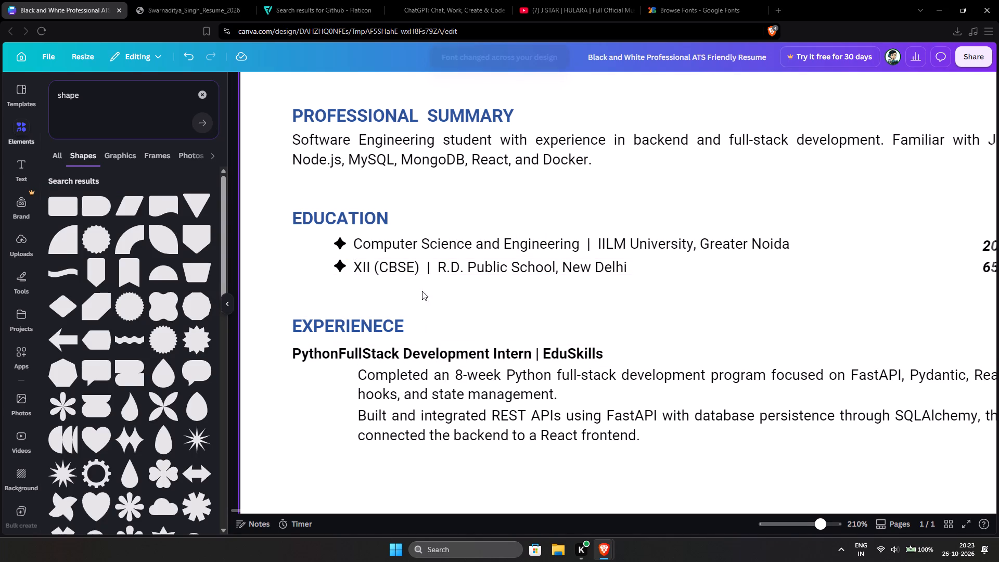
pyautogui.click(726, 286)
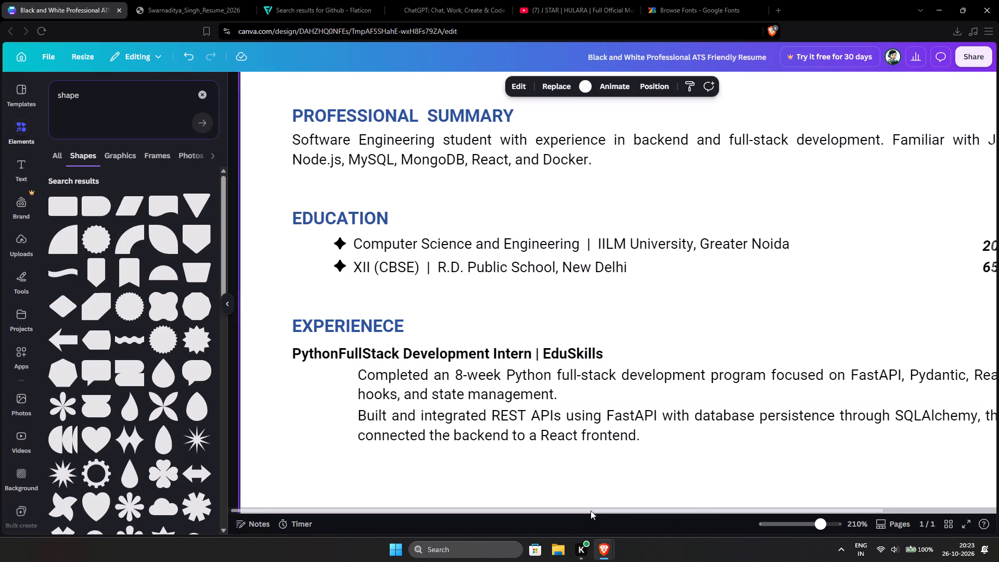
pyautogui.moveTo(591, 510); pyautogui.dragTo(726, 513)
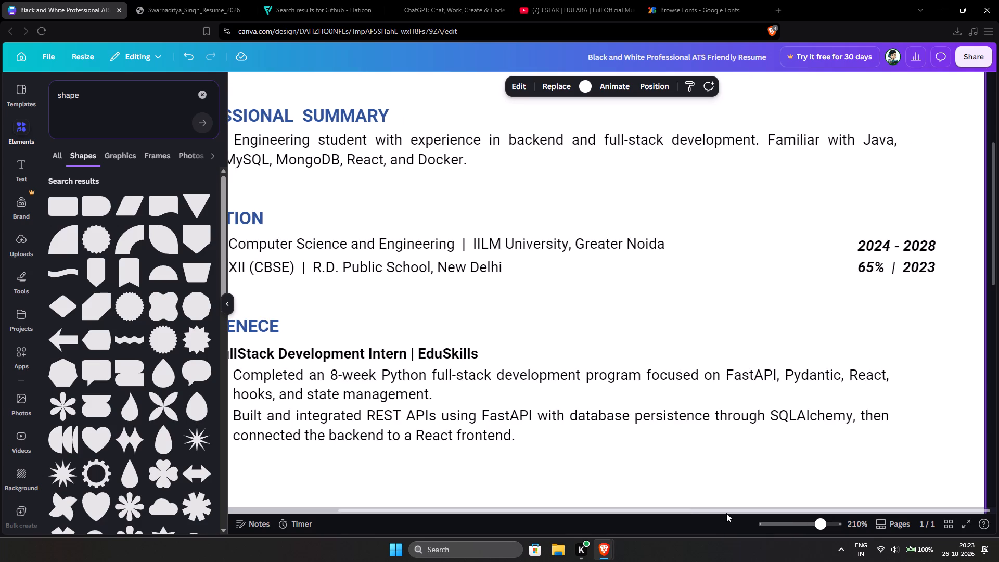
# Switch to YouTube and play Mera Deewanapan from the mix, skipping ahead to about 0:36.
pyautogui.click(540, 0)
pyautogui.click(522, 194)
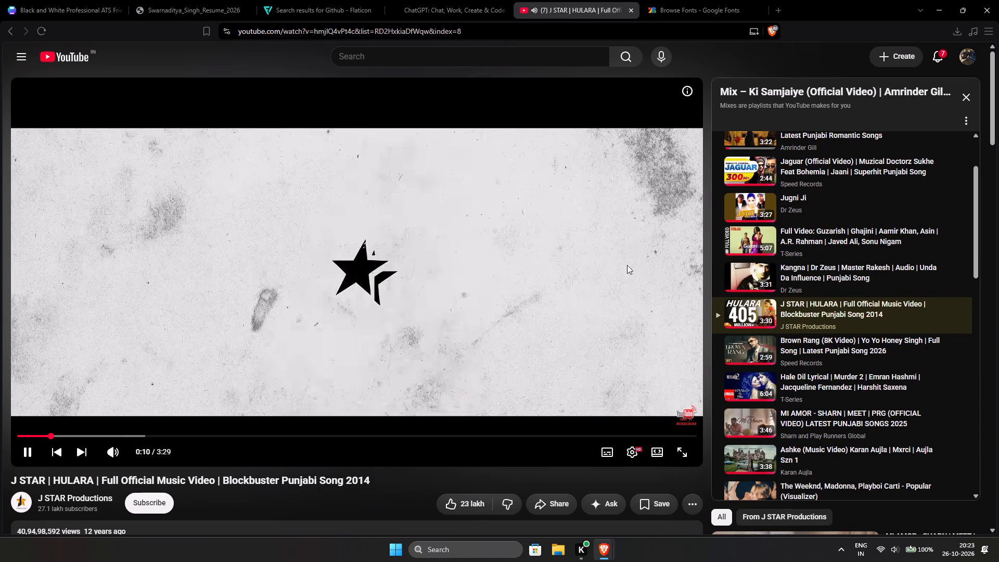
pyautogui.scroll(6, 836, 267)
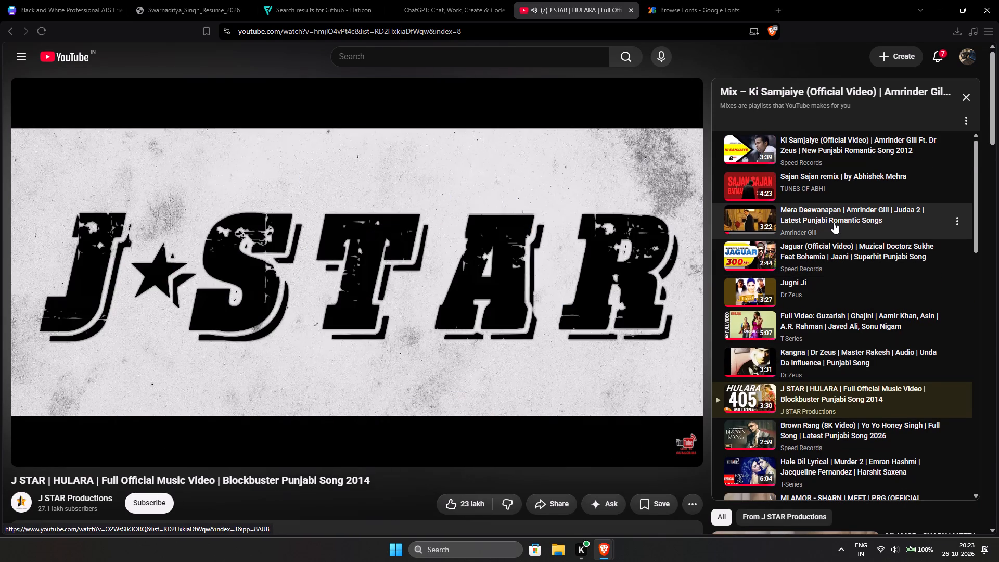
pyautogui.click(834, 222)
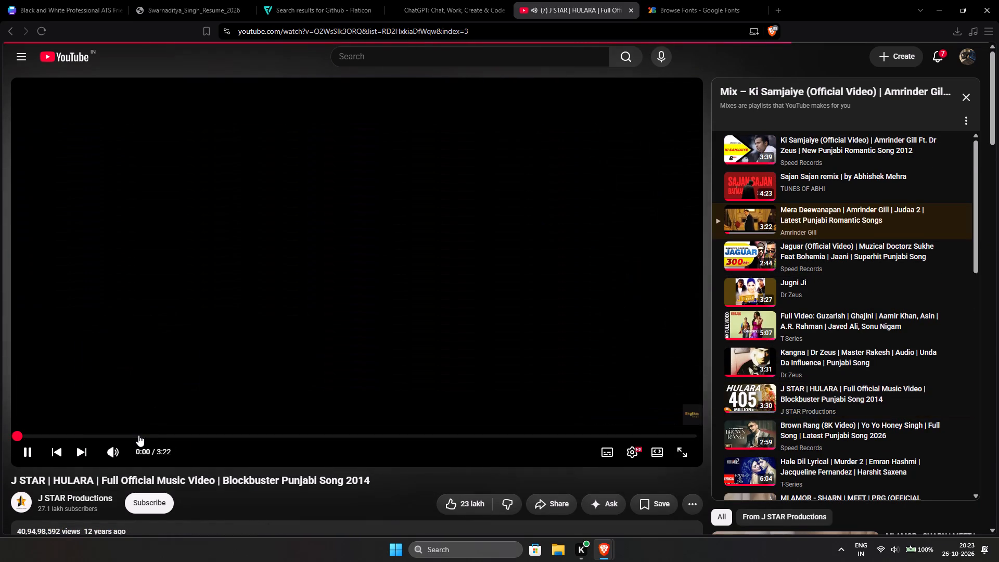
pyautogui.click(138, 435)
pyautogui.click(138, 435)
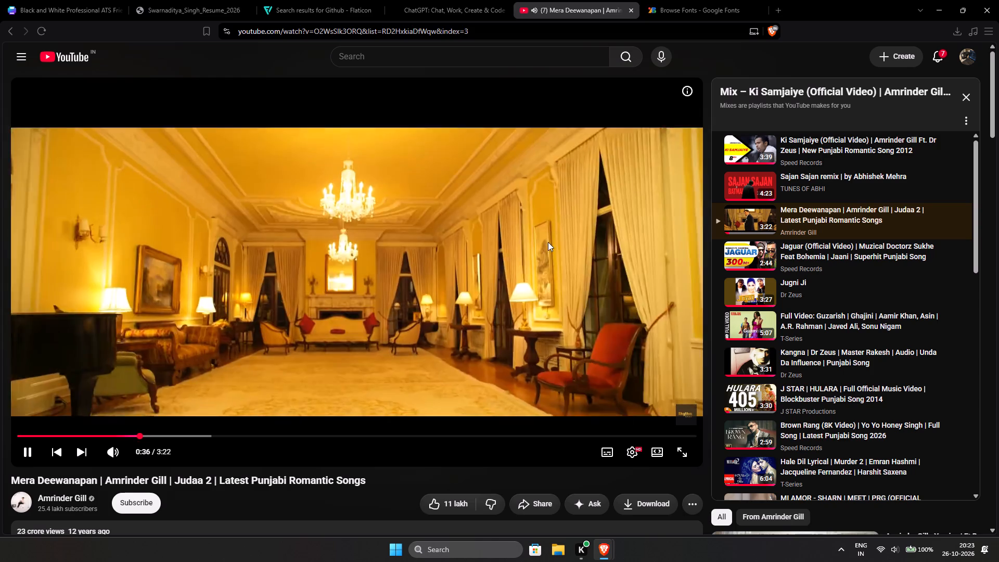
# Check the existing resume PDF and the sample resume in the Apna College video, and return to the Canva design.
pyautogui.click(467, 0)
pyautogui.click(134, 0)
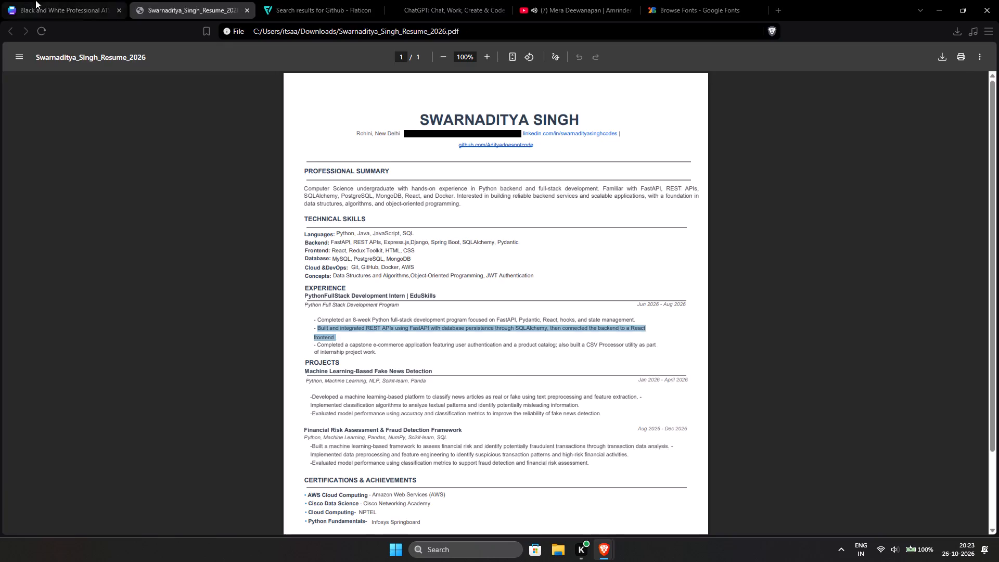
pyautogui.click(29, 0)
pyautogui.click(665, 480)
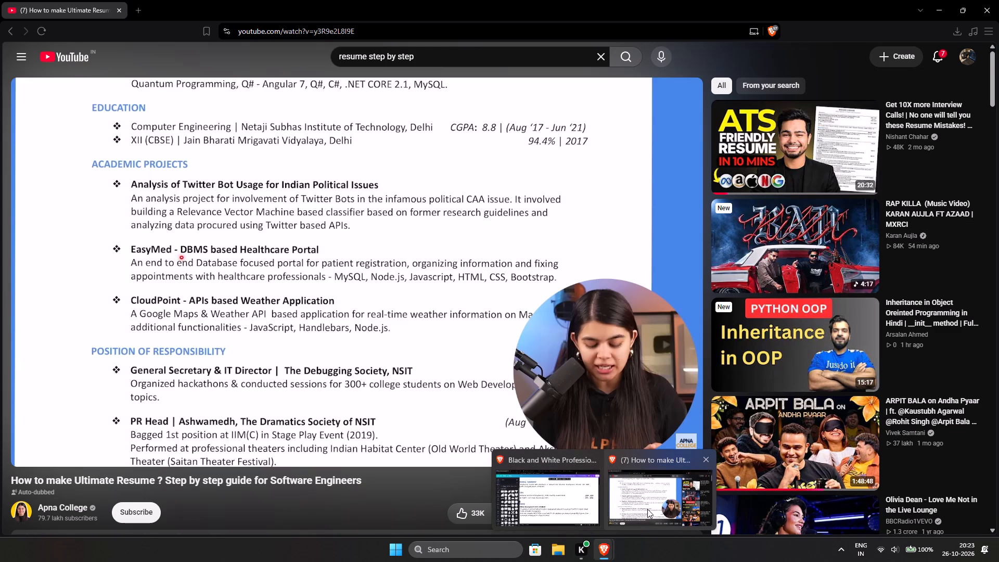
pyautogui.click(578, 500)
pyautogui.click(864, 300)
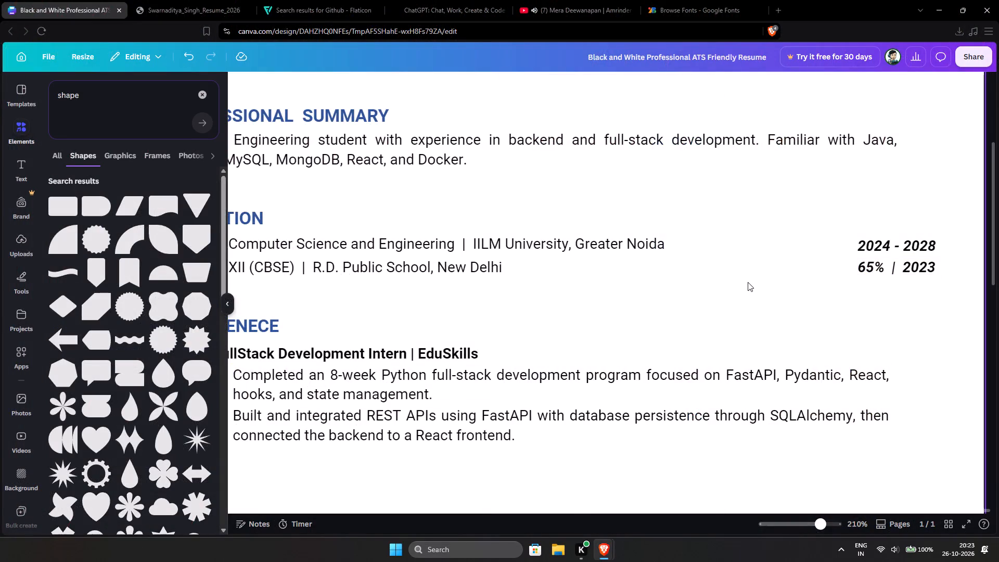
# Change the font of the name heading at the top of the resume to Arial Bold.
pyautogui.keyDown('ctrl'); pyautogui.scroll(-4, 748, 282); pyautogui.keyUp('ctrl')
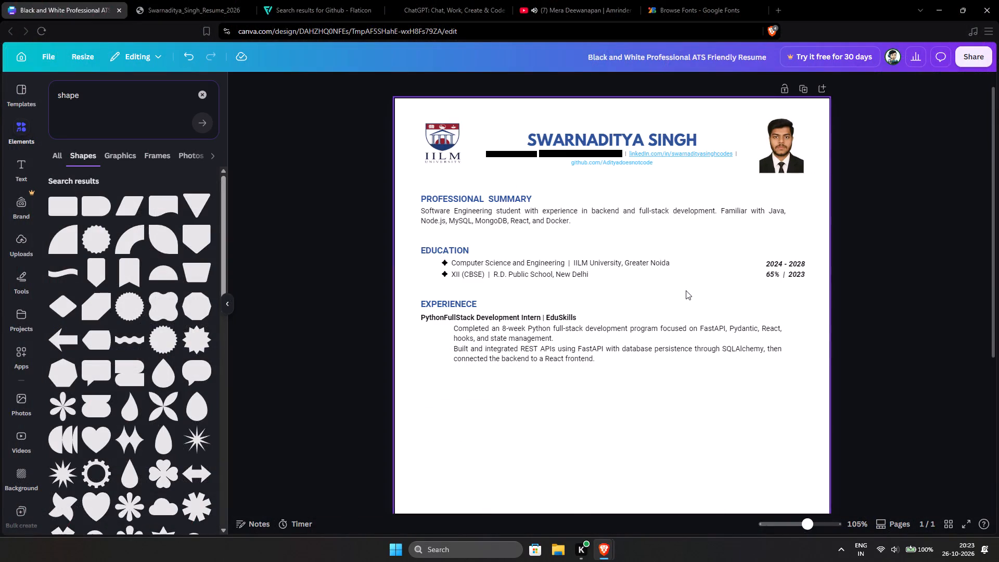
pyautogui.doubleClick(584, 138)
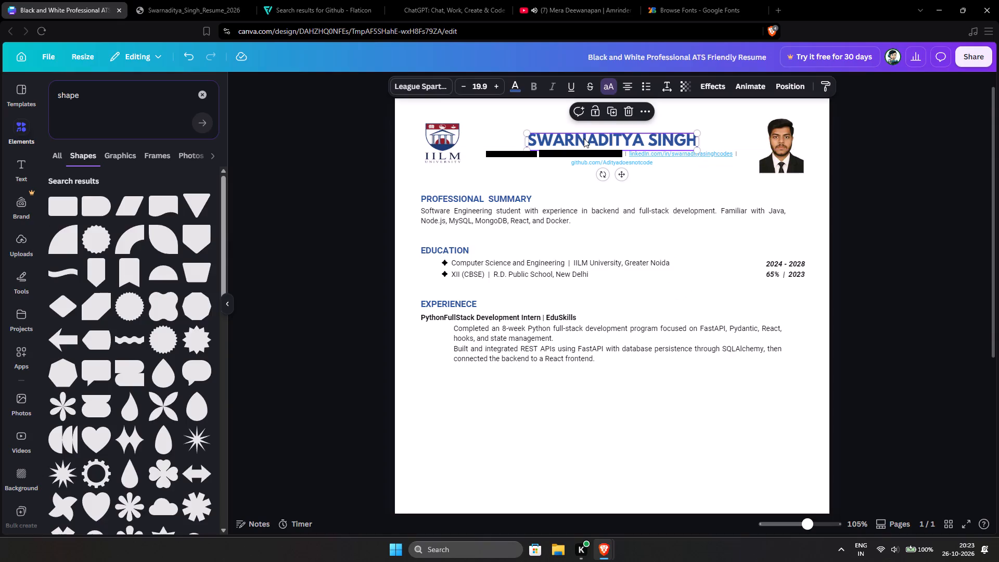
pyautogui.moveTo(532, 139); pyautogui.dragTo(686, 139)
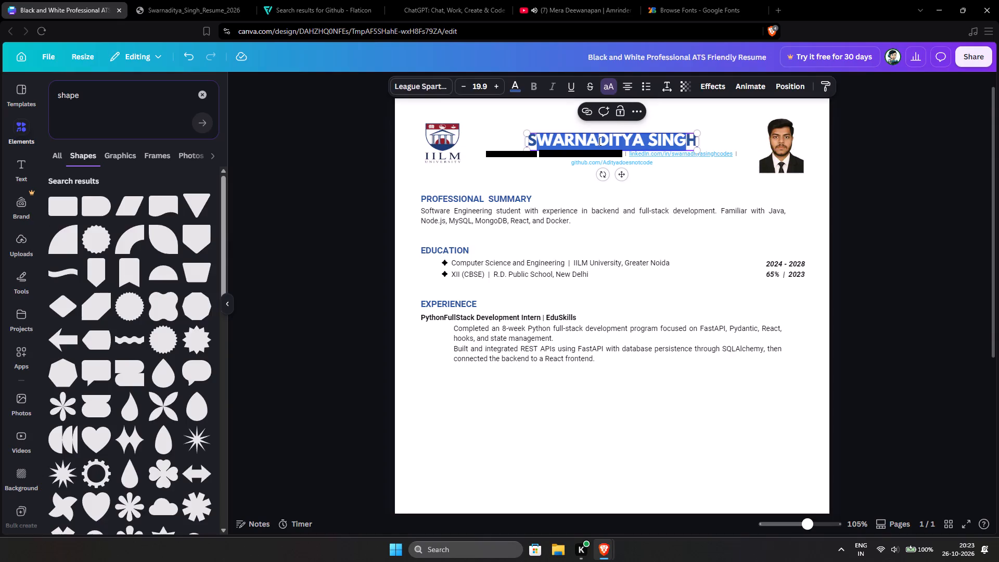
pyautogui.click(558, 141)
pyautogui.moveTo(530, 138); pyautogui.dragTo(690, 138)
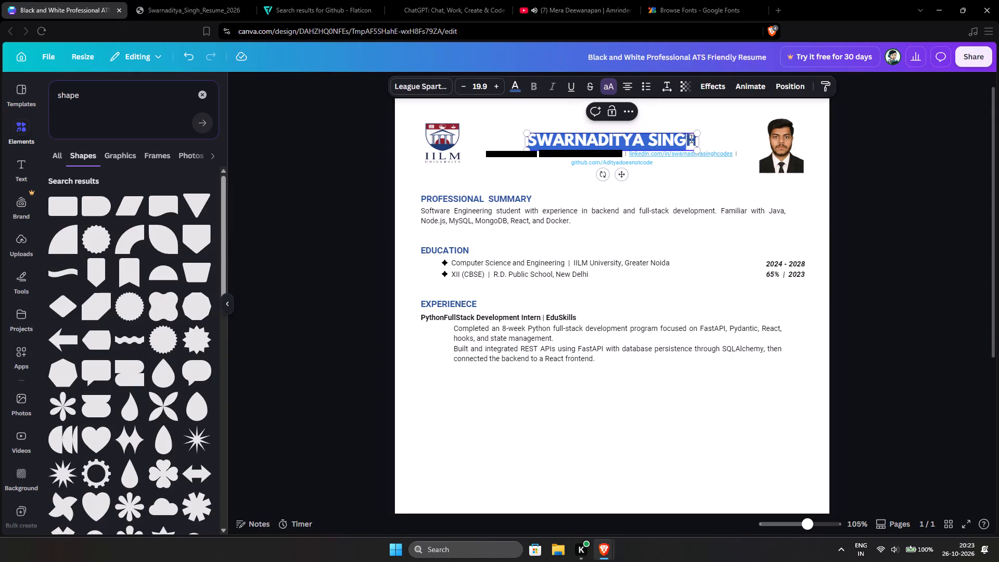
pyautogui.moveTo(690, 138); pyautogui.dragTo(693, 138)
pyautogui.click(447, 84)
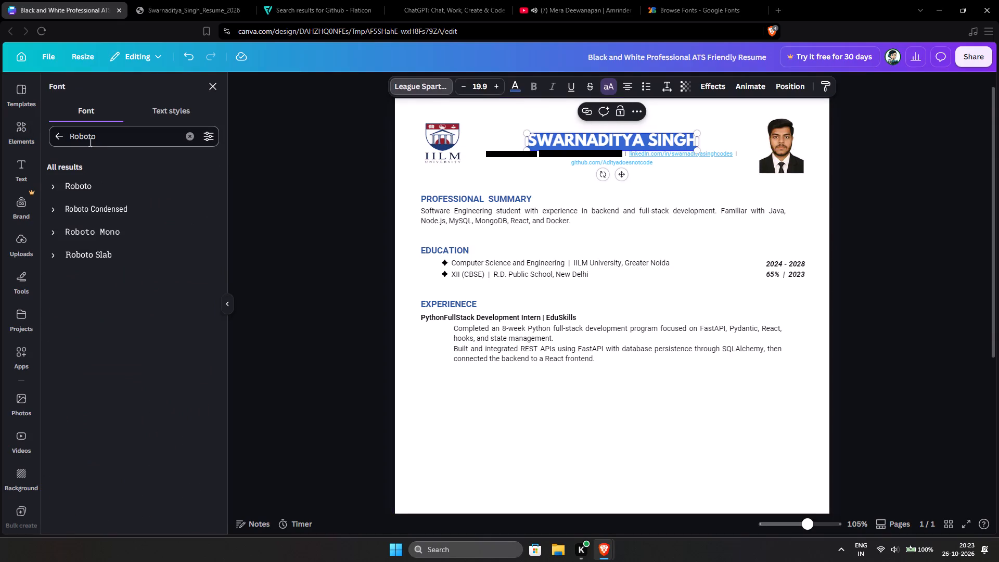
pyautogui.moveTo(114, 140); pyautogui.dragTo(57, 127)
pyautogui.write('arial')
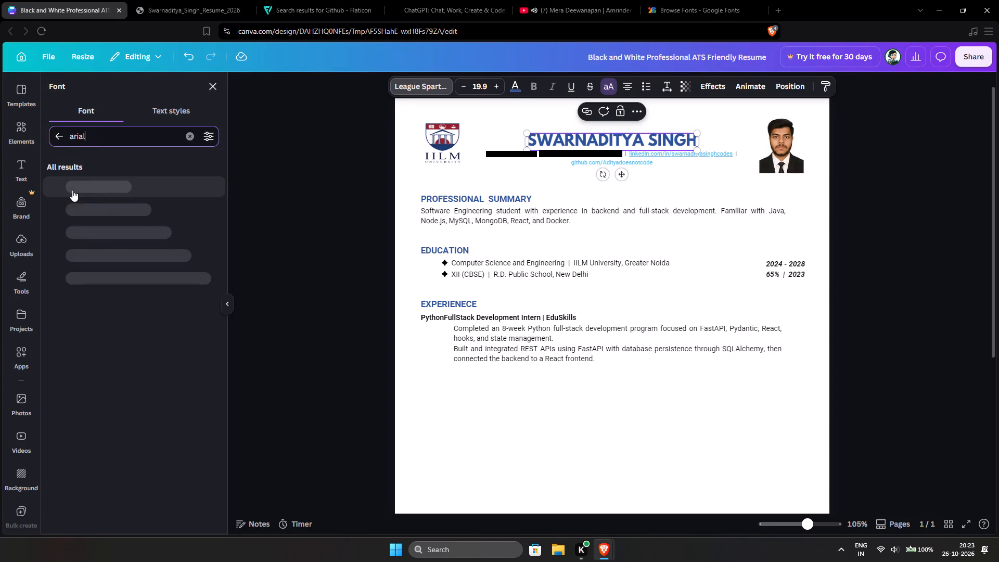
pyautogui.click(48, 183)
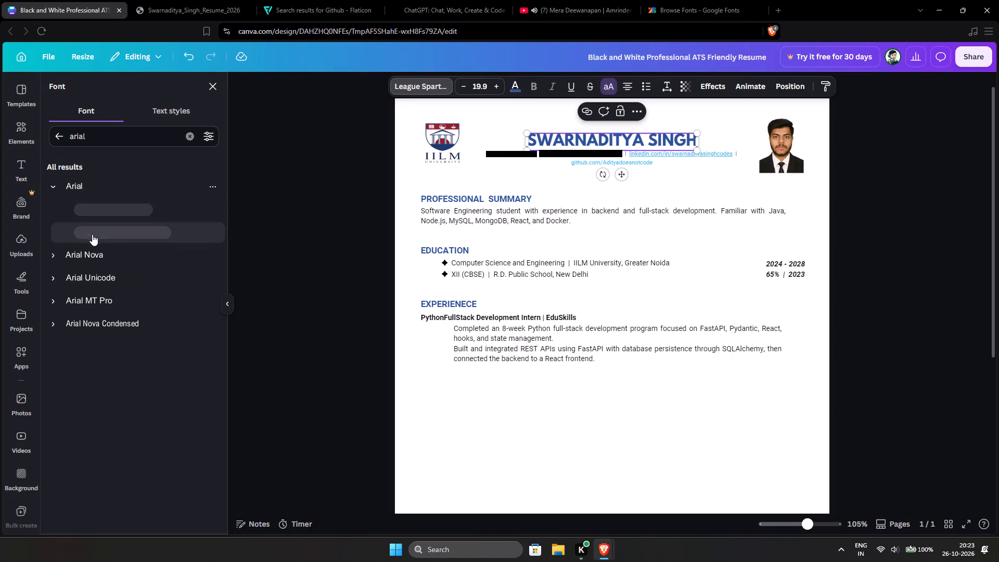
pyautogui.click(110, 234)
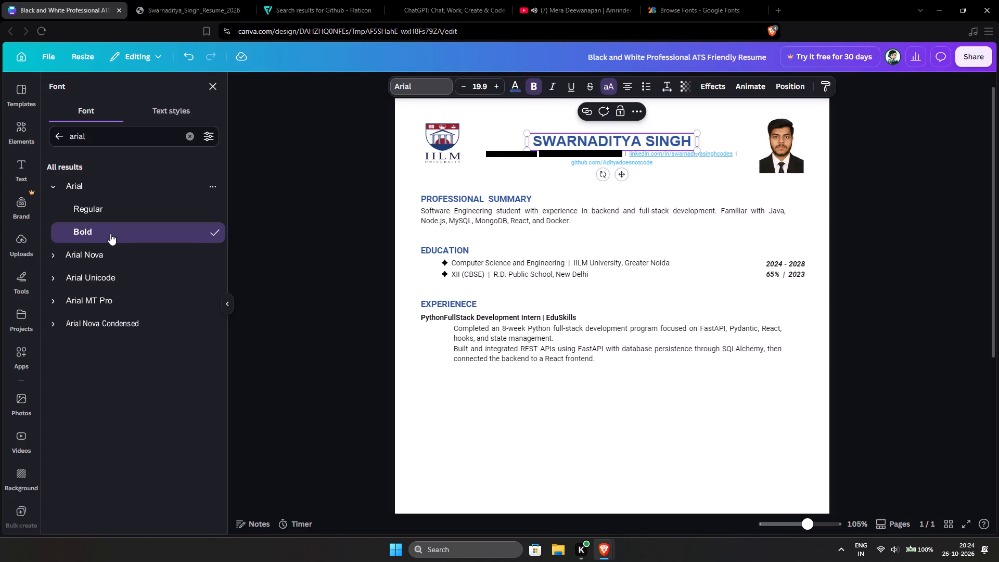
pyautogui.click(263, 221)
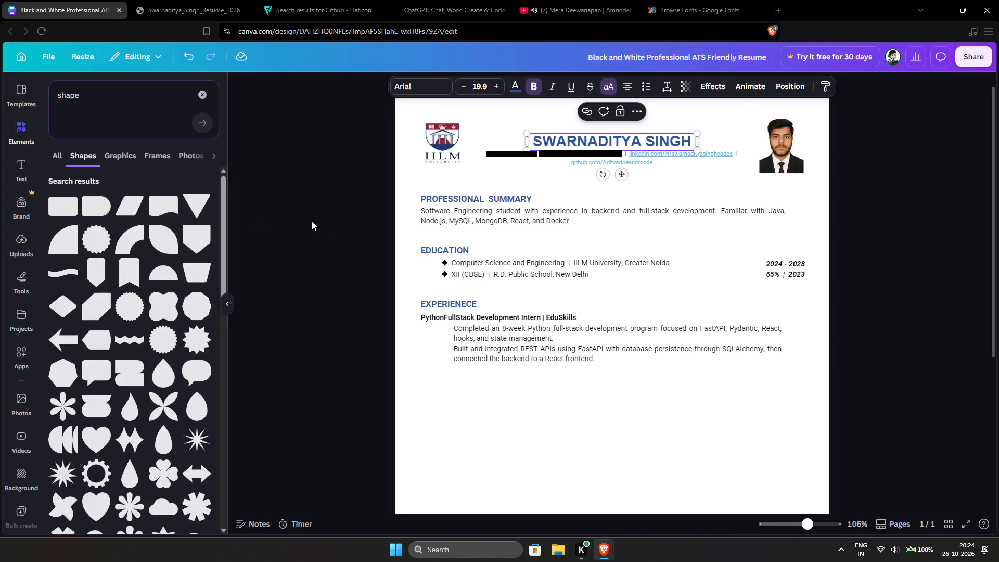
pyautogui.click(875, 191)
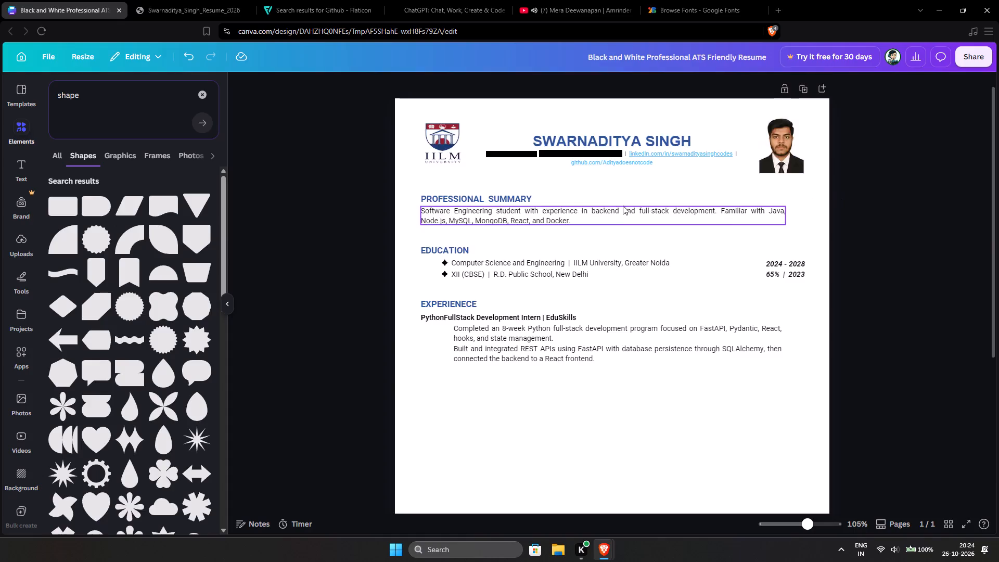
# Copy the XII (CBSE) entry's star bullet and place it before the first Experience point, "Completed an 8-week Python full-stack development program".
pyautogui.scroll(-2, 623, 206)
pyautogui.scroll(3, 685, 231)
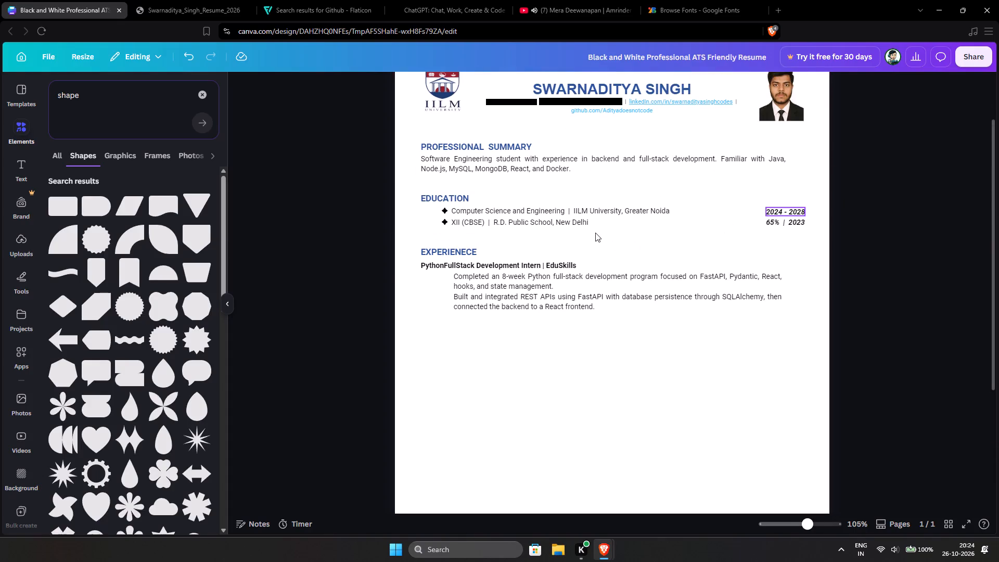
pyautogui.keyDown('ctrl'); pyautogui.scroll(3, 595, 233); pyautogui.keyUp('ctrl')
pyautogui.click(332, 219)
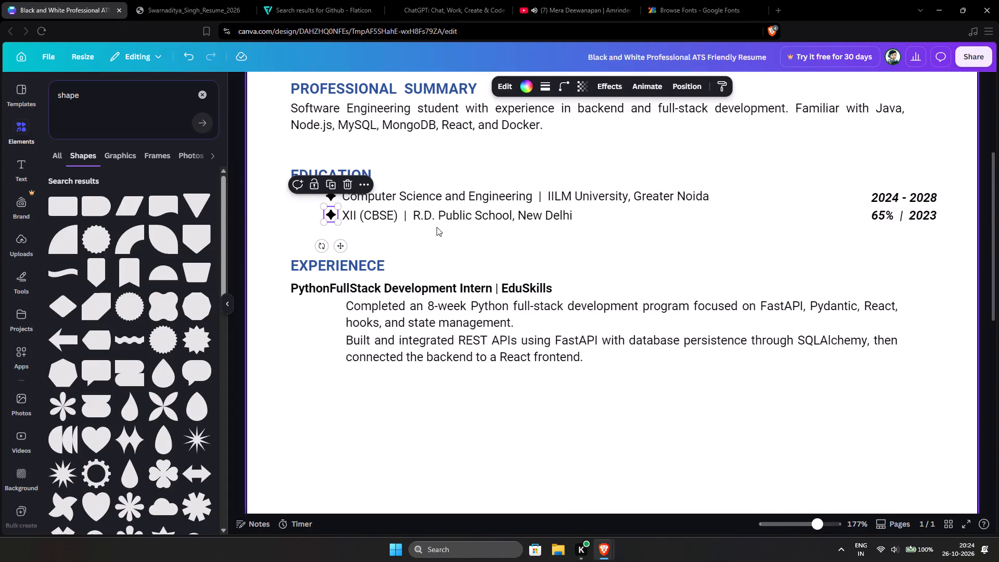
pyautogui.hotkey('ctrl', 'c')
pyautogui.hotkey('ctrl', 'v')
pyautogui.moveTo(345, 232); pyautogui.dragTo(327, 293)
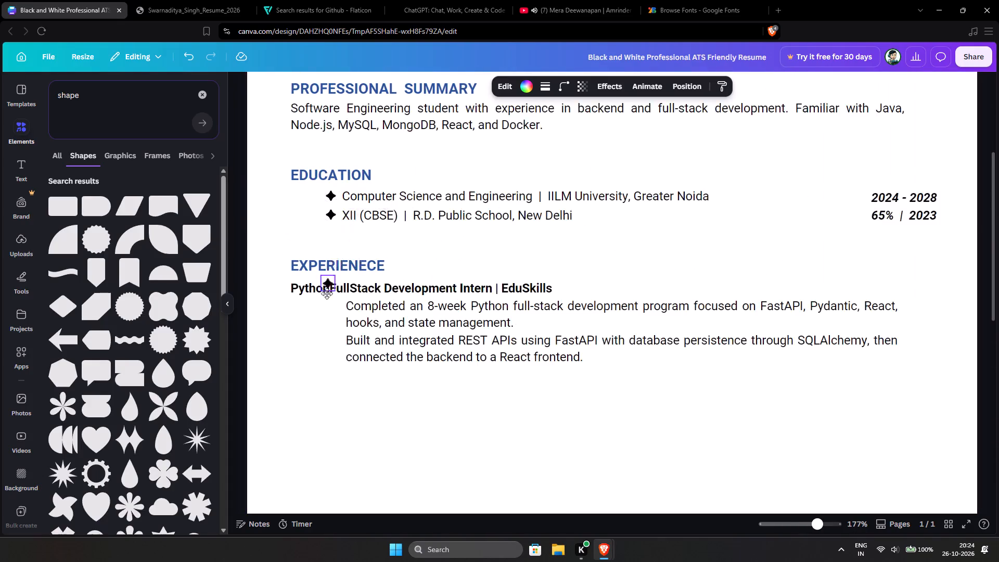
pyautogui.moveTo(327, 293); pyautogui.dragTo(335, 309)
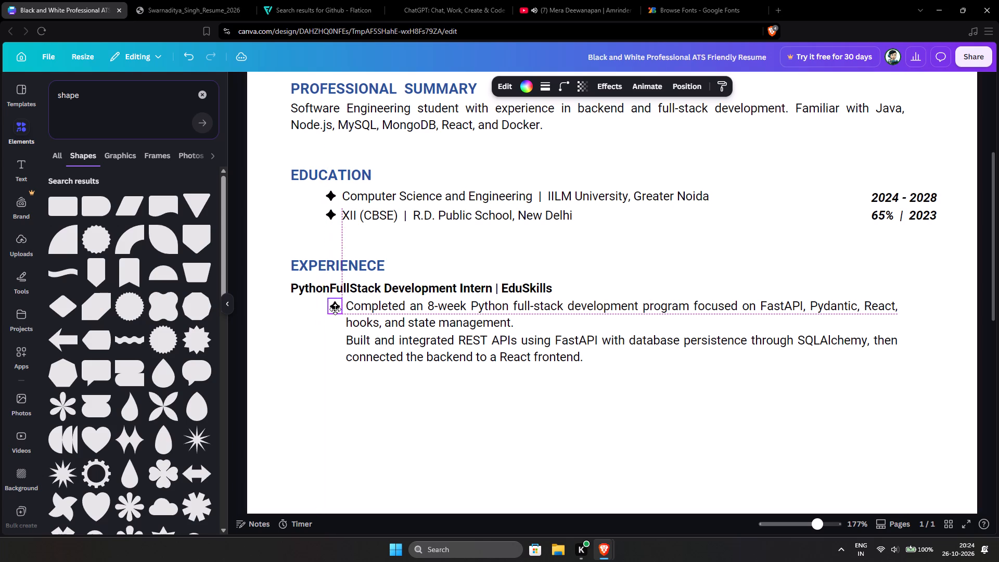
# Nudge the first Experience point and its star bullet slightly down so the star lines up with the text's first line.
pyautogui.moveTo(335, 309); pyautogui.dragTo(336, 309)
pyautogui.click(531, 236)
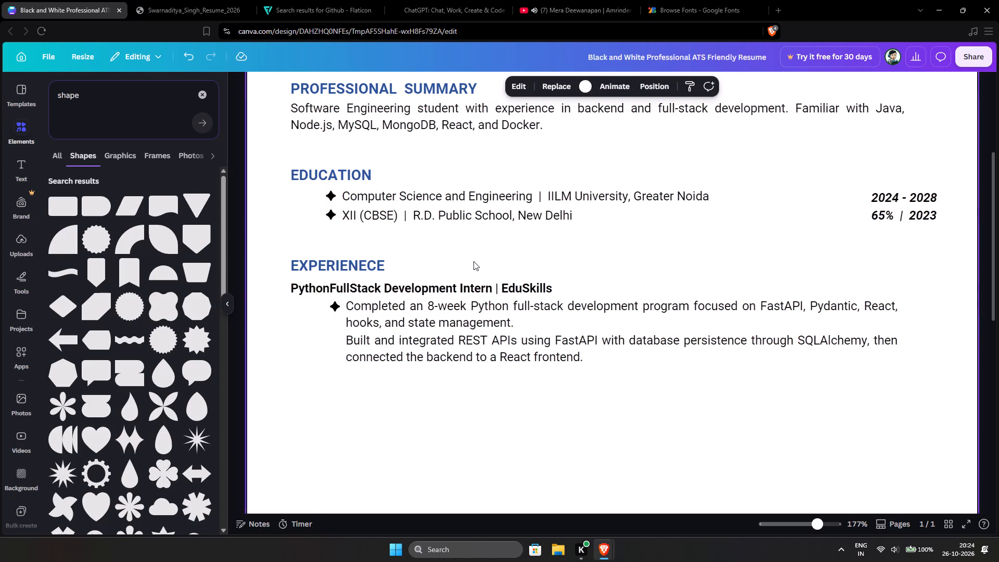
pyautogui.click(376, 304)
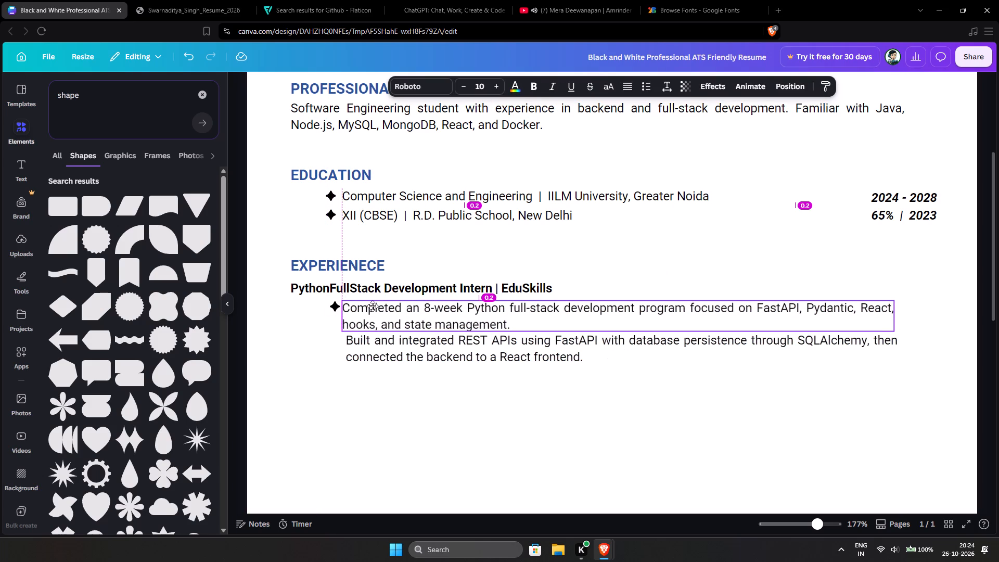
pyautogui.click(662, 228)
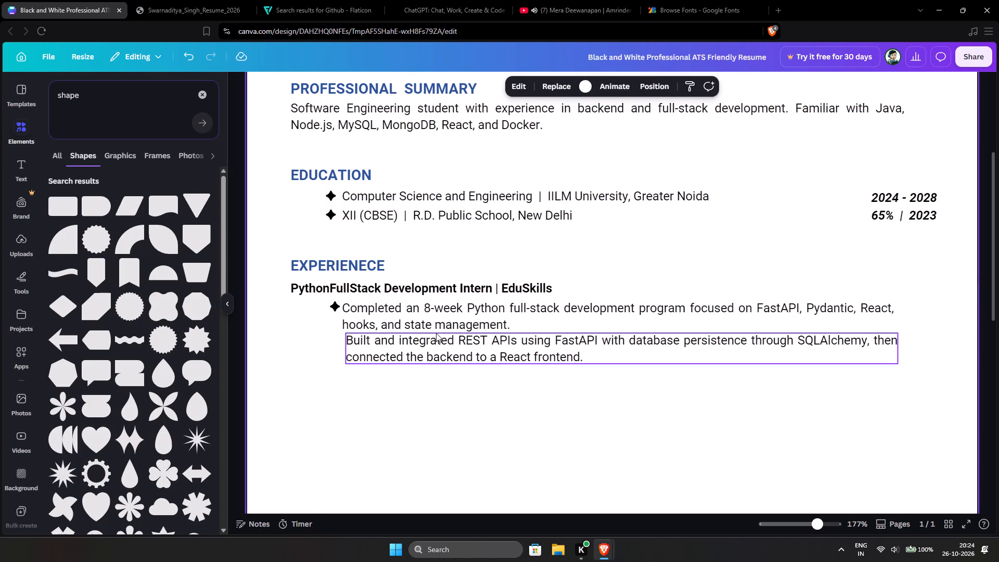
pyautogui.click(439, 320)
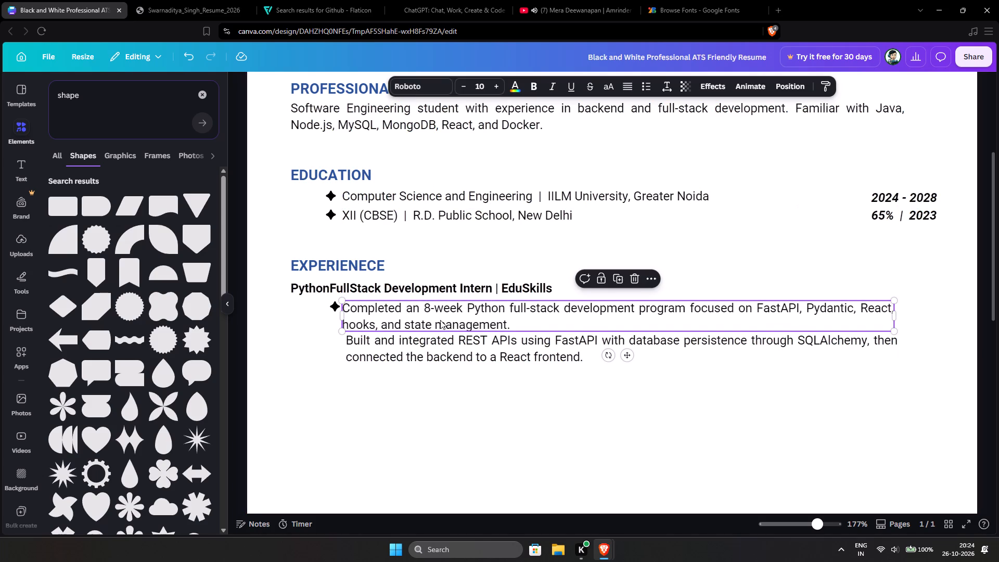
pyautogui.click(312, 330)
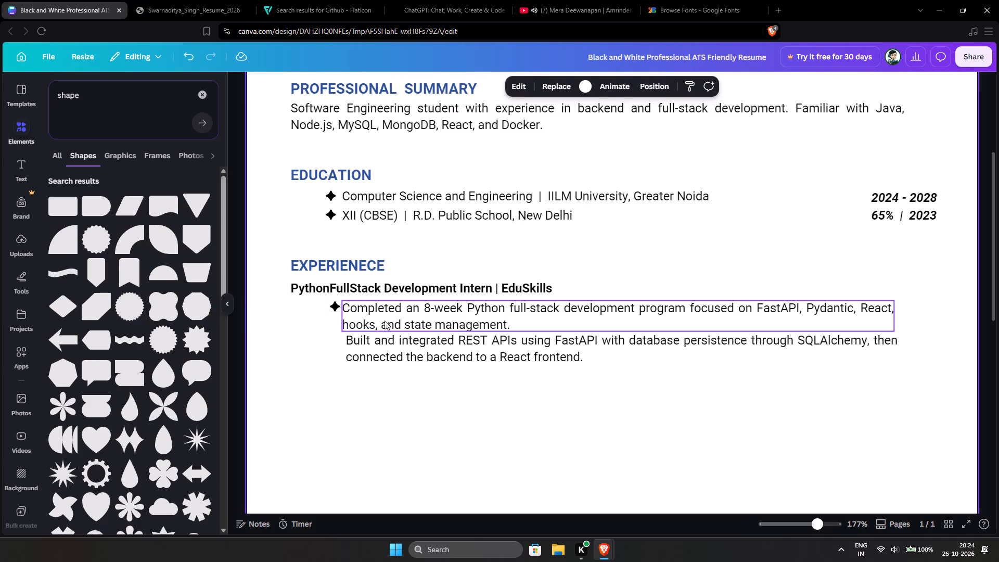
pyautogui.click(417, 311)
pyautogui.click(302, 351)
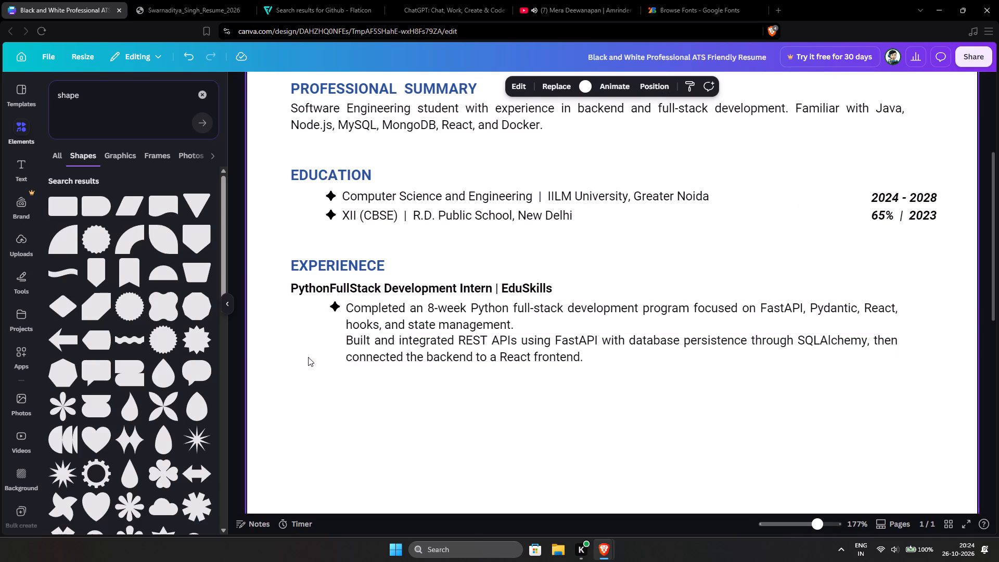
pyautogui.click(406, 316)
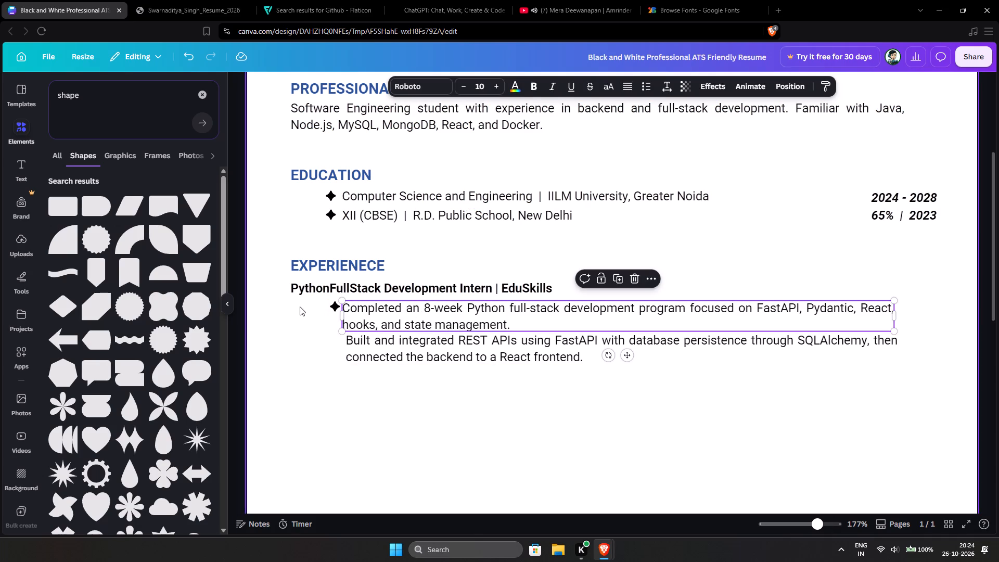
pyautogui.click(422, 310)
pyautogui.click(340, 389)
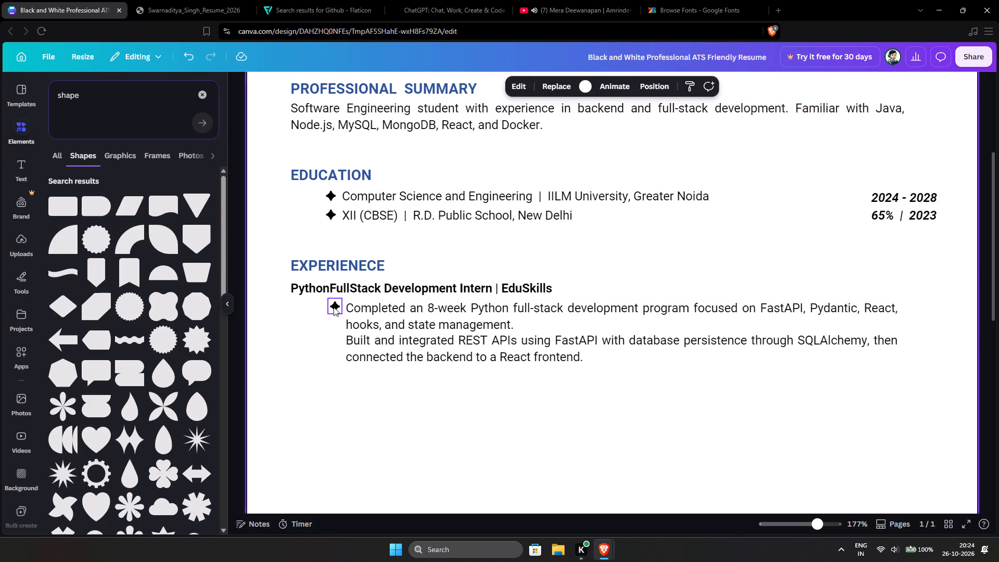
pyautogui.doubleClick(334, 307)
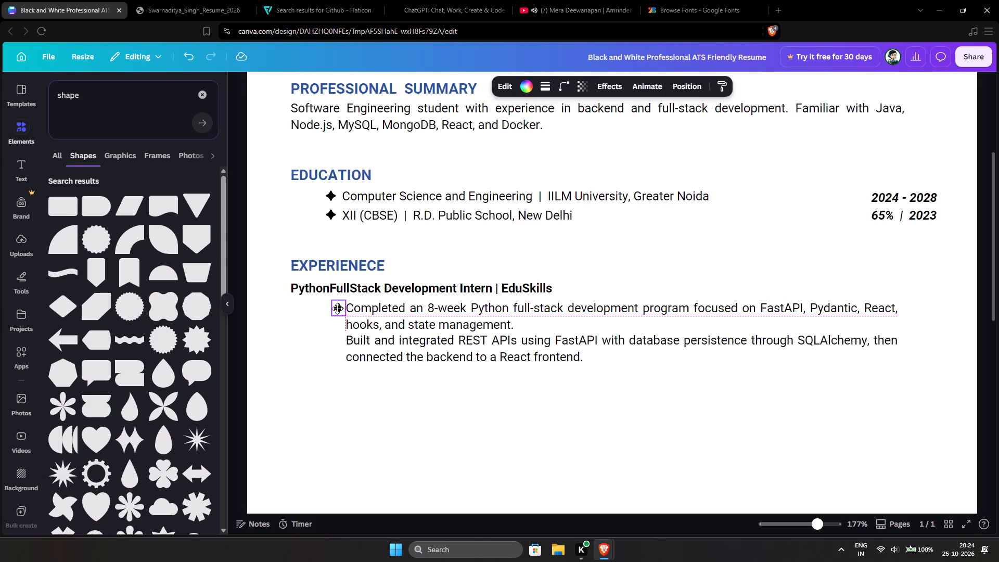
pyautogui.click(298, 326)
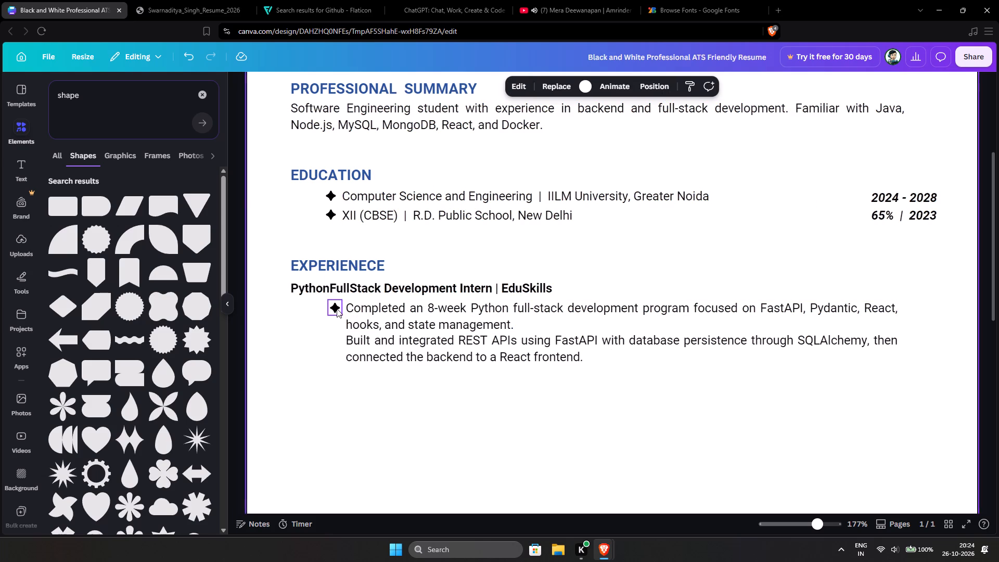
# Copy the first Experience point's star bullet and place it before the second point, "Built and integrated REST APIs", aligned with the star above.
pyautogui.click(337, 309)
pyautogui.hotkey('ctrl', 'c')
pyautogui.hotkey('ctrl', 'v')
pyautogui.click(352, 328)
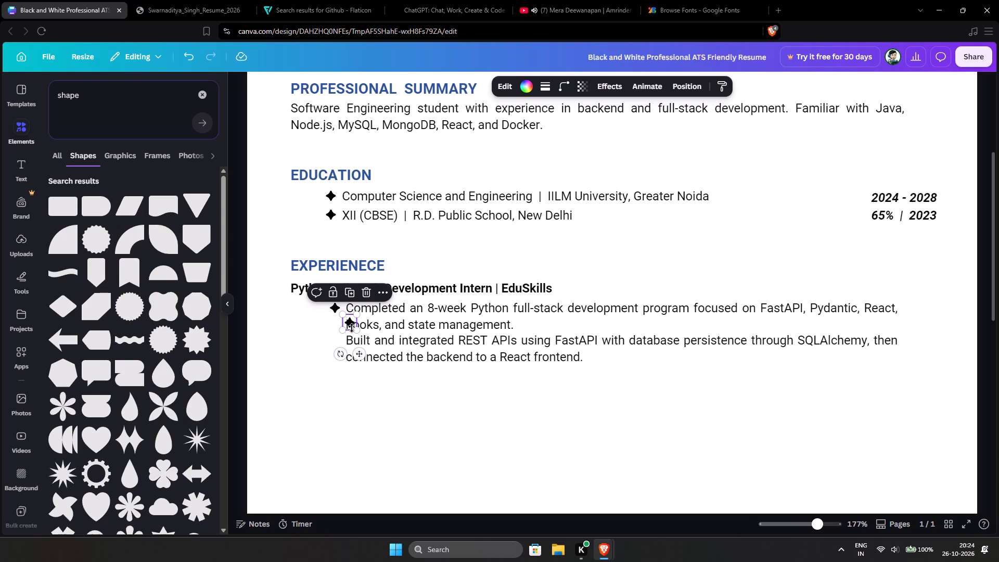
pyautogui.moveTo(349, 325); pyautogui.dragTo(334, 340)
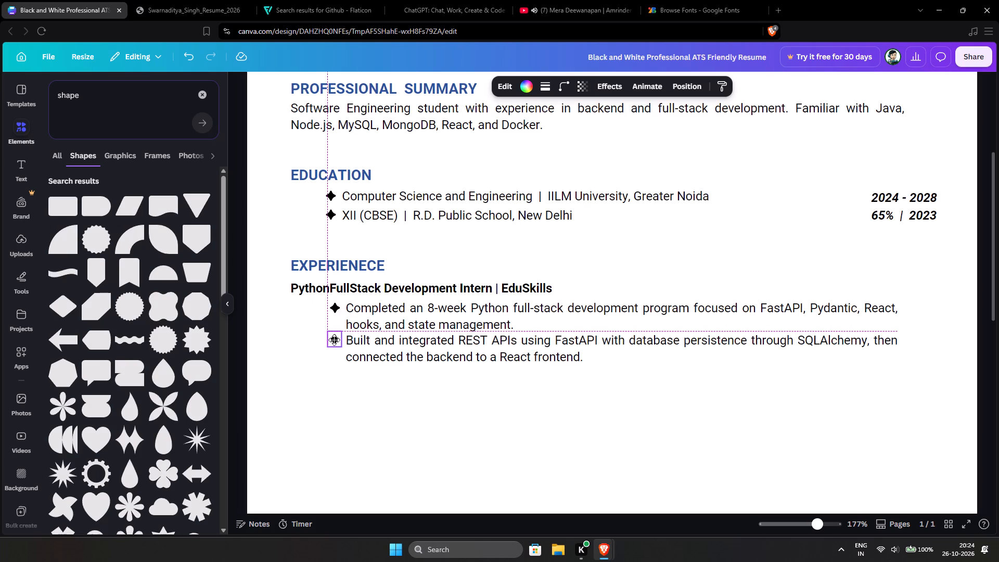
pyautogui.moveTo(334, 340); pyautogui.dragTo(336, 341)
pyautogui.click(305, 342)
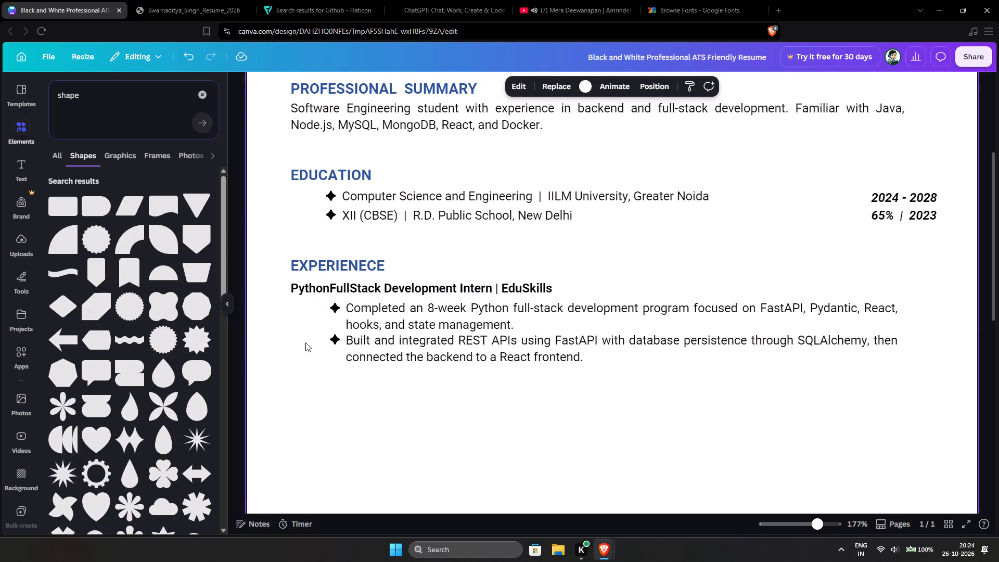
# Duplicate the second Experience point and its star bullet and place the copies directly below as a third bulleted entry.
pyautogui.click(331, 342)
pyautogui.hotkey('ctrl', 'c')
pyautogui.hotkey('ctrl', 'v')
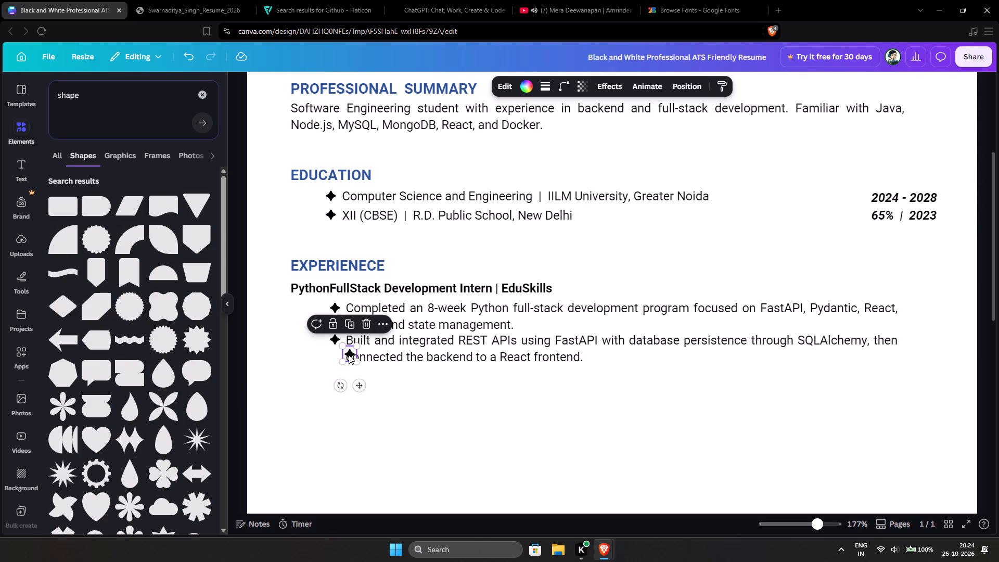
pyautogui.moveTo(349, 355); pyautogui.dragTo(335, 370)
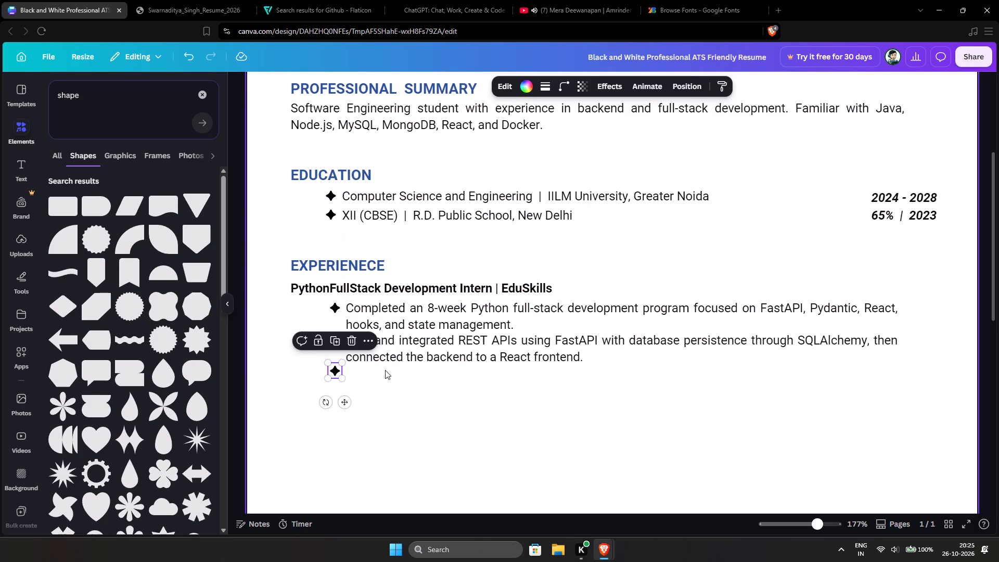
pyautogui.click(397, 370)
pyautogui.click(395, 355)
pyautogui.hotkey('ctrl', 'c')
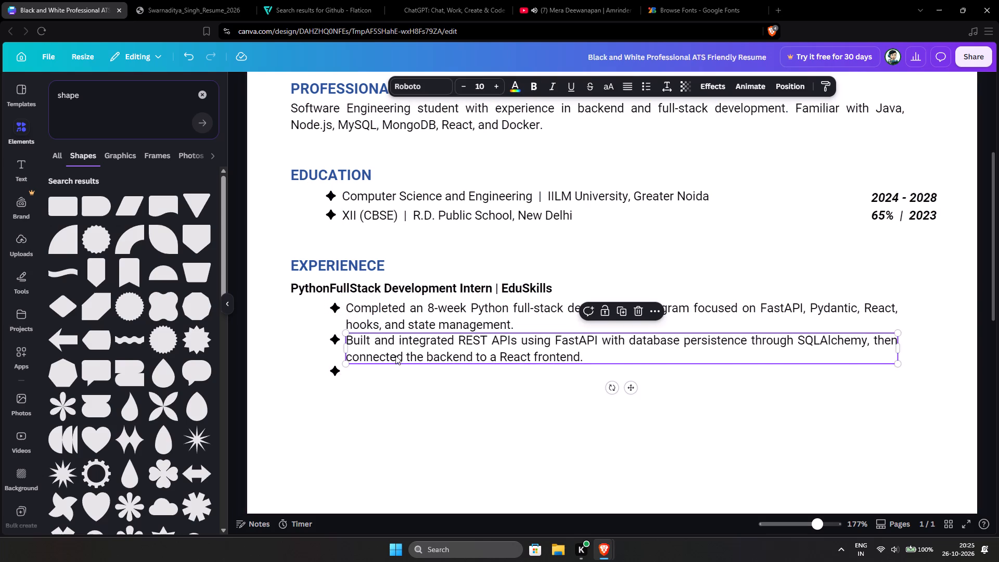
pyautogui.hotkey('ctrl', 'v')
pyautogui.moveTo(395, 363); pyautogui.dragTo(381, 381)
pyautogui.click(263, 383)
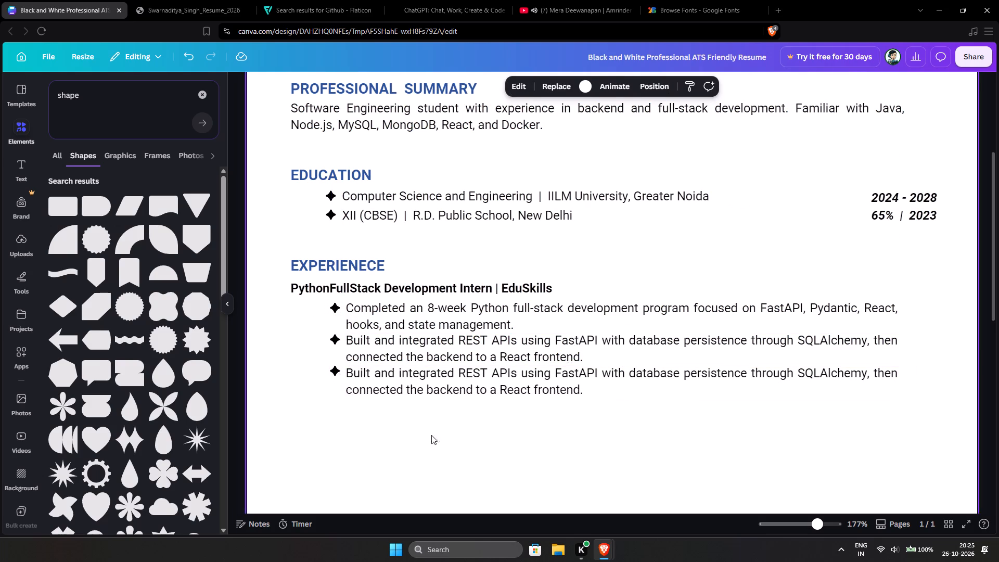
# Check the capstone e-commerce point under Experience in the existing resume PDF and return to the Canva design.
pyautogui.click(653, 503)
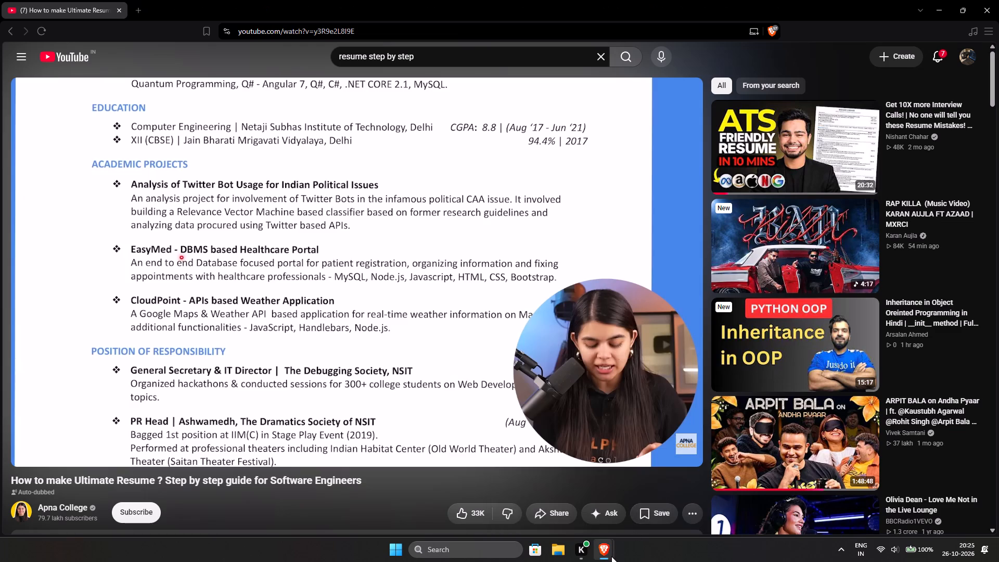
pyautogui.click(559, 502)
pyautogui.click(196, 4)
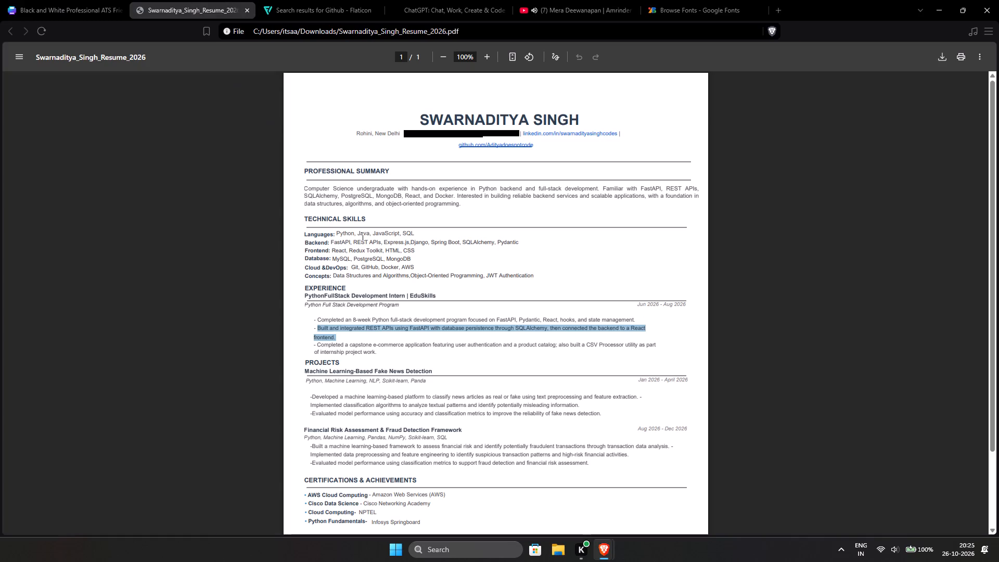
pyautogui.moveTo(316, 343); pyautogui.dragTo(380, 355)
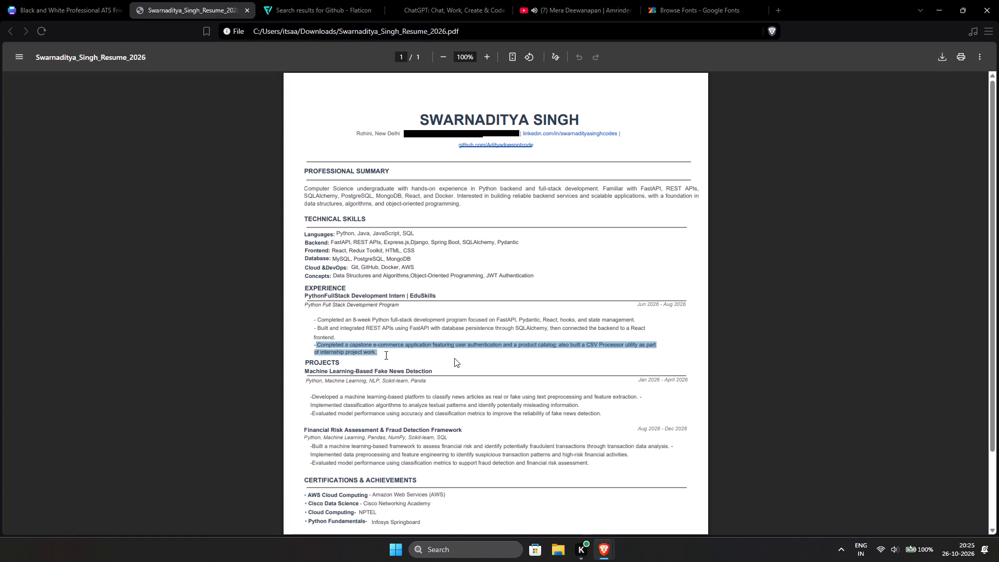
pyautogui.click(456, 358)
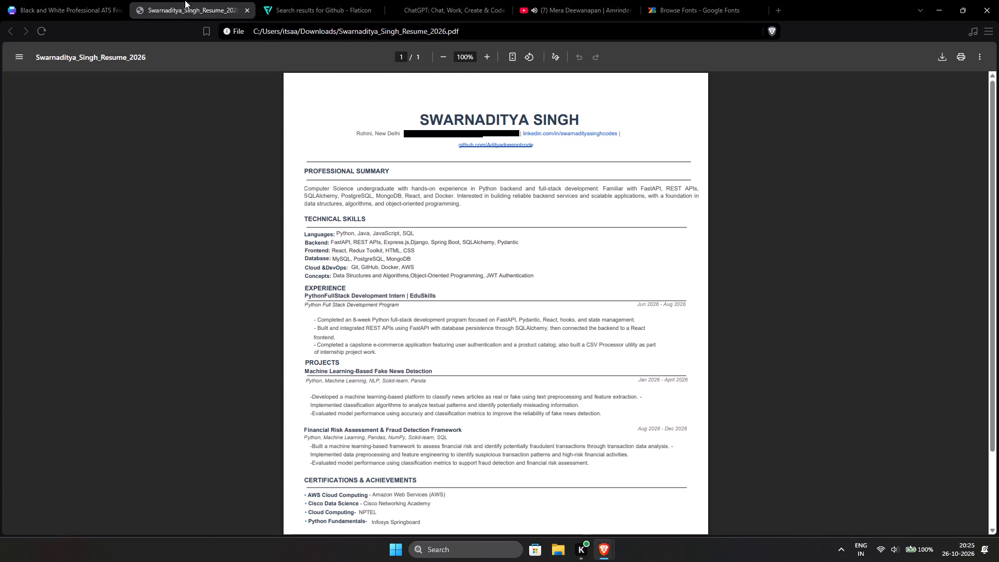
pyautogui.click(76, 0)
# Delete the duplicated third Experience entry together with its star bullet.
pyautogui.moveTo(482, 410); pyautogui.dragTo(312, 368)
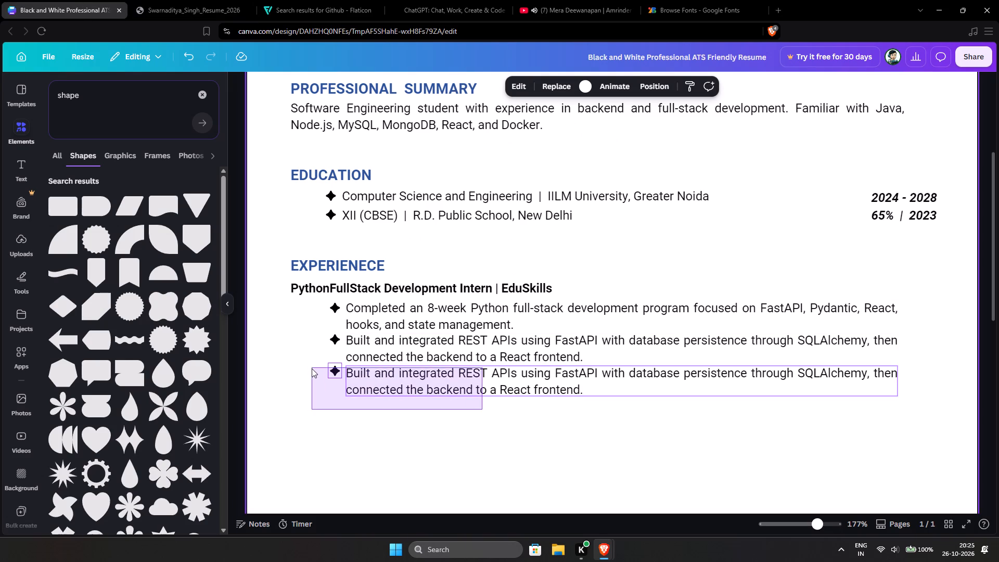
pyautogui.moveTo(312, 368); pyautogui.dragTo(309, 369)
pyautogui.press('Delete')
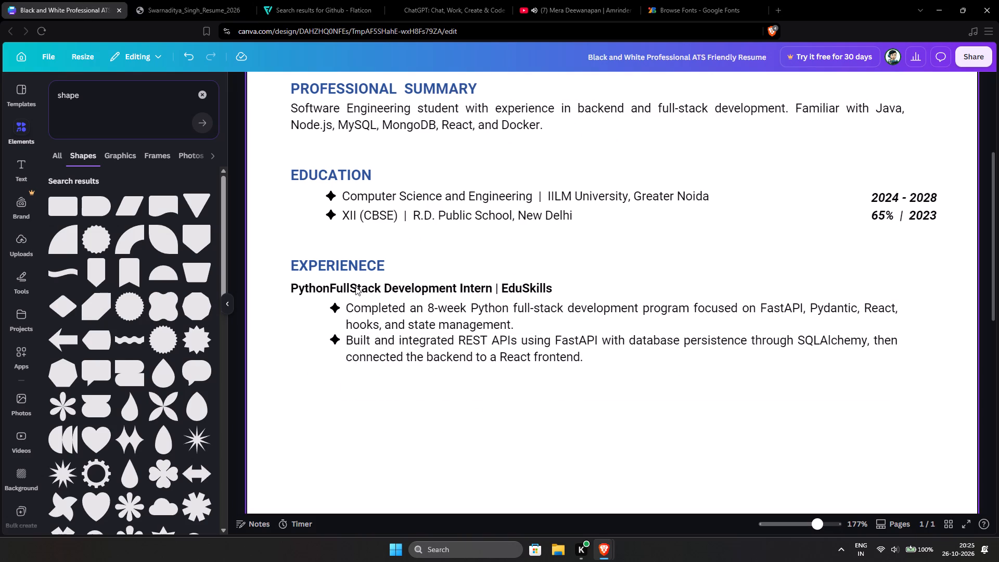
# Nudge the Experience heading slightly down and the Education heading slightly up to even out the heading spacing.
pyautogui.click(365, 266)
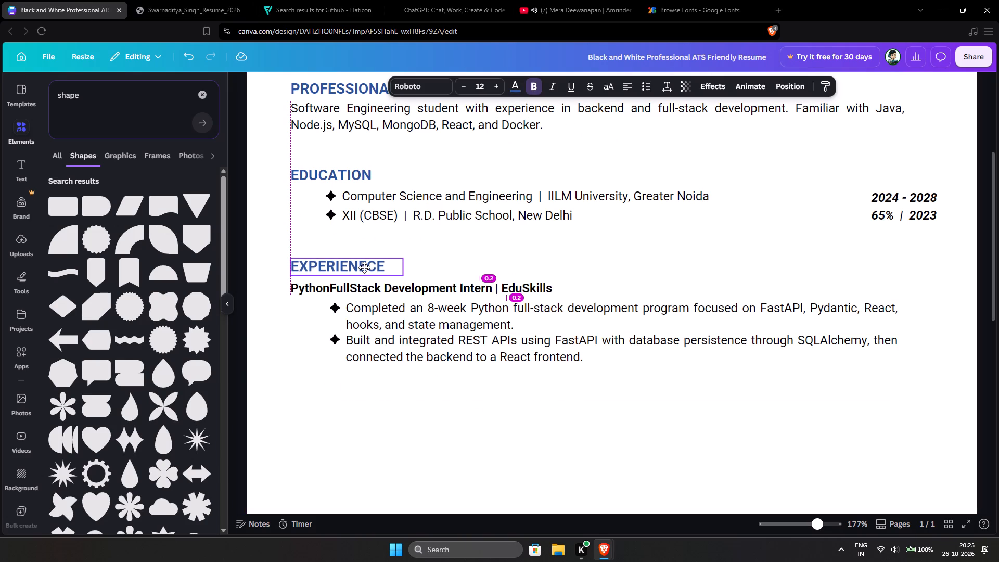
pyautogui.click(454, 265)
pyautogui.click(352, 170)
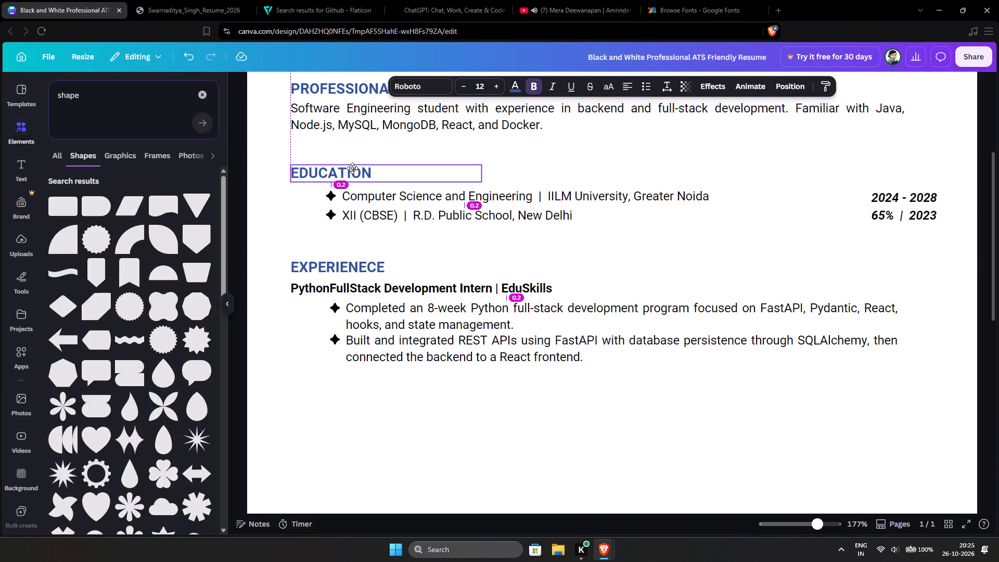
# Nudge the Professional Summary heading slightly up, away from its summary paragraph, keeping it aligned with the other section headings.
pyautogui.scroll(3, 283, 199)
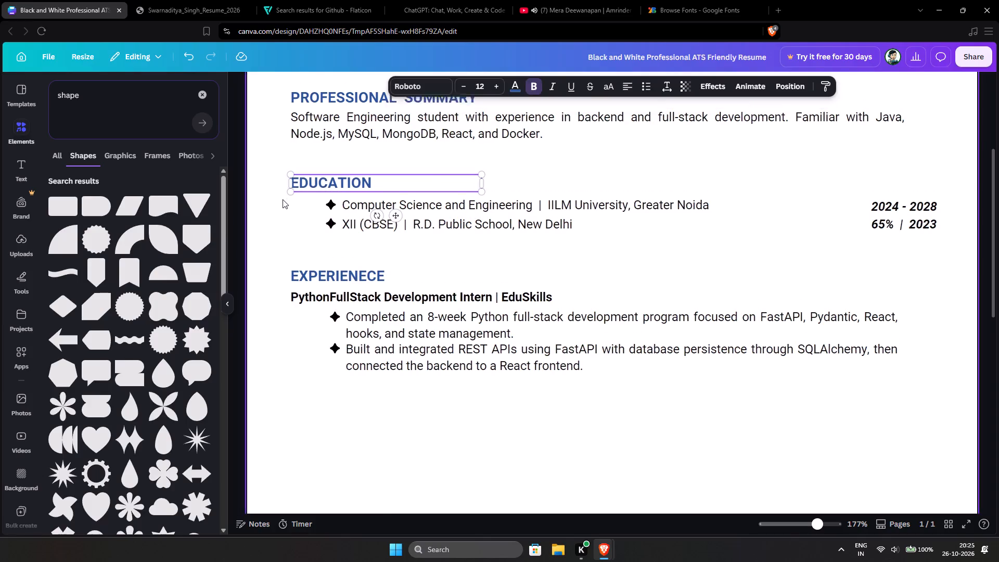
pyautogui.click(357, 242)
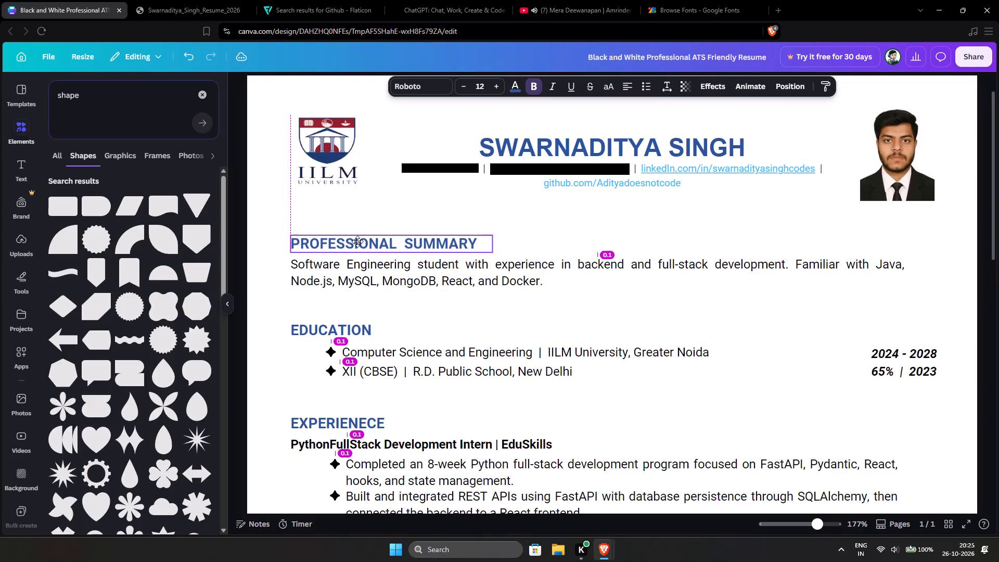
pyautogui.click(258, 257)
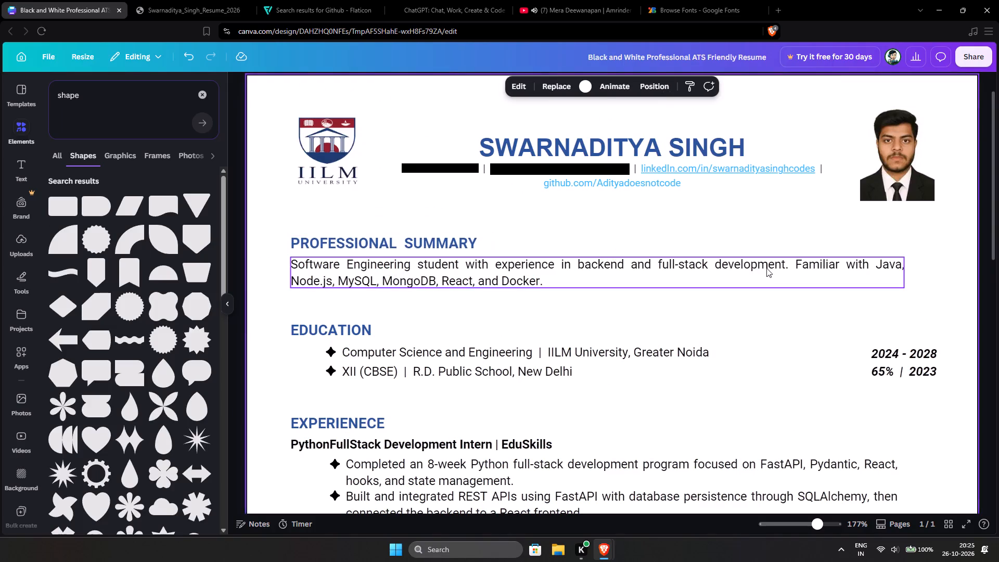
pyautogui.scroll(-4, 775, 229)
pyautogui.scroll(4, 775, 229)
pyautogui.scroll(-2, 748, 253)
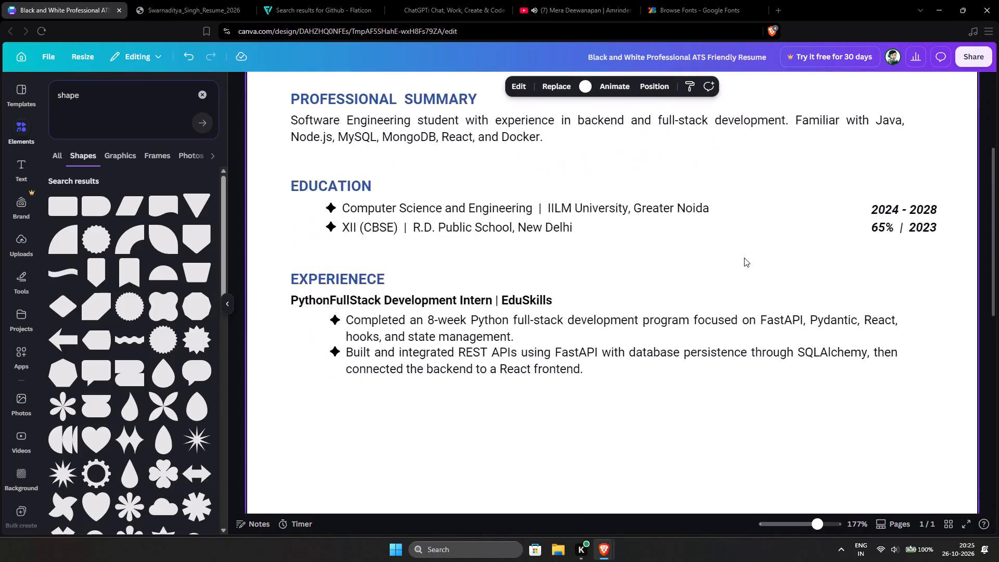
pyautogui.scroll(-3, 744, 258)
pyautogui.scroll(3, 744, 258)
# Lower the screen brightness to about 50 in the system quick settings and return to the resume design.
pyautogui.click(899, 559)
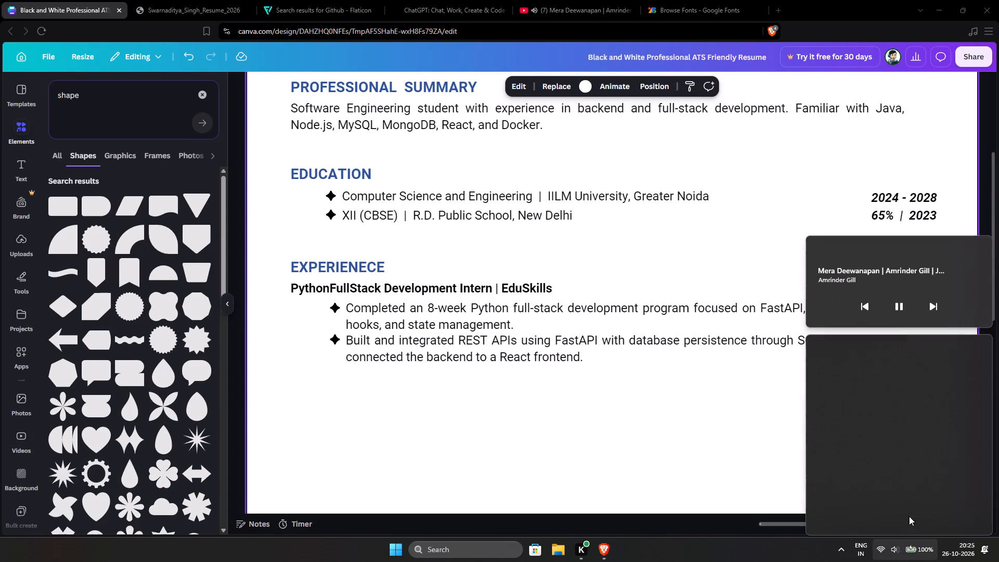
pyautogui.moveTo(911, 459); pyautogui.dragTo(899, 460)
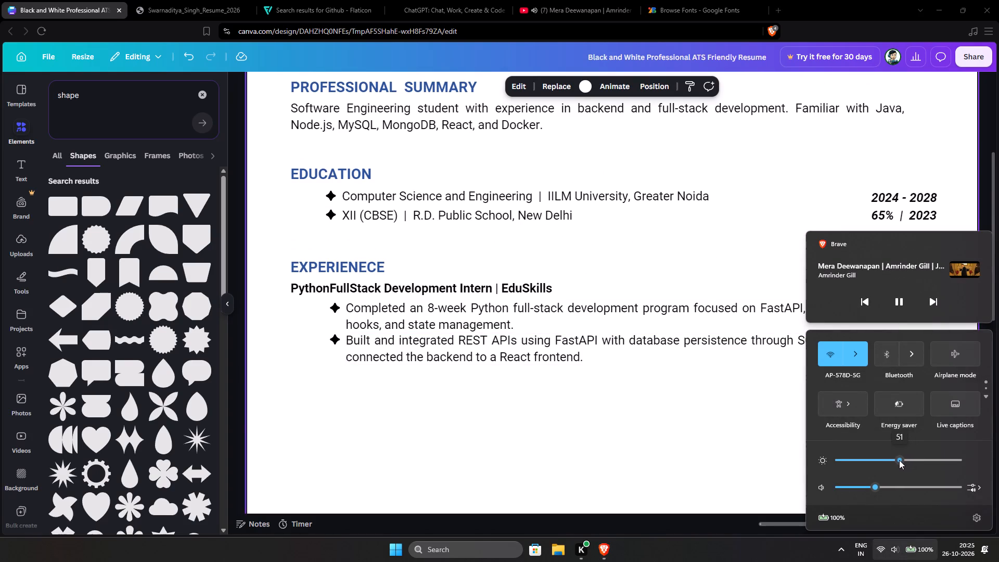
pyautogui.moveTo(899, 460); pyautogui.dragTo(899, 460)
pyautogui.click(684, 429)
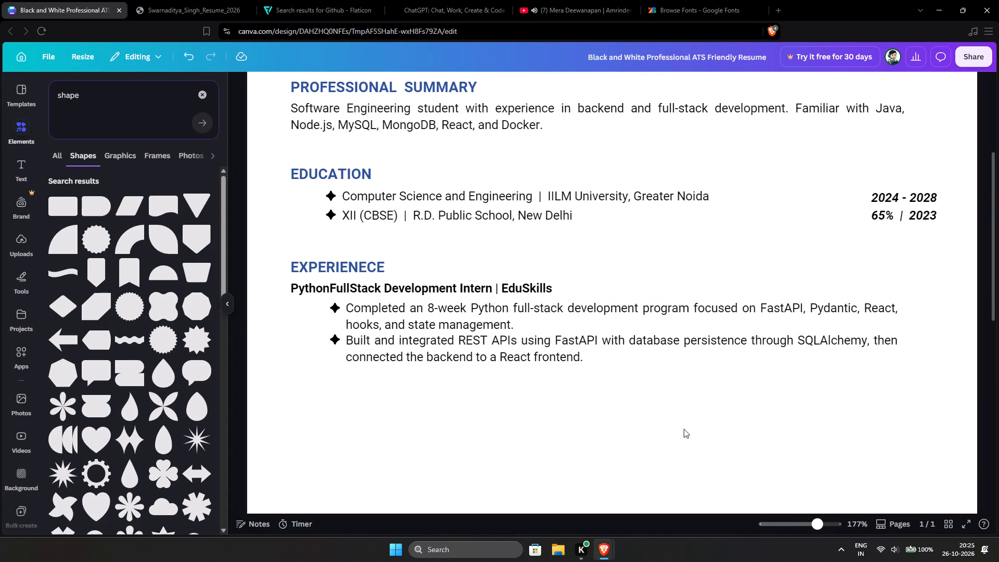
# Add the missing spaces in the job title under Experience so it reads "Python Full Stack Development Intern | EduSkills".
pyautogui.doubleClick(331, 289)
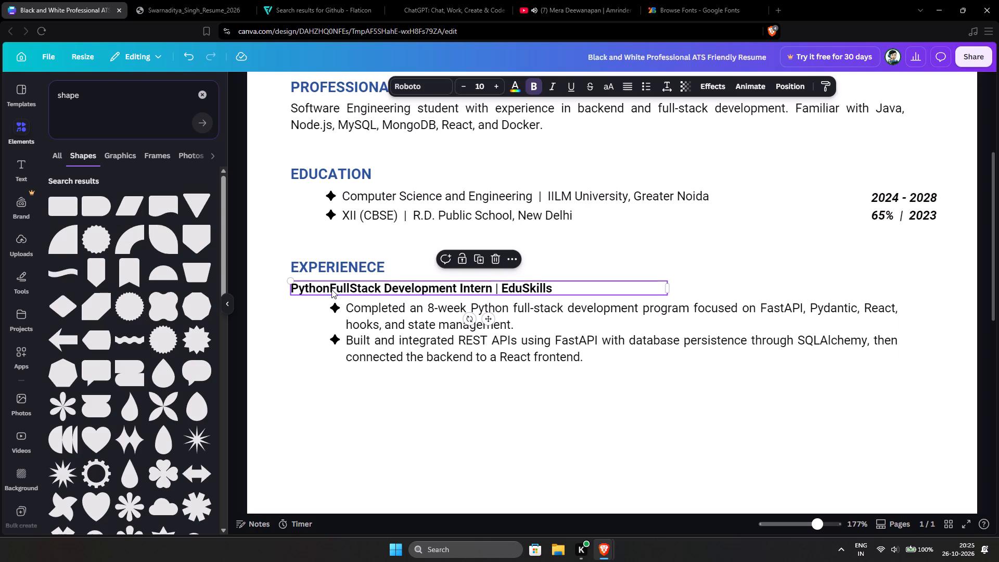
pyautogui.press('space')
pyautogui.click(351, 288)
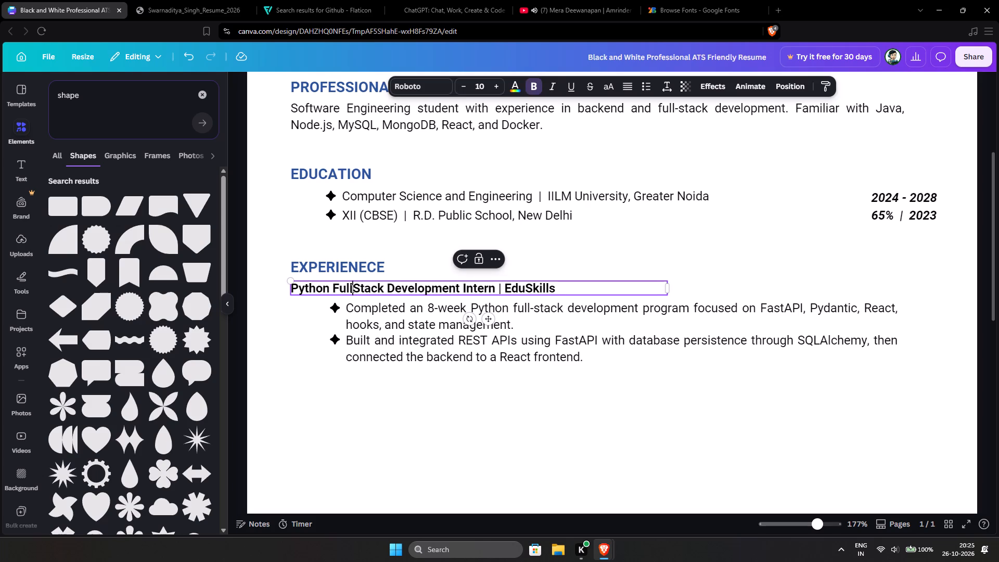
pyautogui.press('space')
# Check the Experience section in the existing resume PDF and return to the Canva design.
pyautogui.click(196, 0)
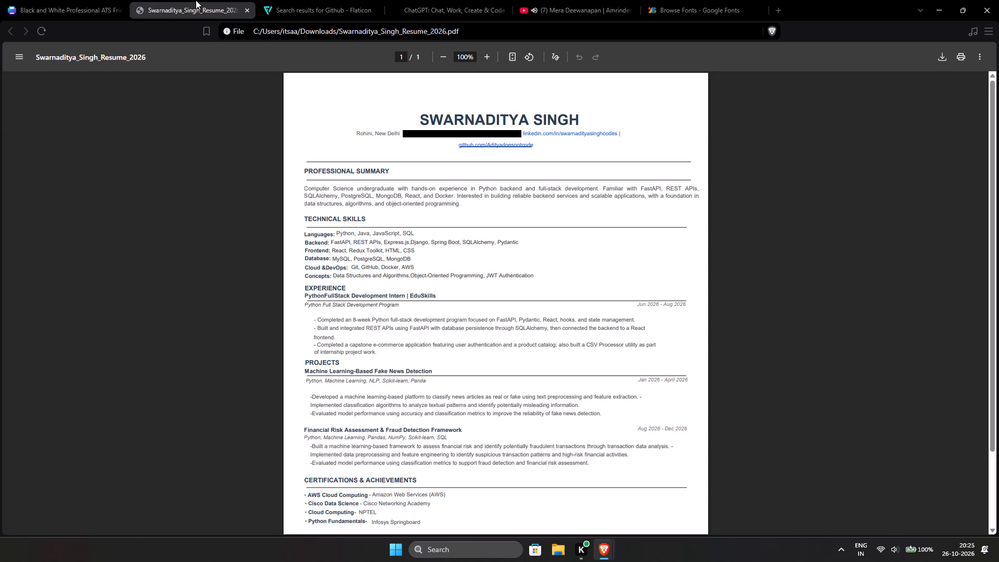
pyautogui.click(84, 0)
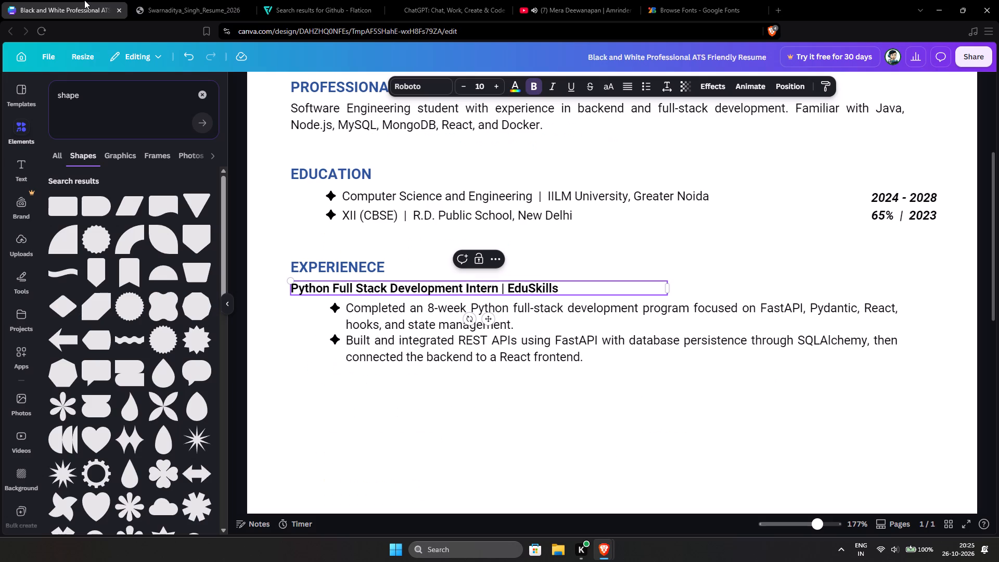
pyautogui.click(693, 245)
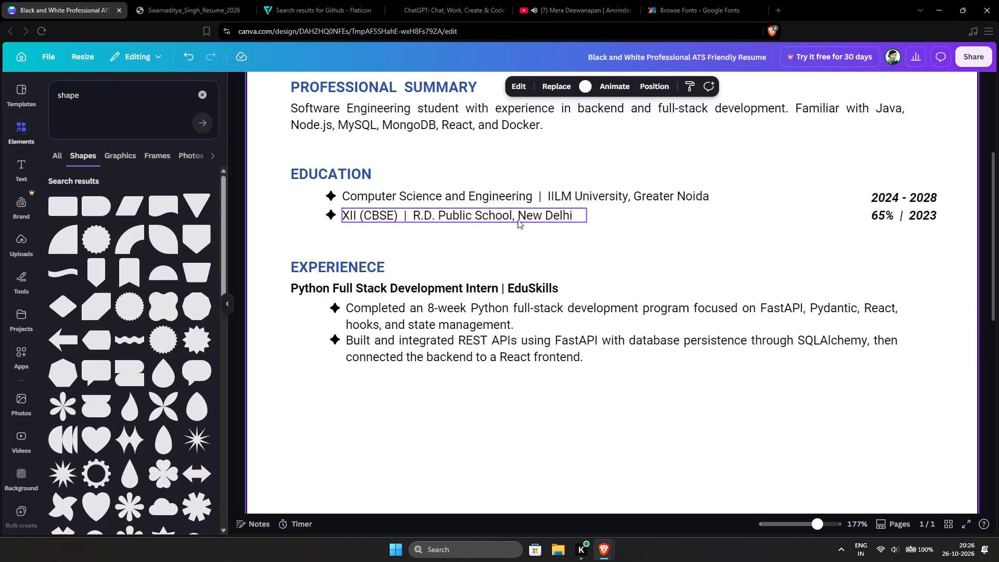
# Copy the Experience heading and place the copy below the last Experience point, left-aligned with the other section headings.
pyautogui.click(18, 135)
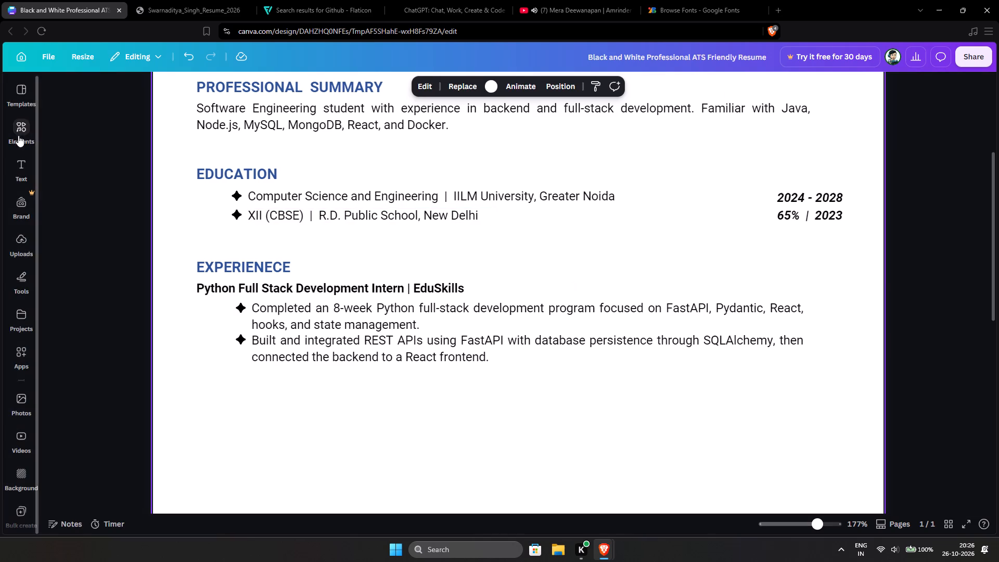
pyautogui.scroll(-1, 484, 258)
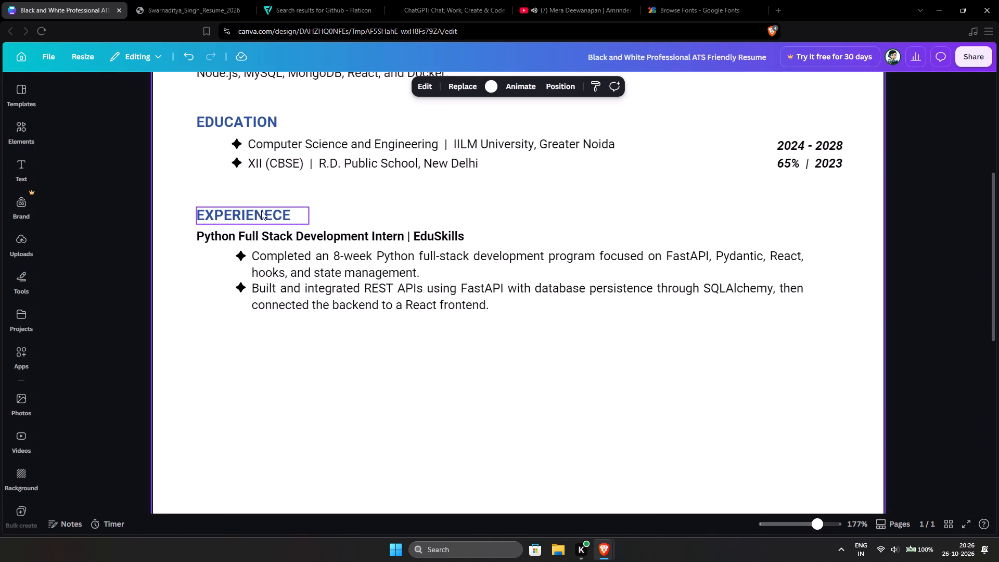
pyautogui.click(270, 215)
pyautogui.hotkey('ctrl', 'c')
pyautogui.hotkey('ctrl', 'v')
pyautogui.moveTo(275, 228); pyautogui.dragTo(254, 333)
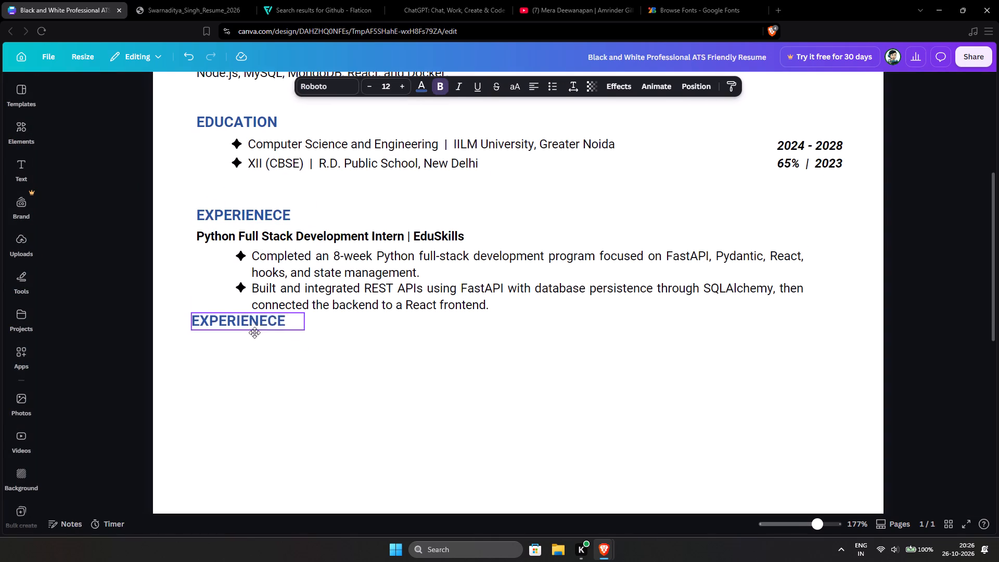
pyautogui.moveTo(254, 333); pyautogui.dragTo(261, 344)
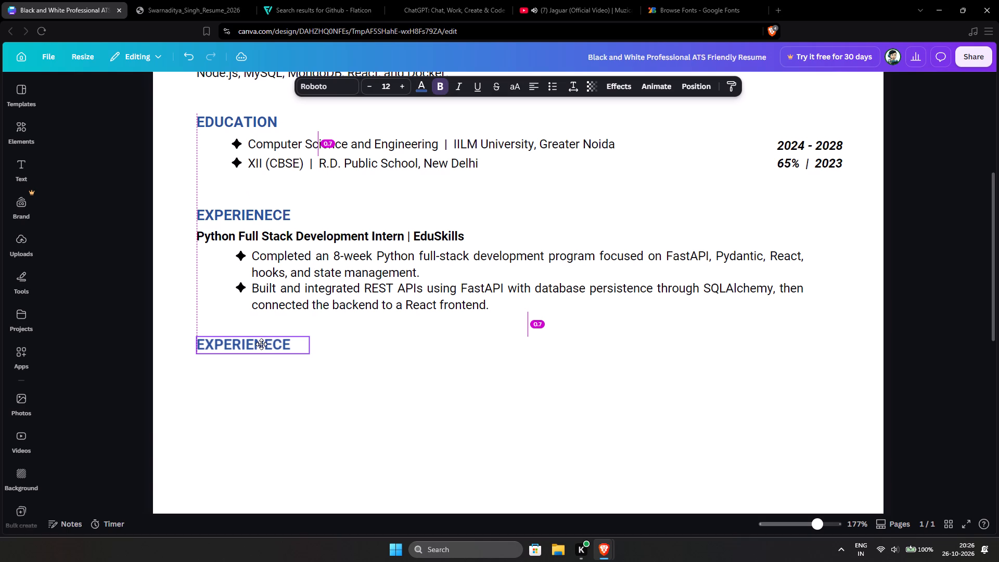
pyautogui.moveTo(261, 344); pyautogui.dragTo(261, 353)
# Move the original Experience heading, intern title and both bulleted points down together to widen the gap below Education.
pyautogui.moveTo(187, 201); pyautogui.dragTo(414, 333)
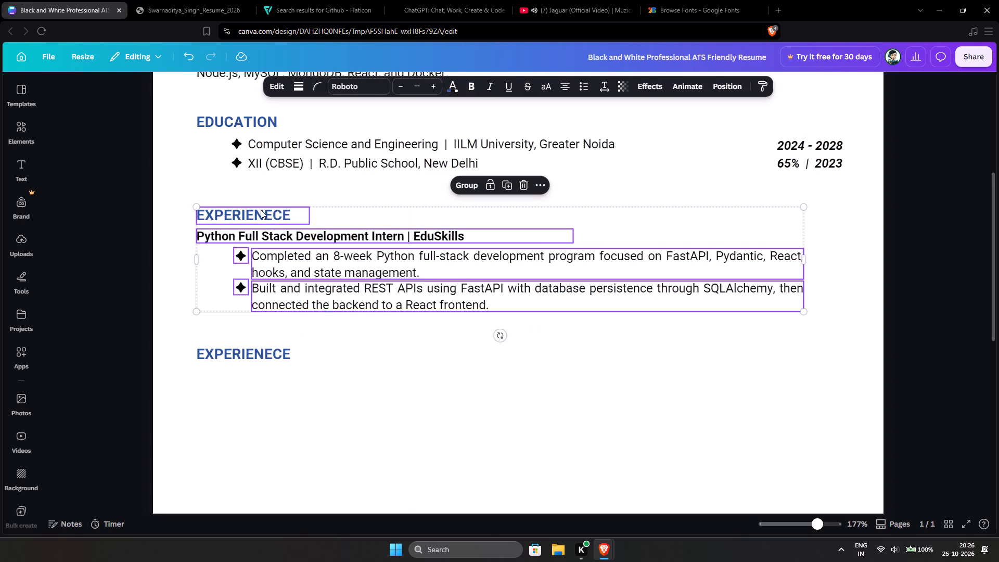
pyautogui.moveTo(261, 211); pyautogui.dragTo(261, 230)
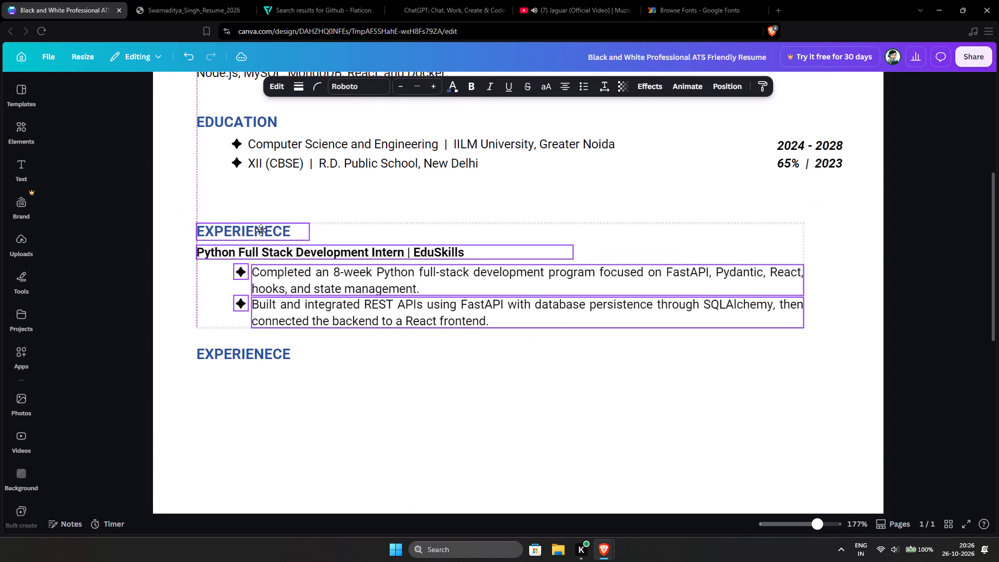
pyautogui.moveTo(261, 230); pyautogui.dragTo(261, 231)
pyautogui.scroll(2, 391, 181)
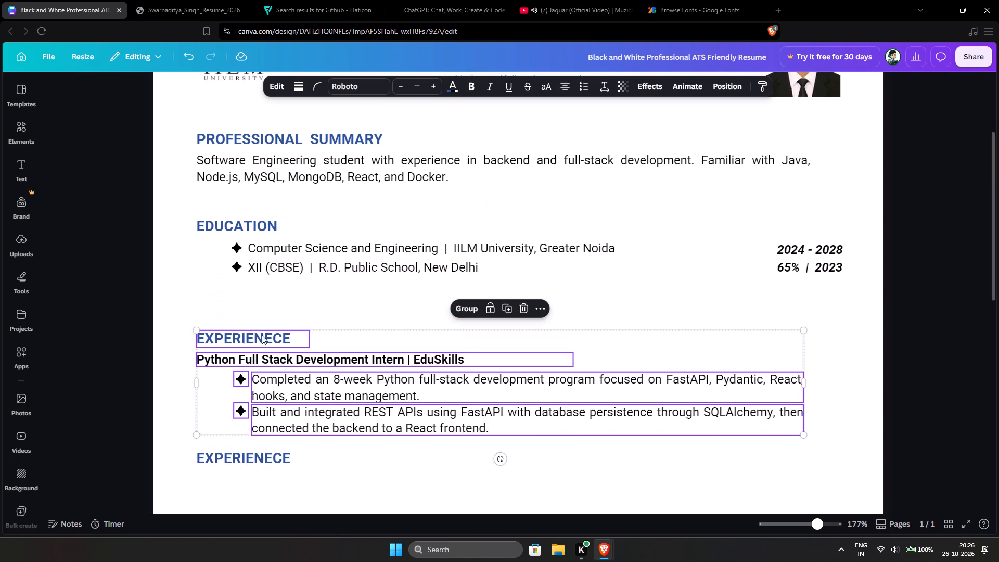
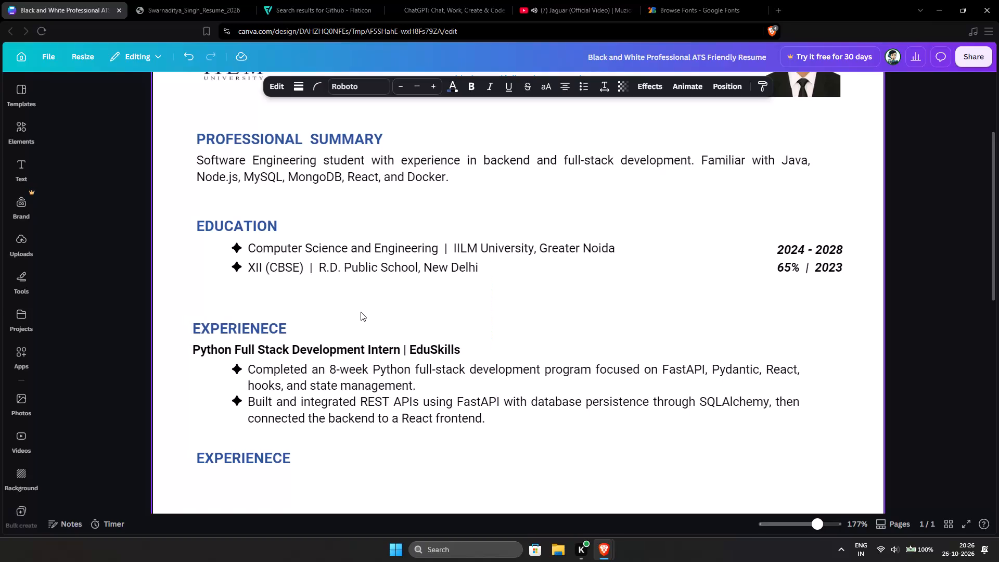
# Nudge the original Experience heading, intern title and both bulleted points slightly right together.
pyautogui.press('Right')
pyautogui.press('Right')
pyautogui.press('Left')
pyautogui.press('Left')
pyautogui.press('Right')
pyautogui.press('Right')
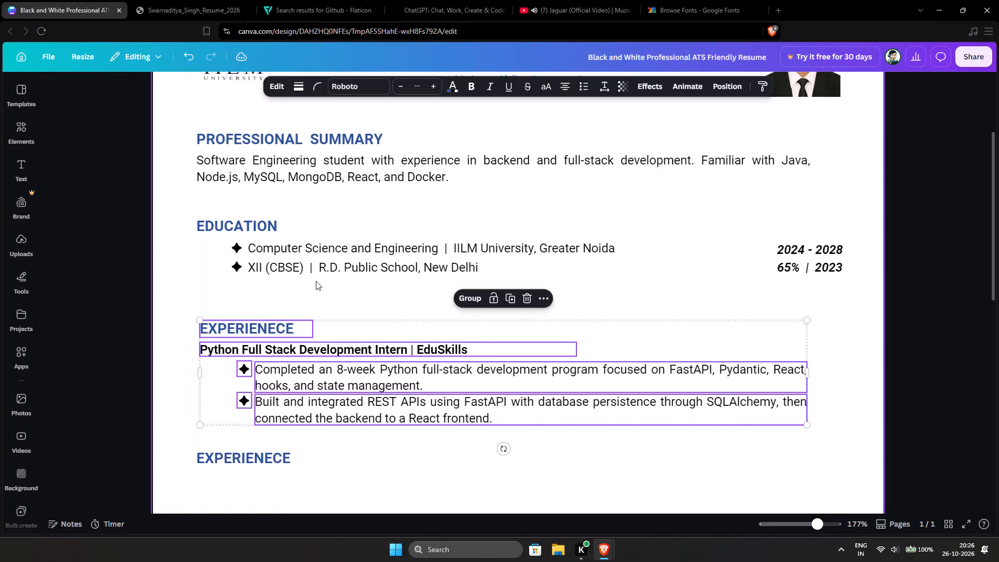
# Shift the Education block and the Professional Summary block slightly right so both left-align with the Experience heading.
pyautogui.moveTo(173, 219); pyautogui.dragTo(399, 276)
pyautogui.press('Right')
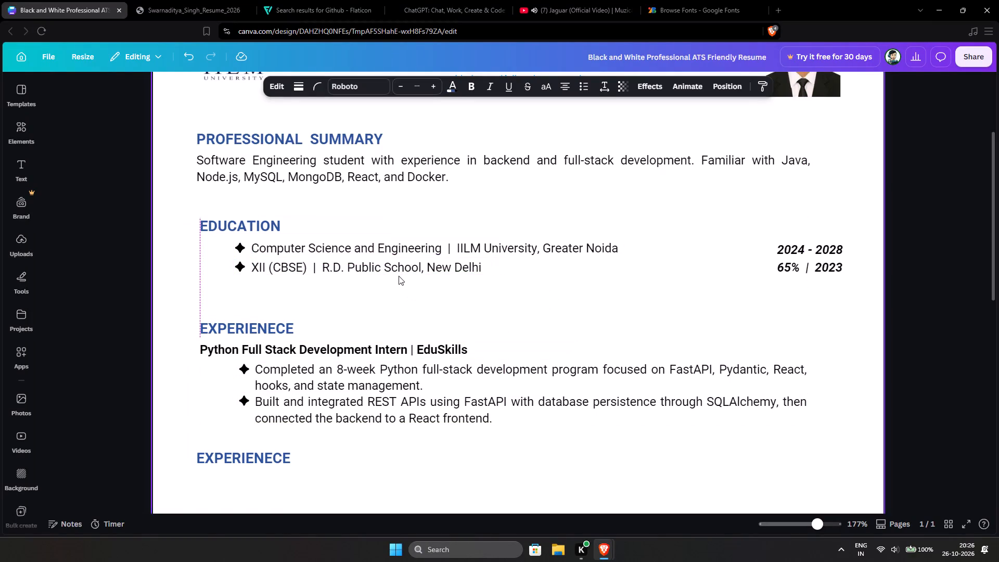
pyautogui.press('Right')
pyautogui.press('Right')
pyautogui.press('Left')
pyautogui.press('Left')
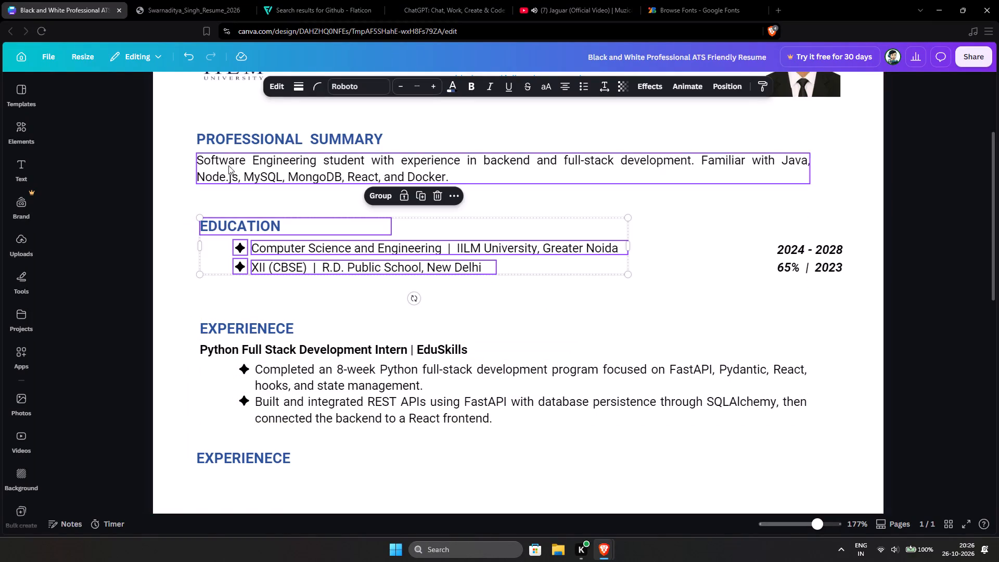
pyautogui.moveTo(179, 128); pyautogui.dragTo(319, 183)
pyautogui.press('Right')
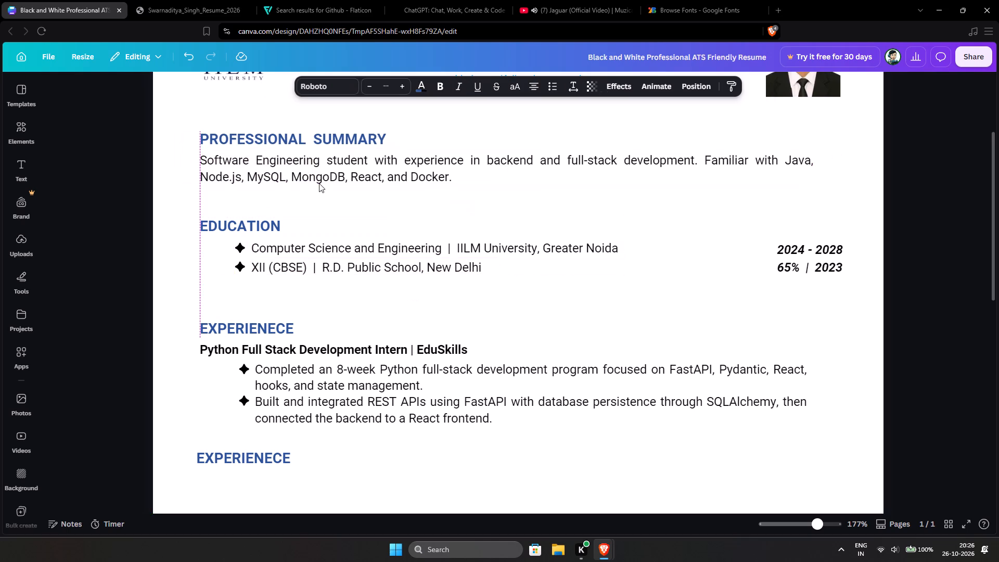
pyautogui.click(739, 216)
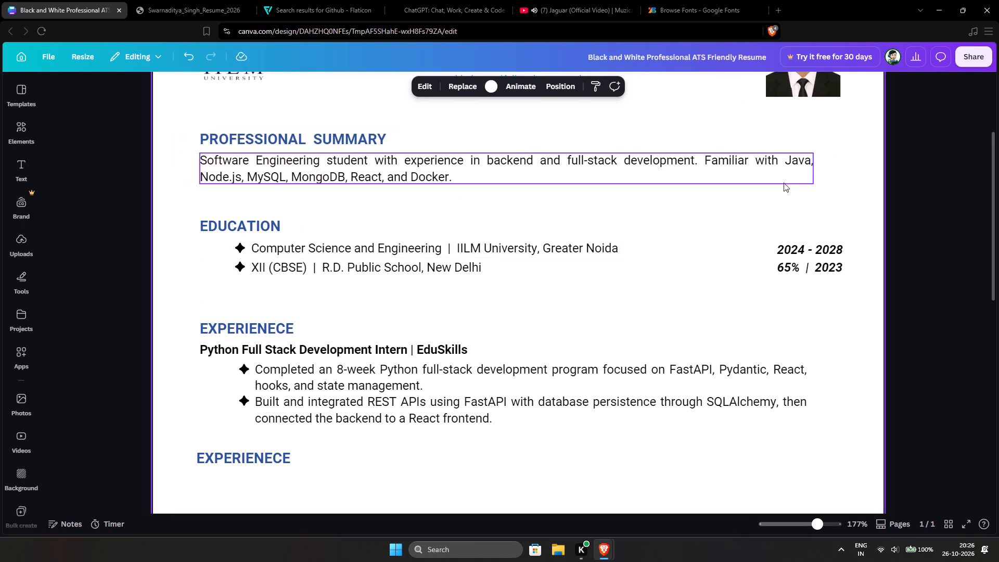
# Narrow the Professional Summary paragraph and both Experience points from the right so their right edges line up.
pyautogui.click(805, 164)
pyautogui.moveTo(814, 164); pyautogui.dragTo(808, 164)
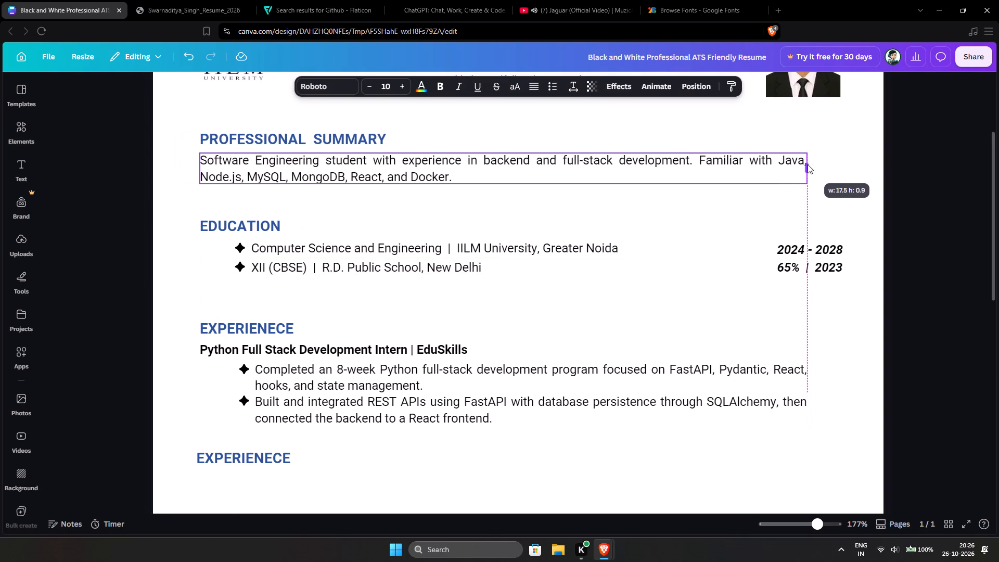
pyautogui.moveTo(808, 164); pyautogui.dragTo(805, 164)
pyautogui.moveTo(761, 339); pyautogui.dragTo(826, 437)
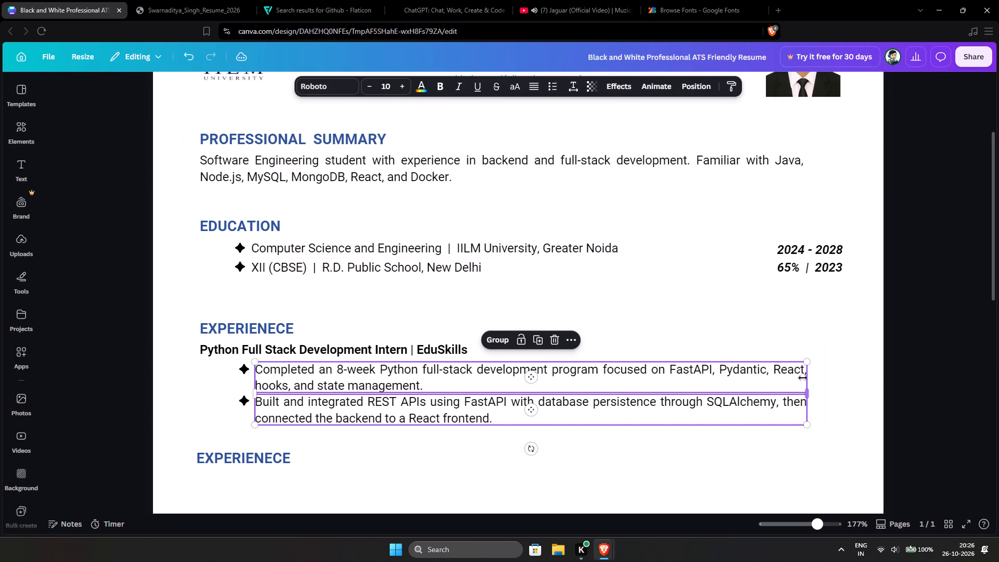
pyautogui.click(807, 393)
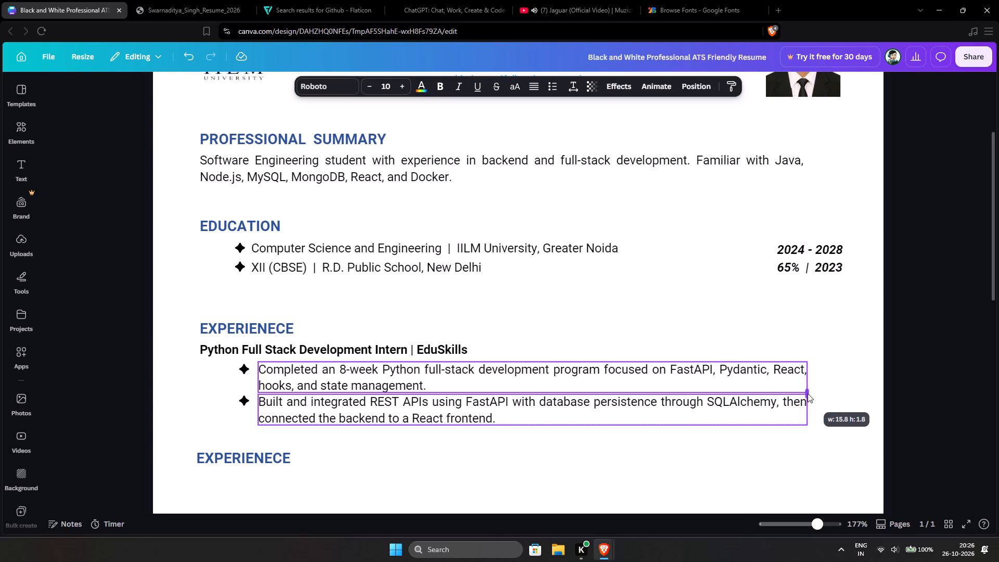
pyautogui.click(821, 305)
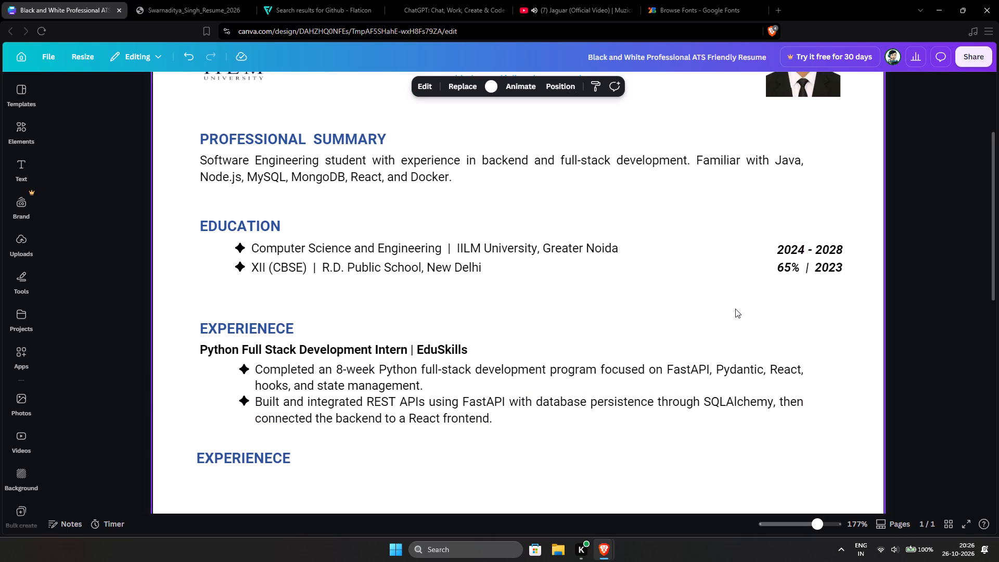
# Move the Education heading and both bulleted entries down together to leave a 1.2 gap below the Professional Summary.
pyautogui.click(610, 248)
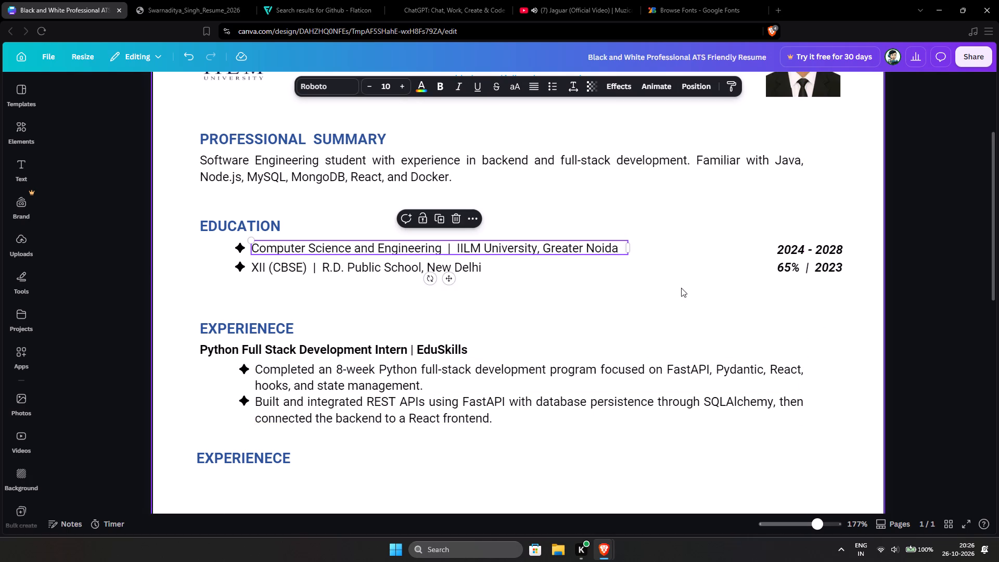
pyautogui.moveTo(177, 219); pyautogui.dragTo(362, 292)
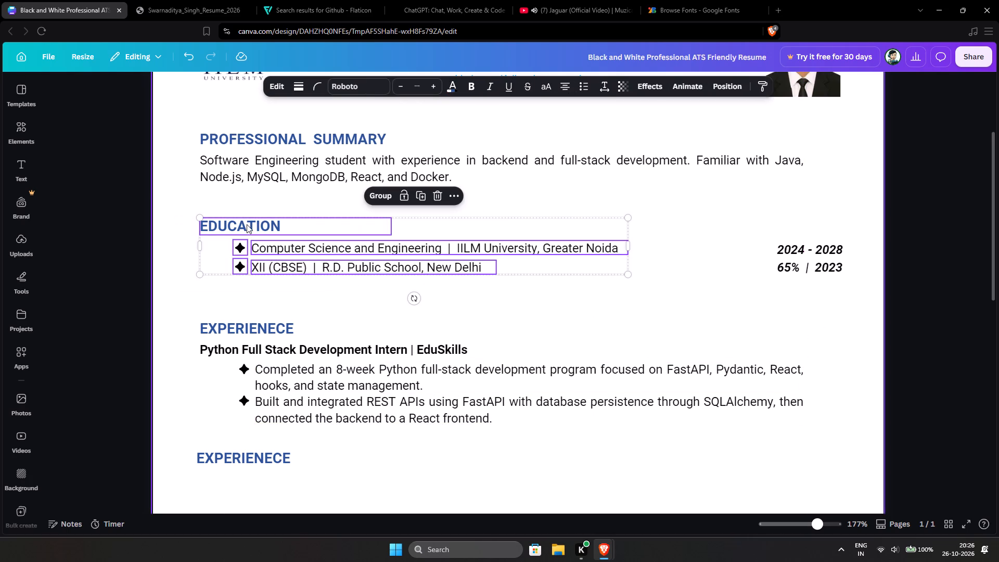
pyautogui.click(248, 225)
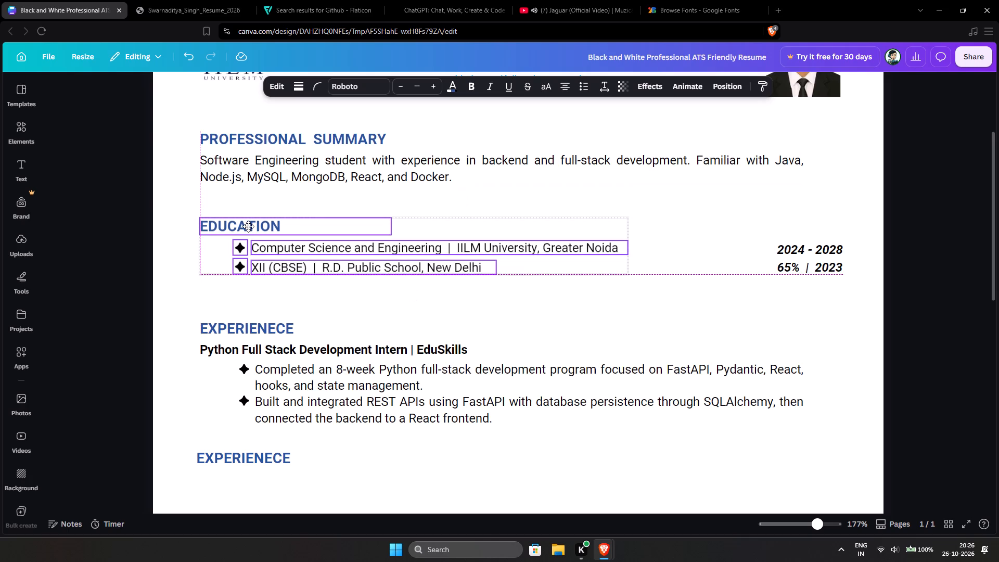
pyautogui.click(167, 287)
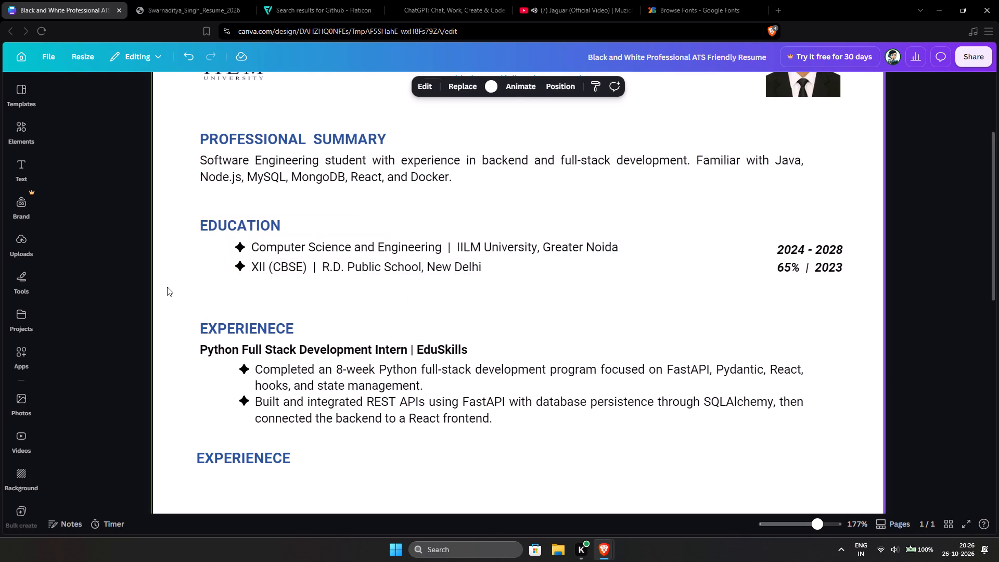
pyautogui.moveTo(166, 220); pyautogui.dragTo(344, 280)
pyautogui.click(249, 225)
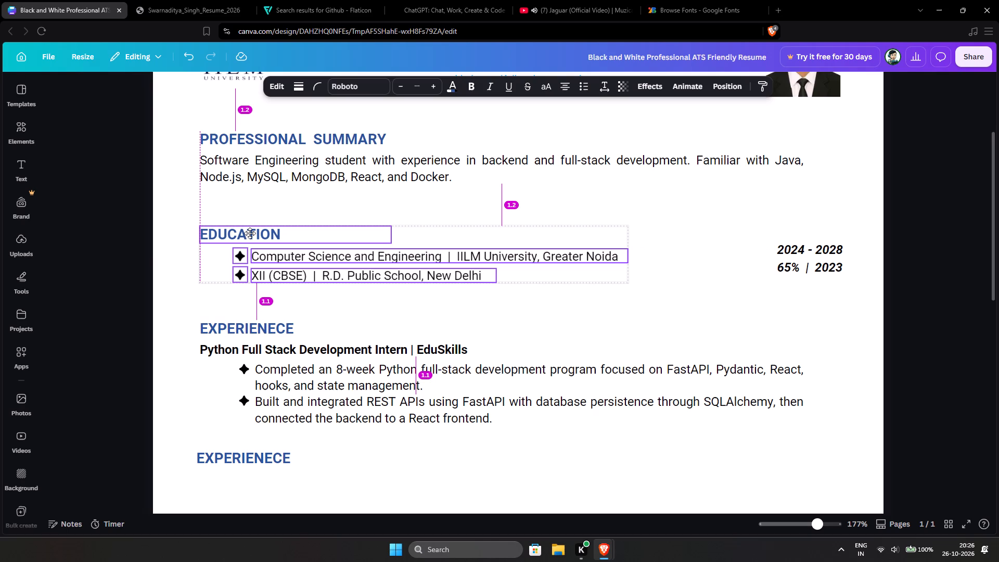
pyautogui.click(250, 233)
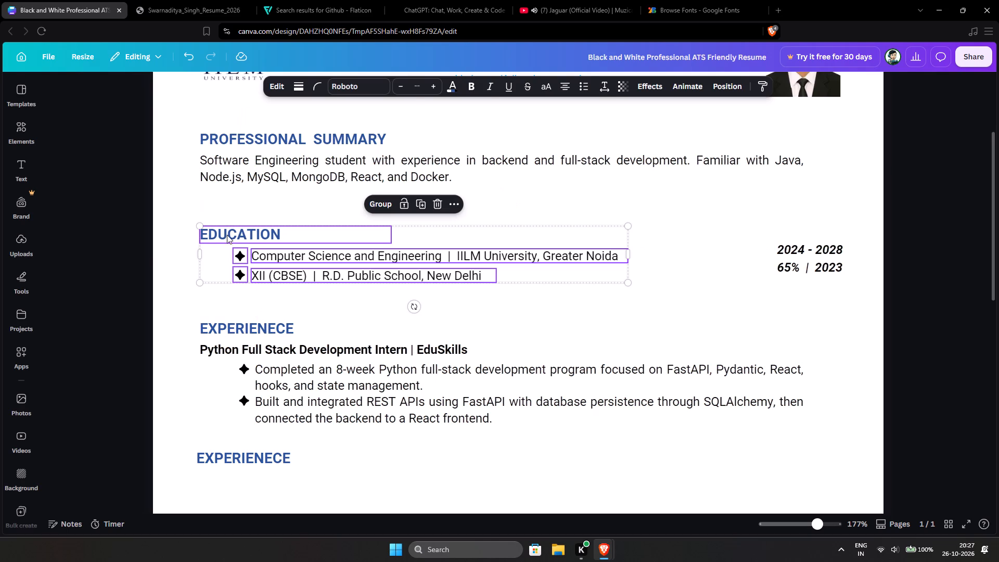
pyautogui.click(173, 235)
# Move the original Experience heading, intern title and bulleted points down together to leave a 1.2 gap below Education.
pyautogui.moveTo(172, 318); pyautogui.dragTo(473, 464)
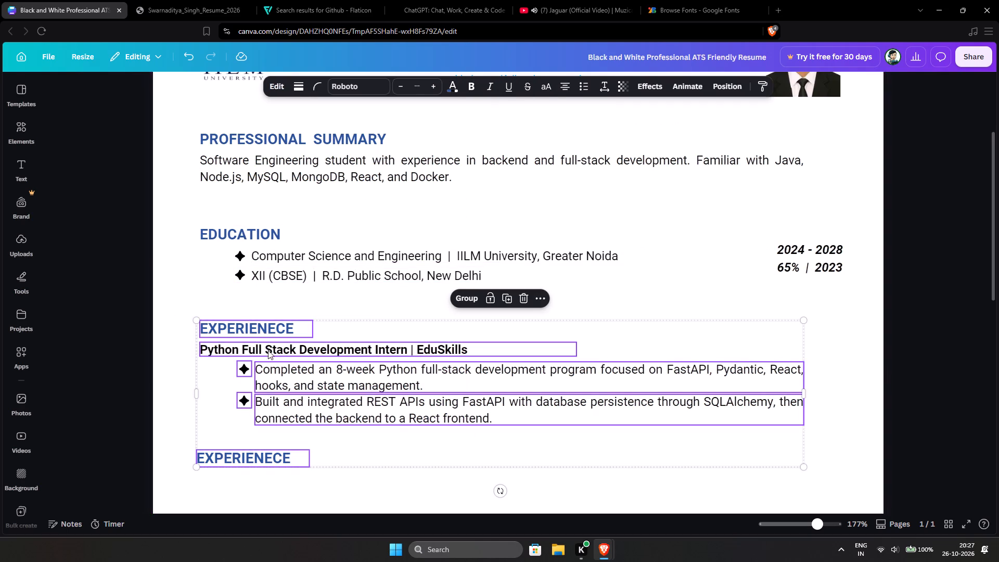
pyautogui.click(171, 392)
pyautogui.moveTo(177, 337); pyautogui.dragTo(432, 424)
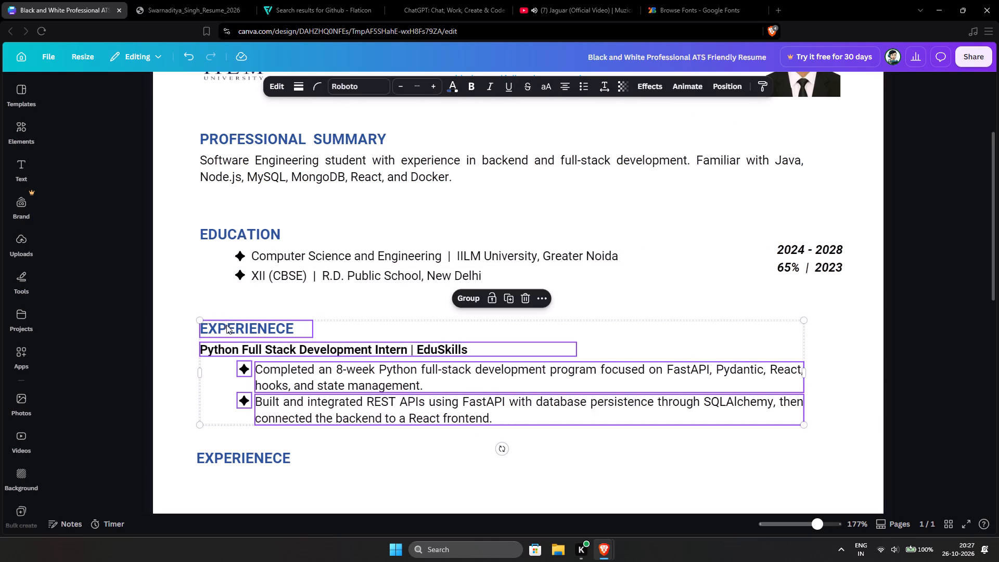
pyautogui.click(230, 325)
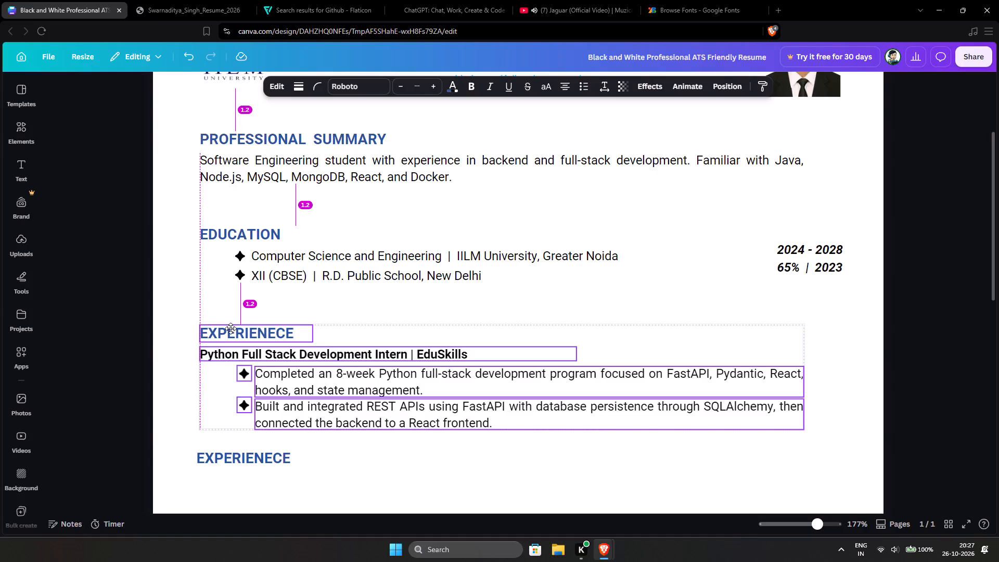
pyautogui.click(176, 326)
# Move the copied Experience heading down to widen the gap below the last Experience point.
pyautogui.scroll(-3, 176, 326)
pyautogui.moveTo(226, 302); pyautogui.dragTo(227, 324)
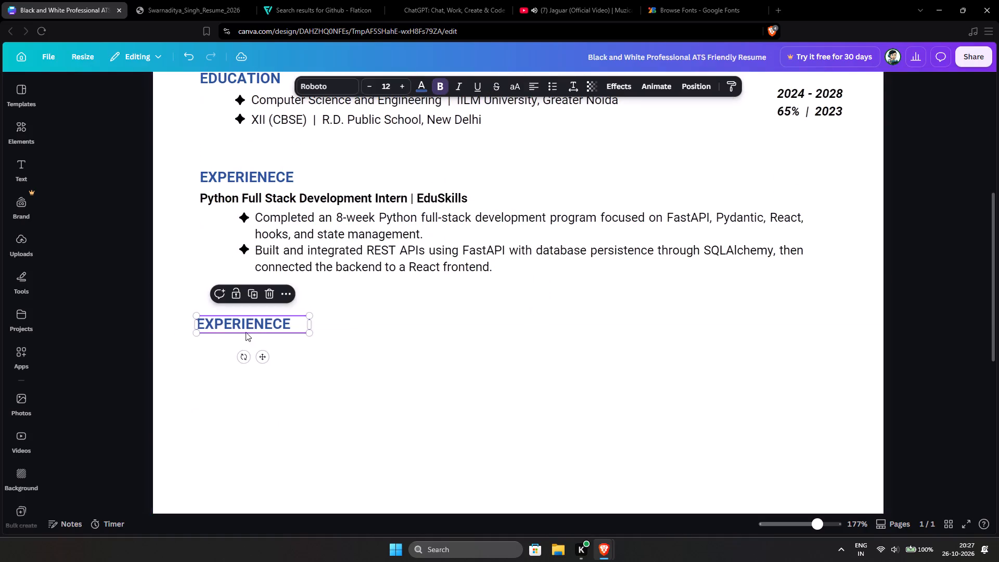
pyautogui.click(373, 352)
pyautogui.scroll(5, 439, 330)
pyautogui.scroll(-4, 439, 330)
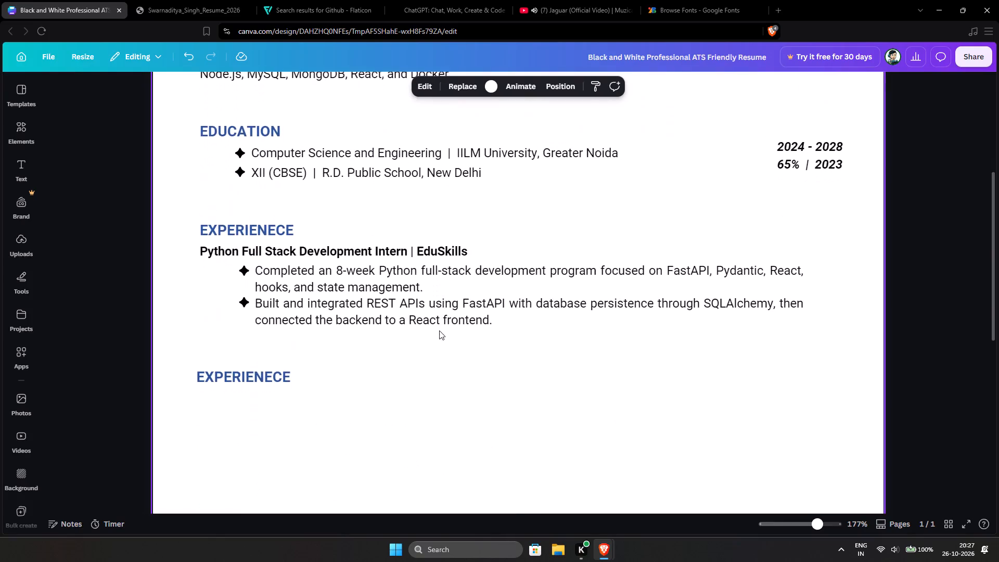
pyautogui.click(336, 0)
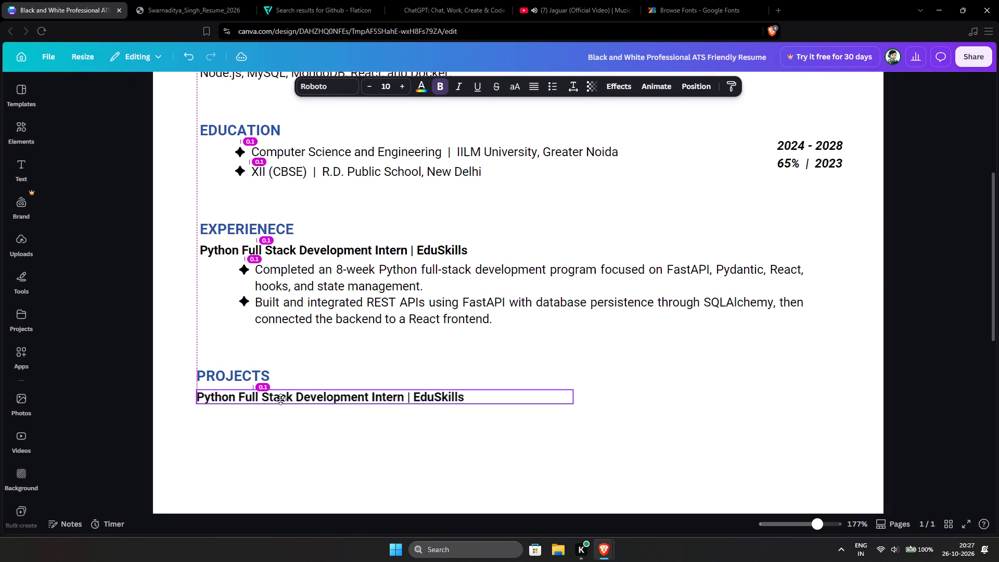
pyautogui.moveTo(280, 399); pyautogui.dragTo(280, 393)
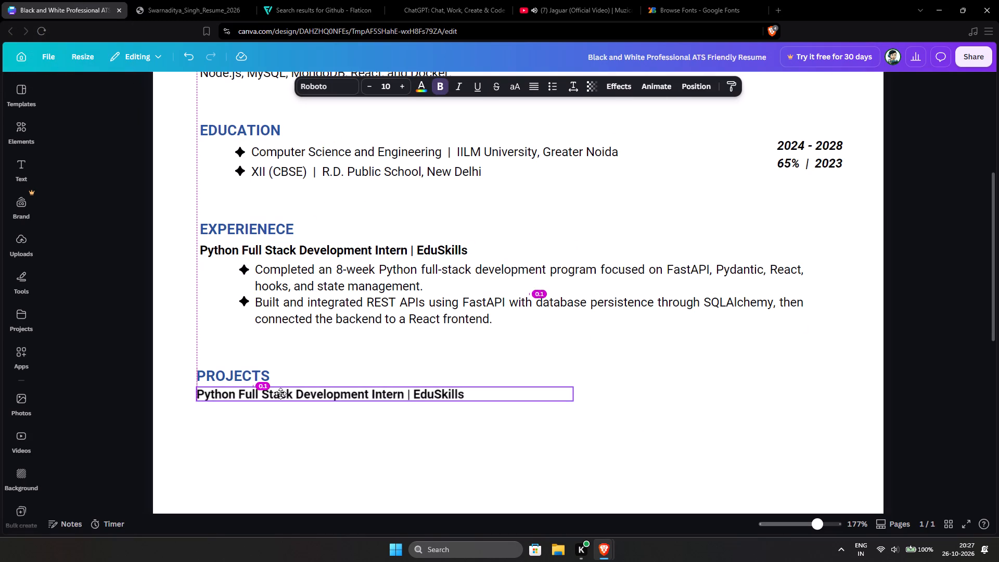
pyautogui.moveTo(280, 393); pyautogui.dragTo(280, 396)
# Replace the copied title under Projects with "Machine Learning-Based Fake News Detection" from the older resume PDF.
pyautogui.click(153, 0)
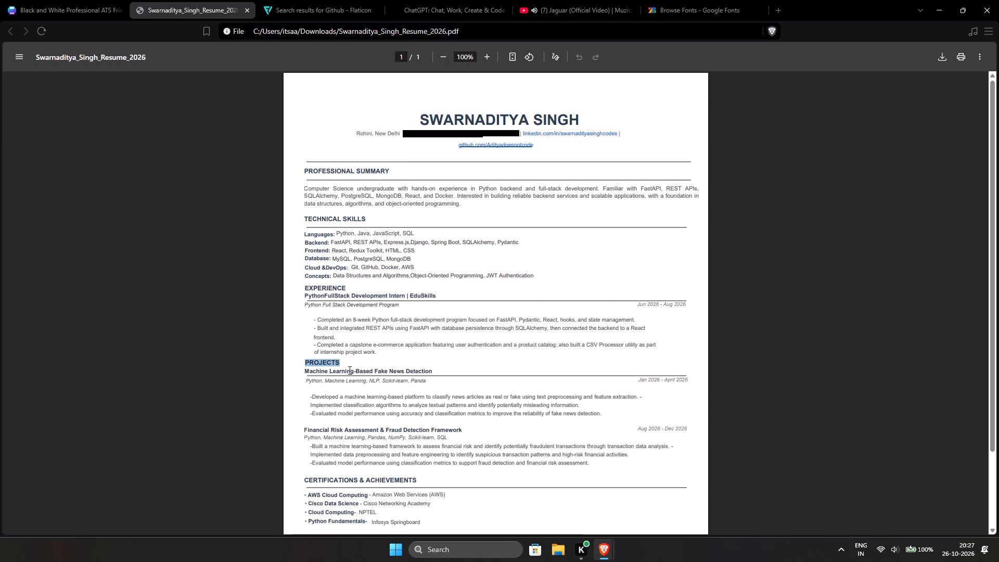
pyautogui.keyDown('ctrl'); pyautogui.scroll(2, 344, 399); pyautogui.keyUp('ctrl')
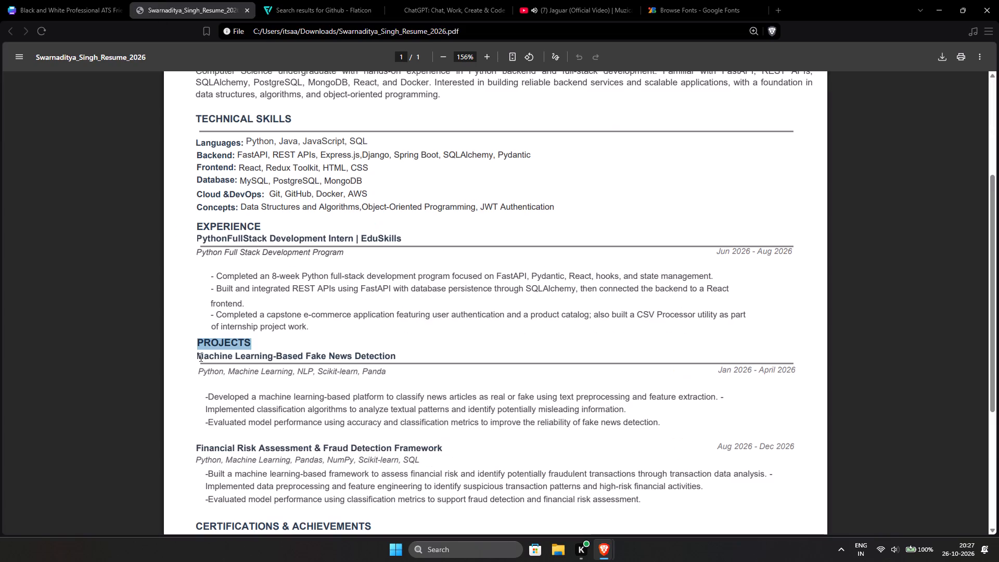
pyautogui.moveTo(198, 357); pyautogui.dragTo(398, 359)
pyautogui.hotkey('ctrl', 'c')
pyautogui.click(23, 0)
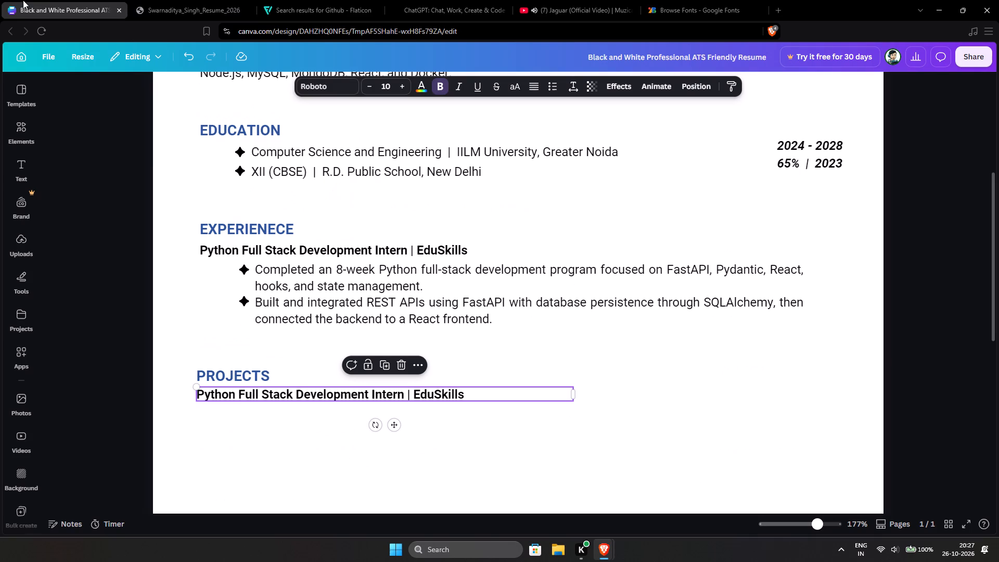
pyautogui.doubleClick(241, 398)
pyautogui.hotkey('ctrl', 'v')
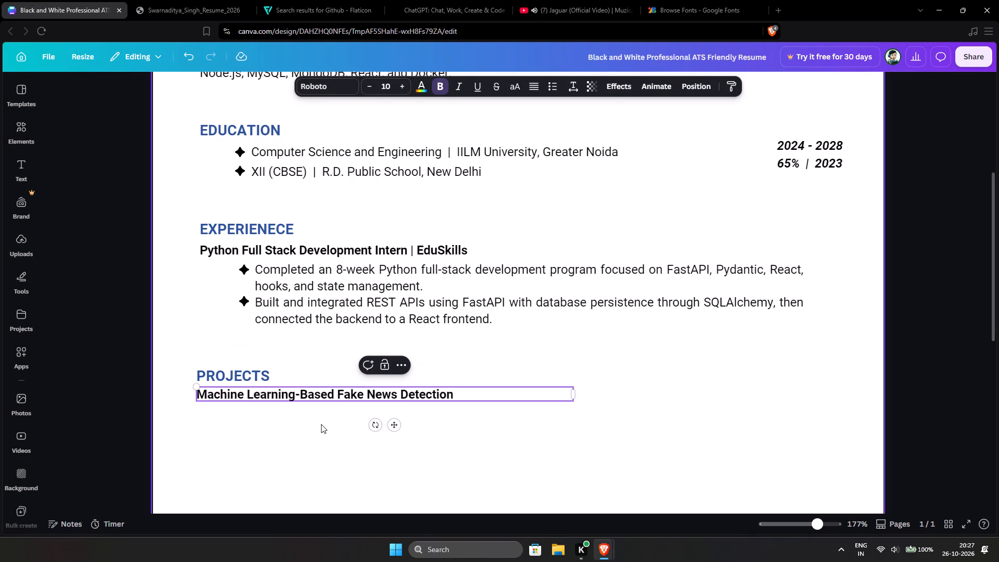
pyautogui.click(321, 424)
# Duplicate the "65% | 2023" text from Education, place the copy left-aligned below the Fake News Detection title, and remove its bold.
pyautogui.click(796, 169)
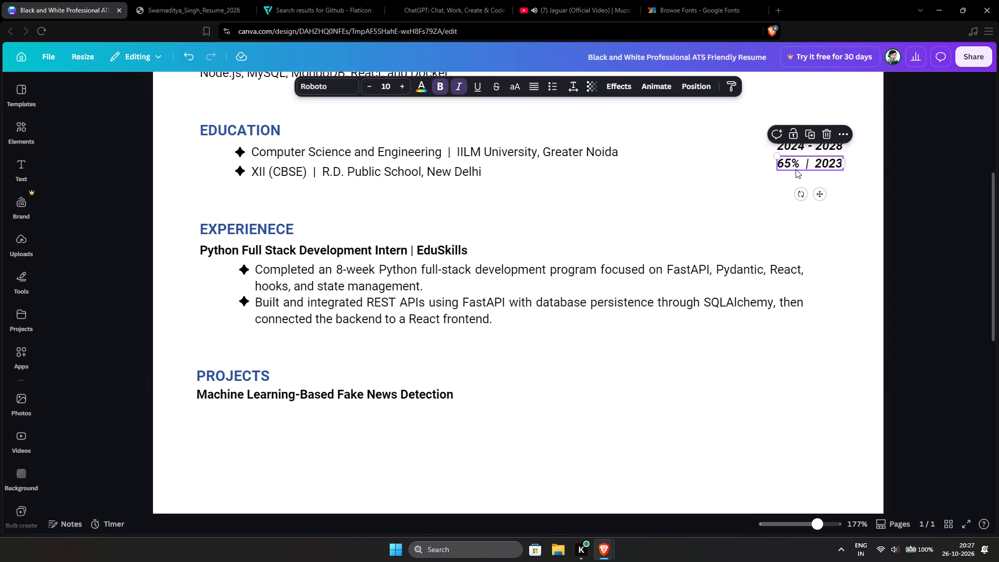
pyautogui.hotkey('ctrl', 'c')
pyautogui.hotkey('ctrl', 'v')
pyautogui.moveTo(818, 178); pyautogui.dragTo(231, 411)
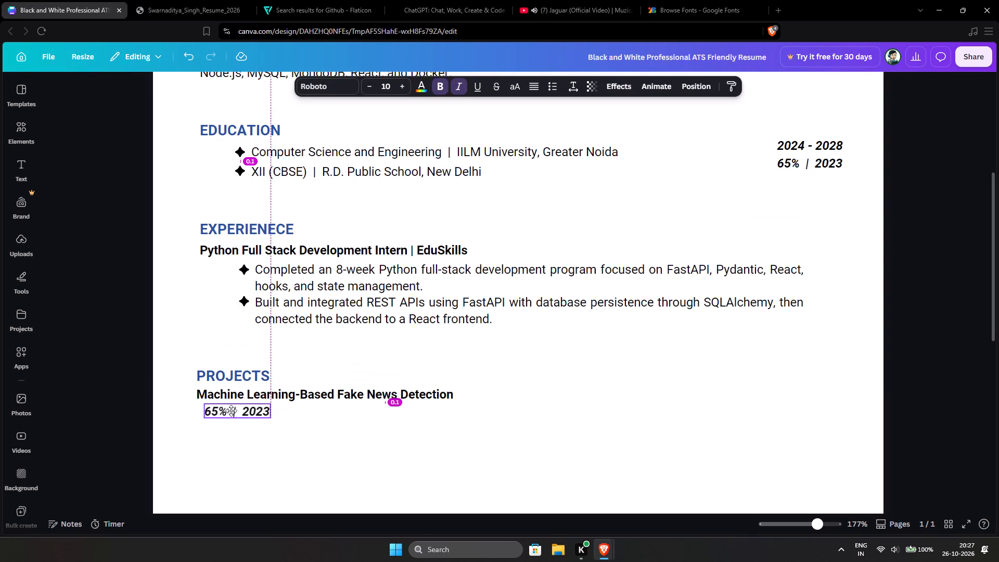
pyautogui.moveTo(231, 411); pyautogui.dragTo(224, 411)
pyautogui.click(438, 88)
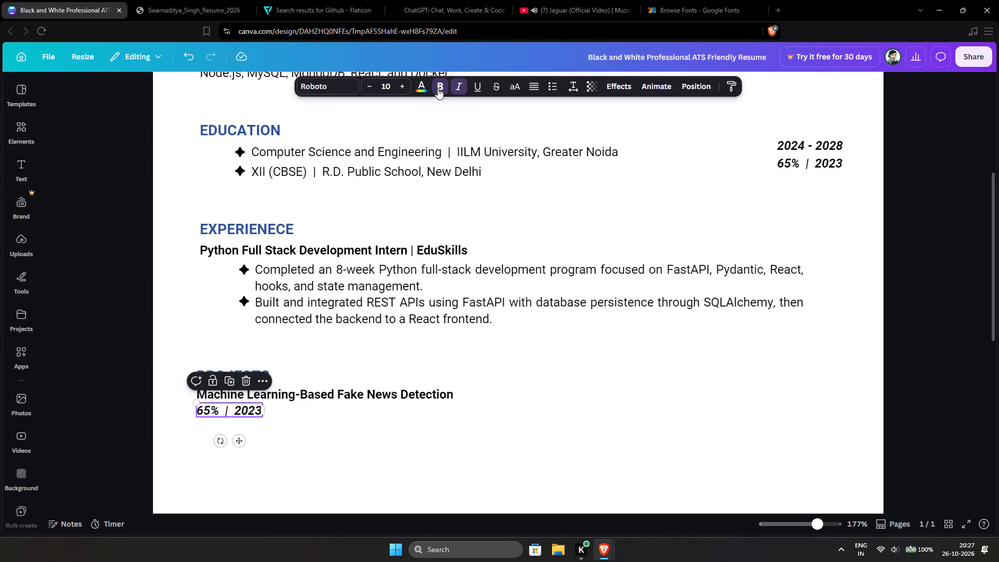
pyautogui.click(287, 427)
# Place the copied text beside the project title, replace it with "Python, Machine Learning, NLP, Scikit-learn, Panda" from the older resume PDF, and fit it on one line.
pyautogui.click(217, 1)
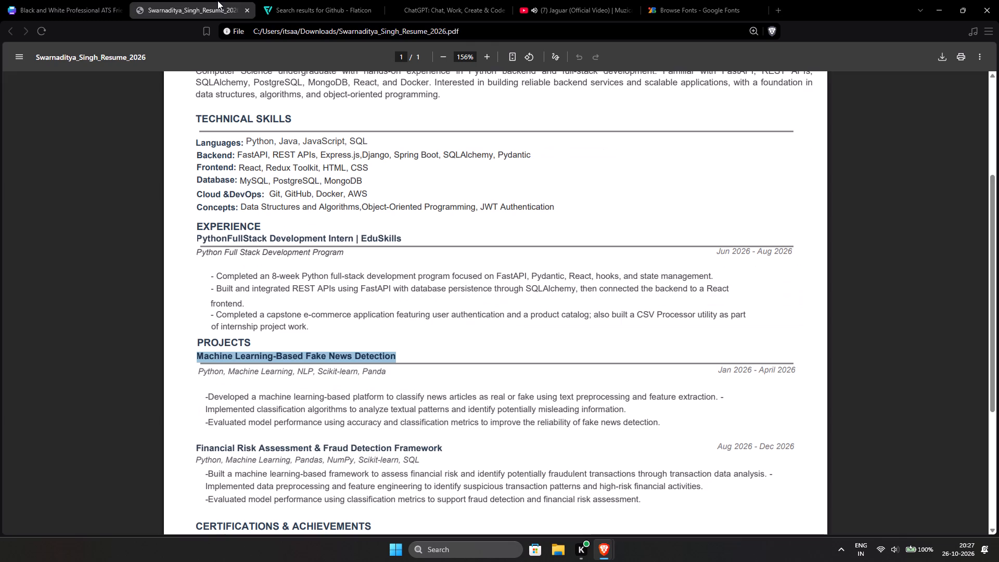
pyautogui.moveTo(197, 373); pyautogui.dragTo(413, 374)
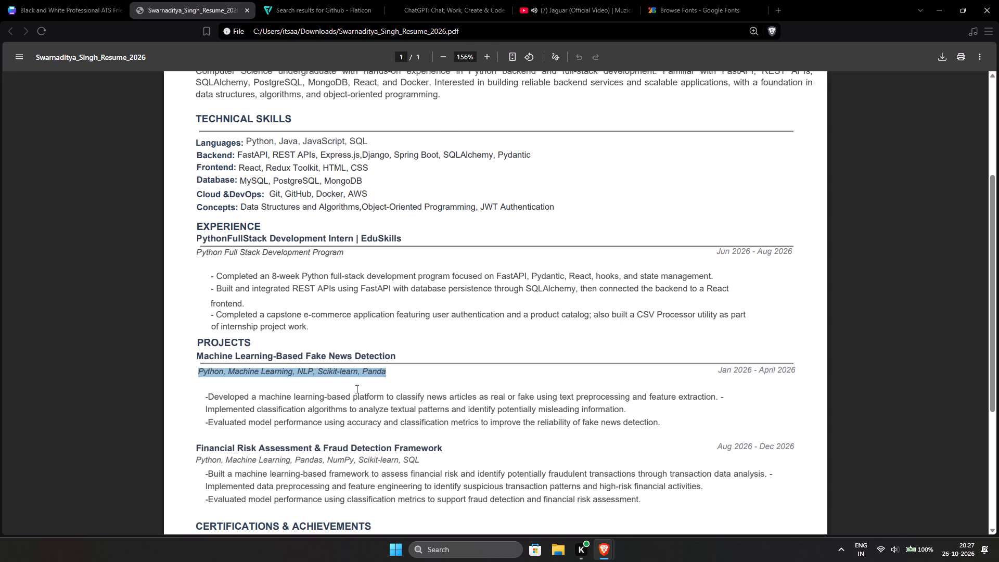
pyautogui.hotkey('ctrl', 'c')
pyautogui.click(53, 0)
pyautogui.moveTo(231, 410); pyautogui.dragTo(483, 383)
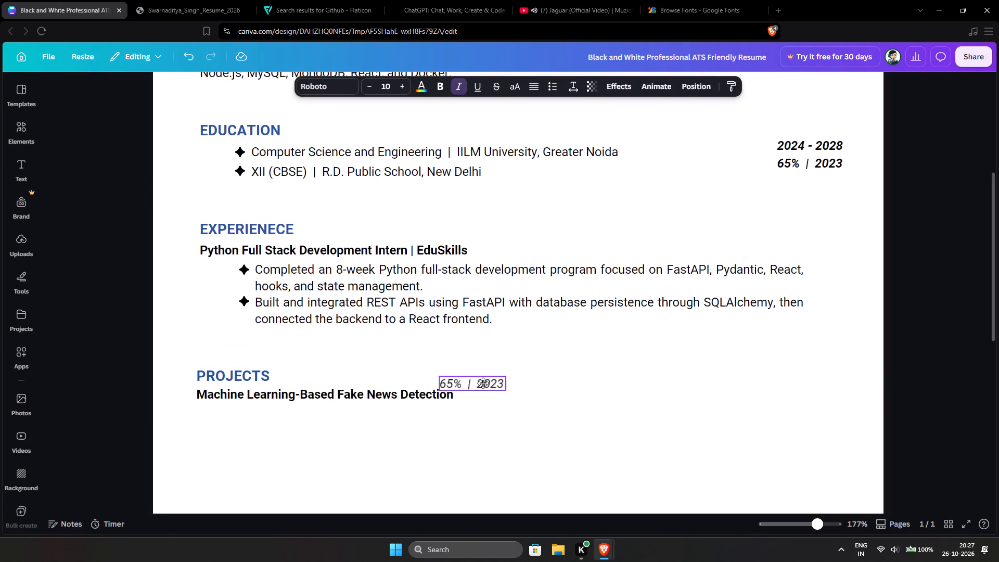
pyautogui.moveTo(483, 383); pyautogui.dragTo(497, 394)
pyautogui.doubleClick(494, 397)
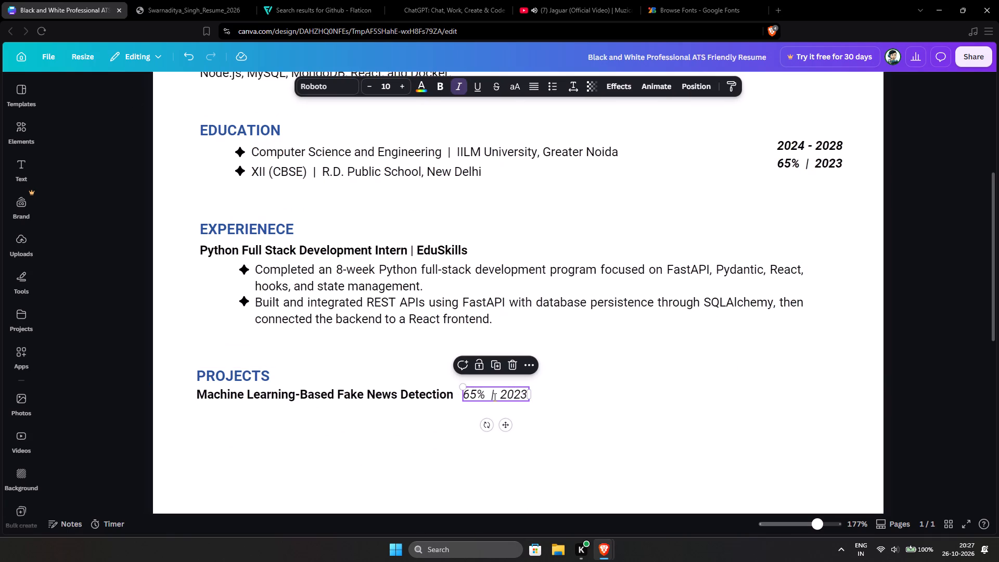
pyautogui.hotkey('ctrl', 'v')
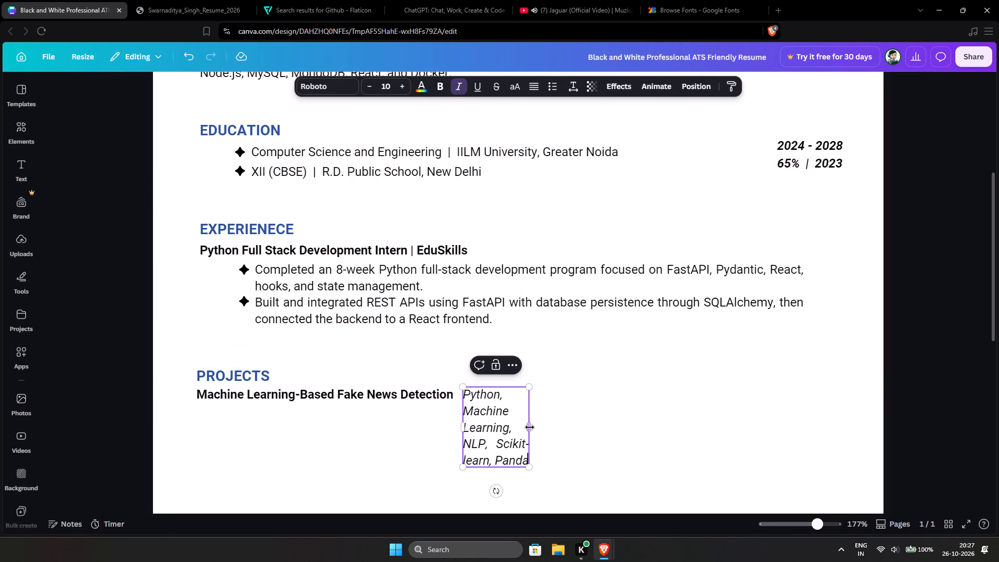
pyautogui.moveTo(530, 427); pyautogui.dragTo(777, 407)
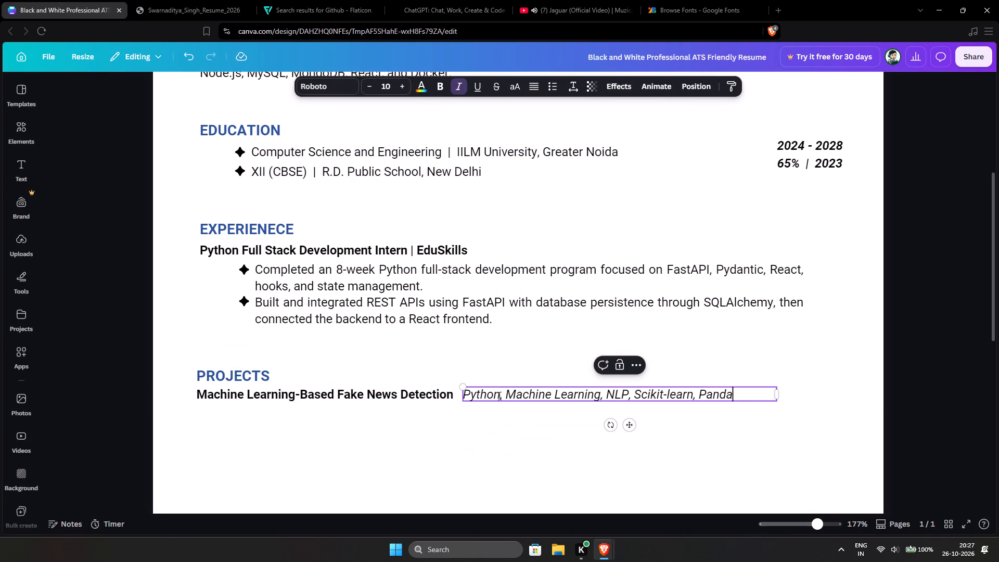
# Replace the commas in the project's technology line with vertical bars so it reads "Python | Machine Learning | NLP | Scikit-learn | Panda".
pyautogui.click(504, 395)
pyautogui.press('BackSpace')
pyautogui.press('BackSpace')
pyautogui.press('space')
pyautogui.write('|')
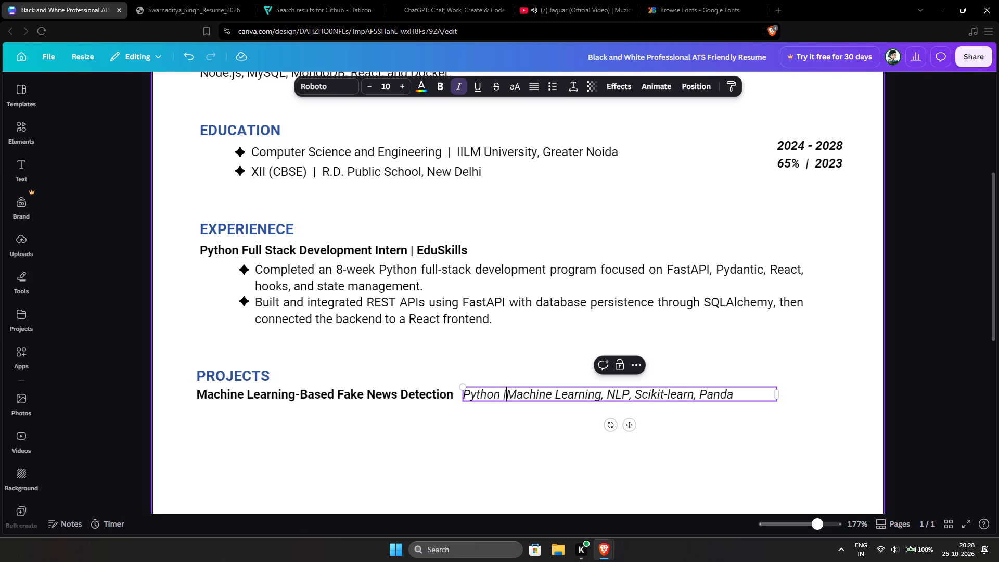
pyautogui.press('space')
pyautogui.press('Right')
pyautogui.press('Right')
pyautogui.press('Right')
pyautogui.press('Right')
pyautogui.press('Right')
pyautogui.press('Right')
pyautogui.press('Right')
pyautogui.press('Right')
pyautogui.press('Right')
pyautogui.press('Right')
pyautogui.press('Right')
pyautogui.press('Right')
pyautogui.press('Right')
pyautogui.press('Right')
pyautogui.press('Right')
pyautogui.press('Right')
pyautogui.press('Right')
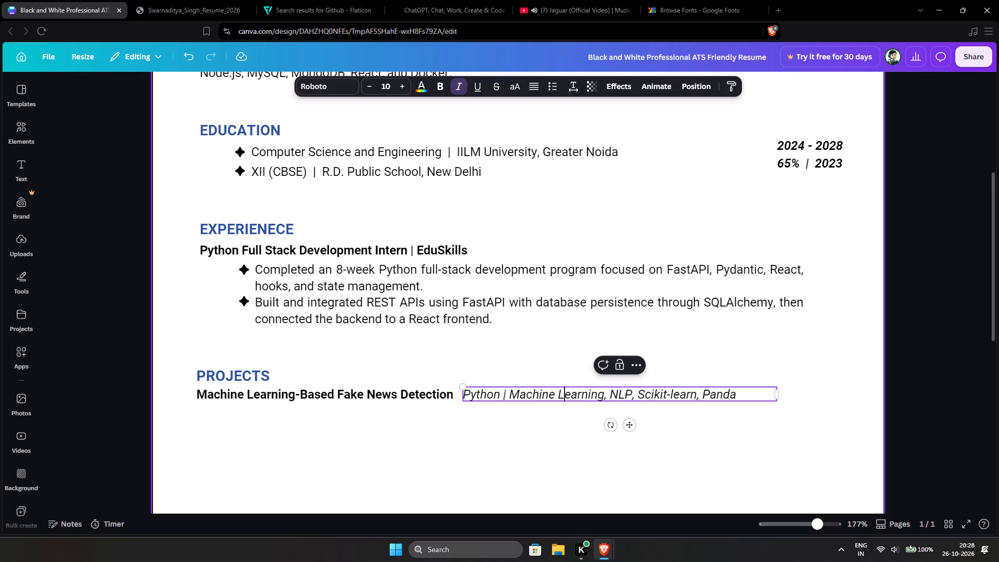
pyautogui.press('BackSpace')
pyautogui.press('space')
pyautogui.write('|')
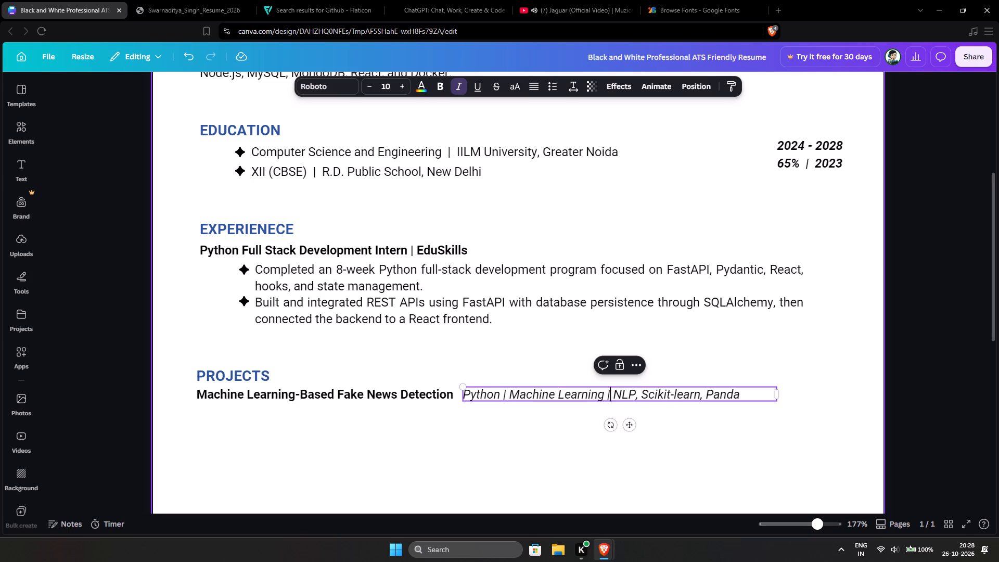
pyautogui.press('Right')
pyautogui.press('Right')
pyautogui.press('Right')
pyautogui.press('Right')
pyautogui.press('Right')
pyautogui.press('Right')
pyautogui.press('Right')
pyautogui.press('Right')
pyautogui.press('Left')
pyautogui.press('Left')
pyautogui.press('Left')
pyautogui.press('BackSpace')
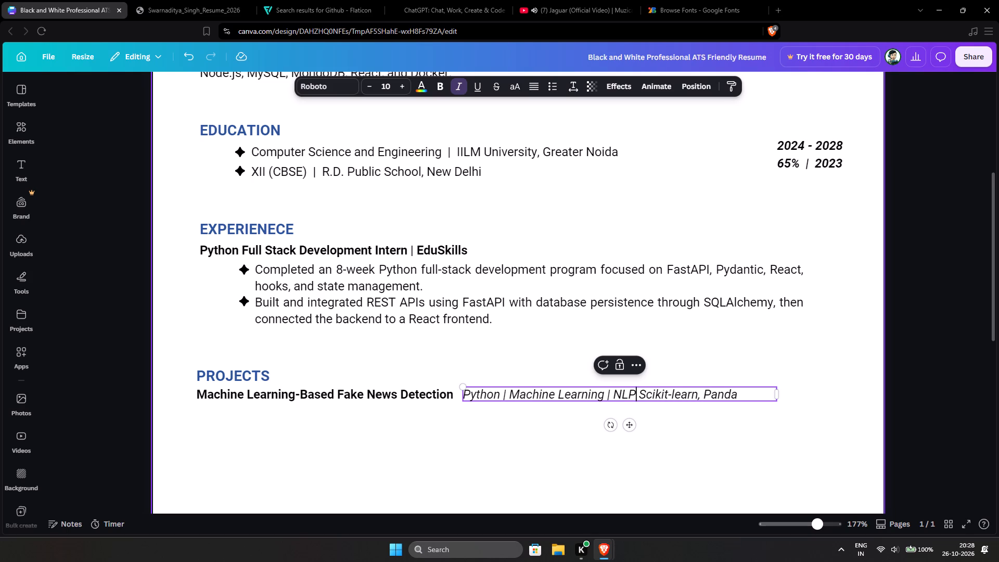
pyautogui.press('space')
pyautogui.write('|')
pyautogui.press('Right')
pyautogui.press('Right')
pyautogui.press('Right')
pyautogui.press('Right')
pyautogui.press('Right')
pyautogui.press('Right')
pyautogui.press('Right')
pyautogui.press('Right')
pyautogui.press('Right')
pyautogui.press('Right')
pyautogui.press('Right')
pyautogui.press('Right')
pyautogui.press('Right')
pyautogui.press('Right')
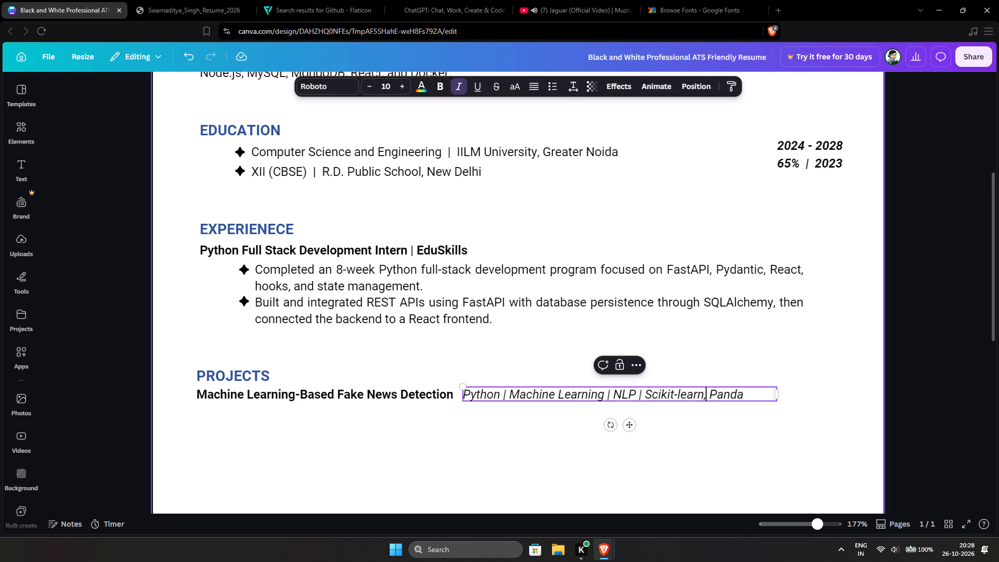
pyautogui.press('BackSpace')
pyautogui.press('space')
pyautogui.write('|')
pyautogui.click(771, 426)
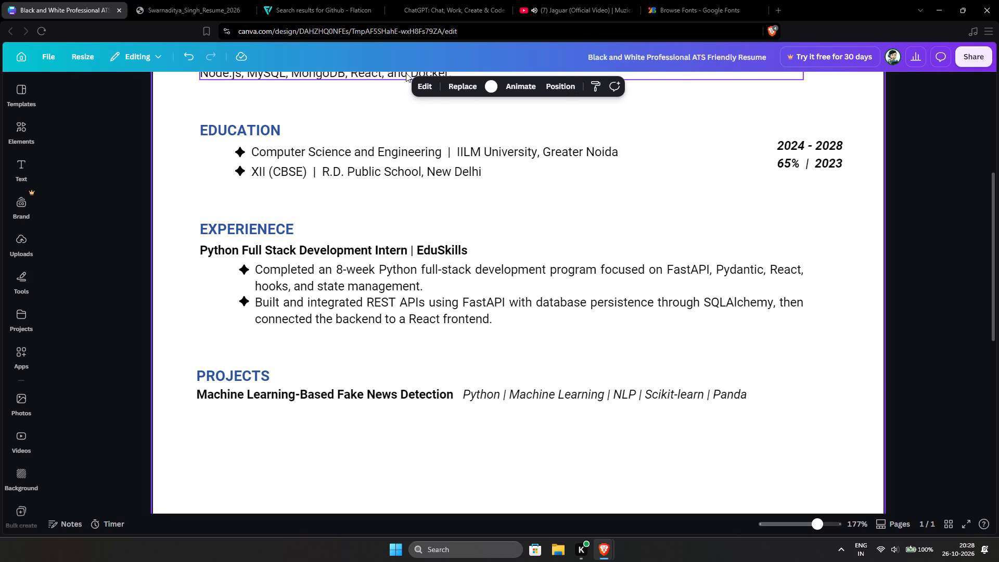
# Move the technology line directly below the Fake News Detection title, left-aligned with it.
pyautogui.click(193, 1)
pyautogui.click(116, 0)
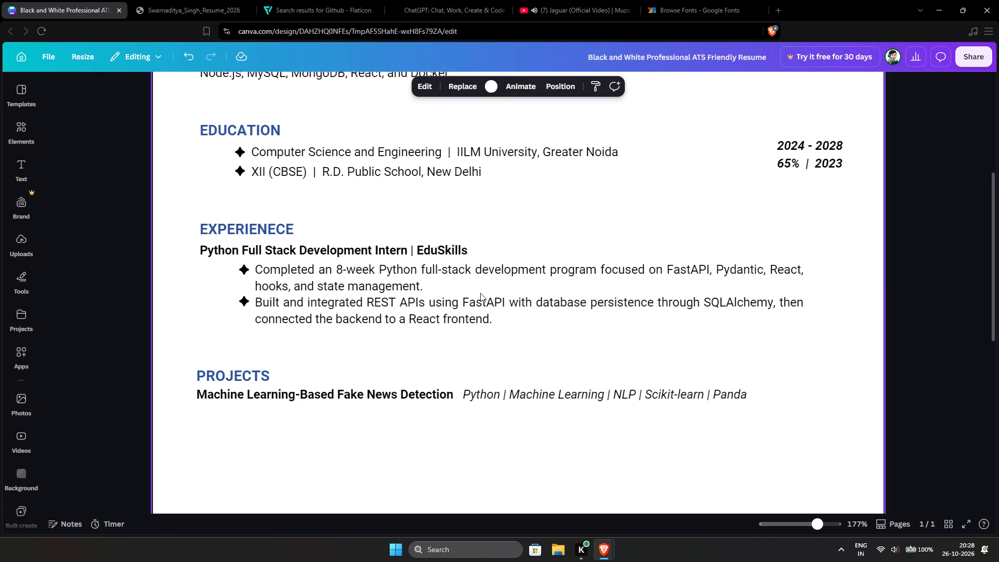
pyautogui.moveTo(610, 397); pyautogui.dragTo(343, 413)
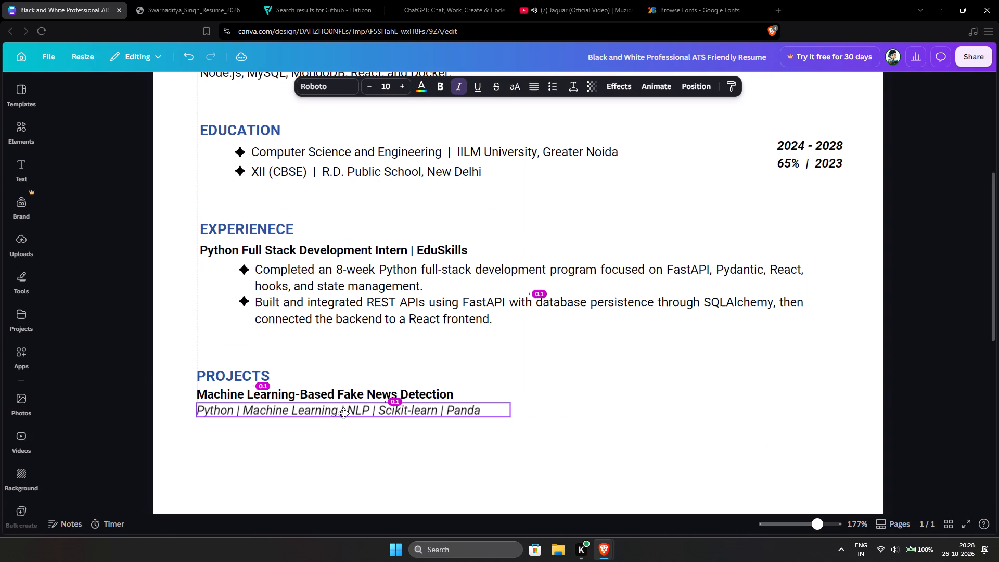
pyautogui.moveTo(343, 413); pyautogui.dragTo(344, 413)
pyautogui.click(672, 391)
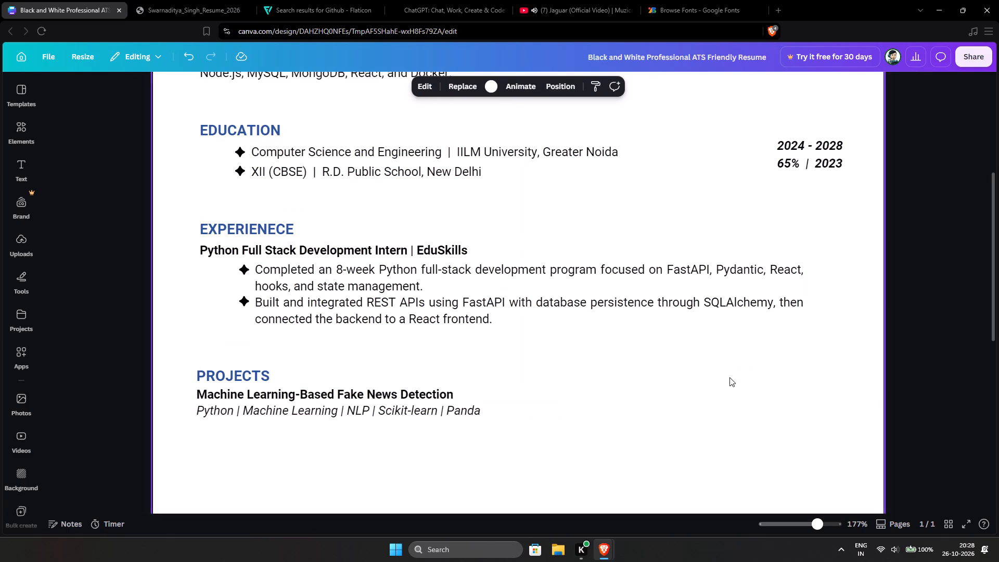
# Duplicate the second Experience point with its star bullet and place the copy below the project's technology line.
pyautogui.scroll(-2, 680, 357)
pyautogui.click(220, 0)
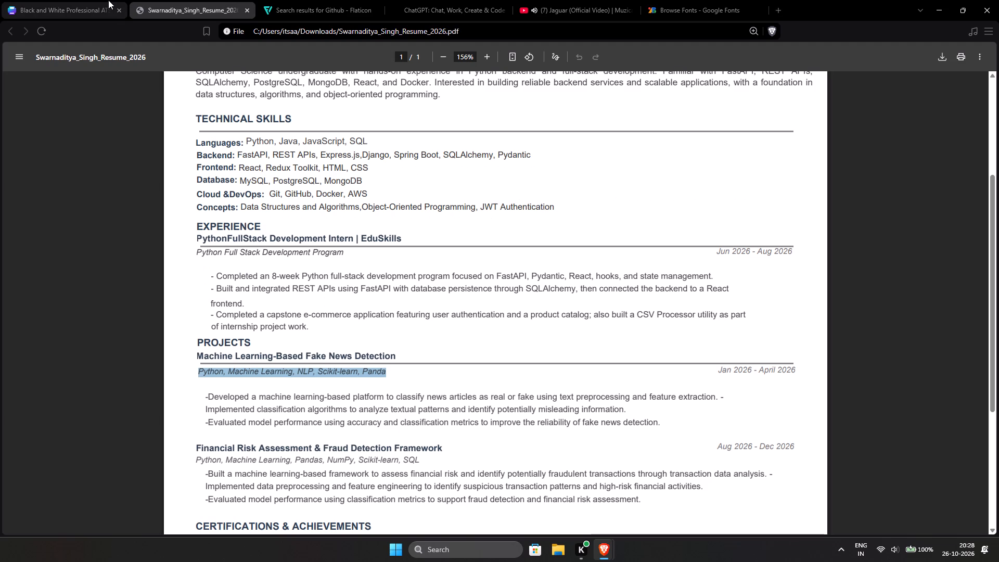
pyautogui.click(62, 0)
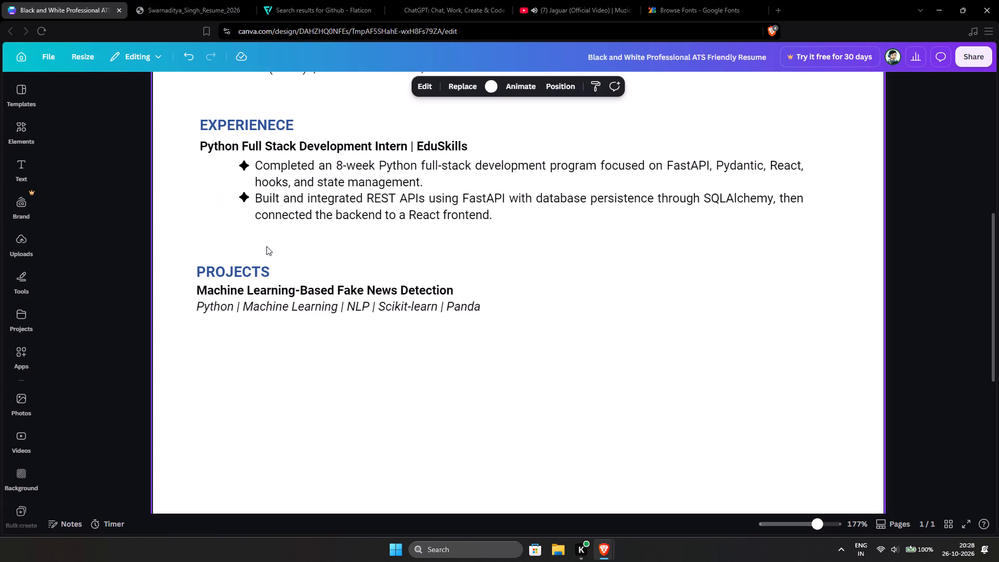
pyautogui.moveTo(222, 198); pyautogui.dragTo(366, 237)
pyautogui.hotkey('ctrl', 'c')
pyautogui.hotkey('ctrl', 'v')
pyautogui.moveTo(370, 226); pyautogui.dragTo(355, 347)
# Shift both Experience points and their star bullets left so they line up with the Education bullets.
pyautogui.scroll(1, 354, 298)
pyautogui.moveTo(220, 267); pyautogui.dragTo(235, 274)
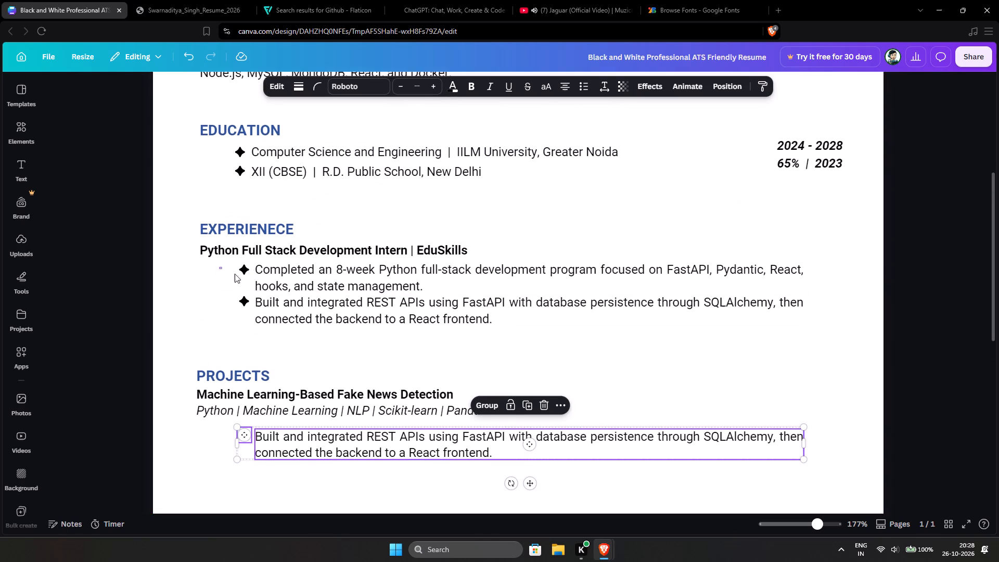
pyautogui.moveTo(235, 274); pyautogui.dragTo(348, 326)
pyautogui.click(315, 276)
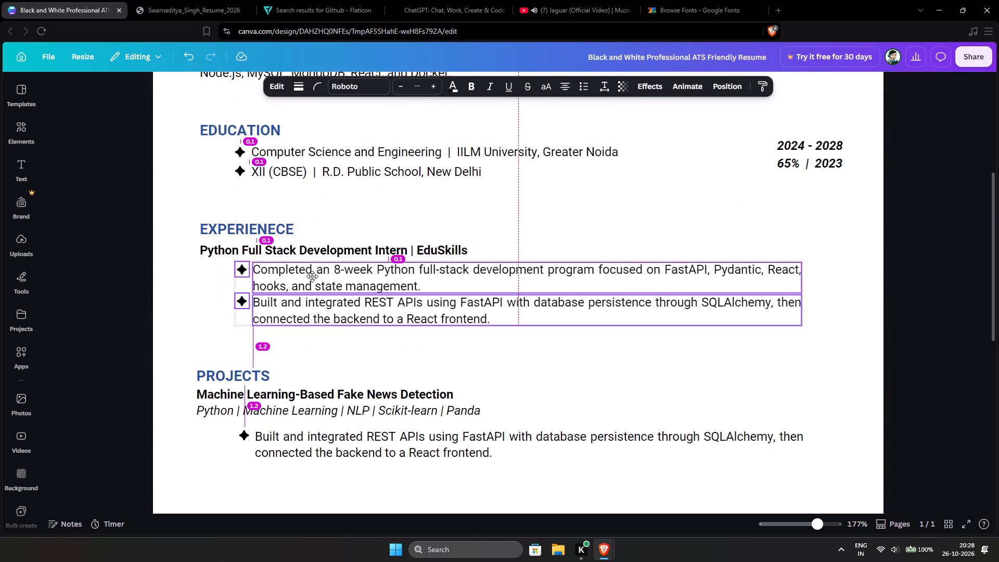
pyautogui.click(744, 374)
# Widen both Experience point text boxes so their right edge lines up with the Professional Summary text.
pyautogui.moveTo(767, 241); pyautogui.dragTo(796, 293)
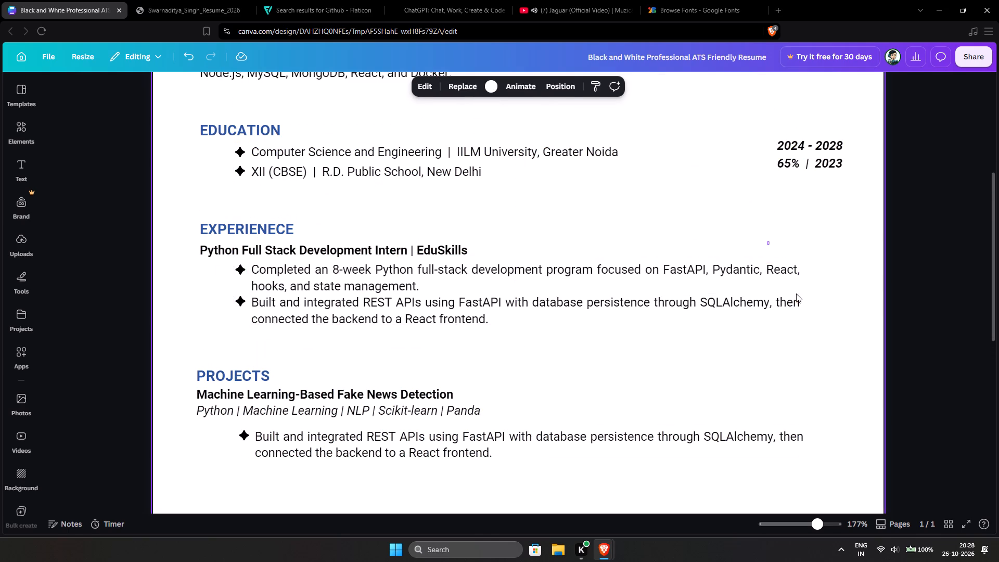
pyautogui.moveTo(796, 293); pyautogui.dragTo(835, 365)
pyautogui.click(800, 293)
pyautogui.scroll(1, 805, 288)
pyautogui.scroll(1, 804, 339)
pyautogui.click(804, 400)
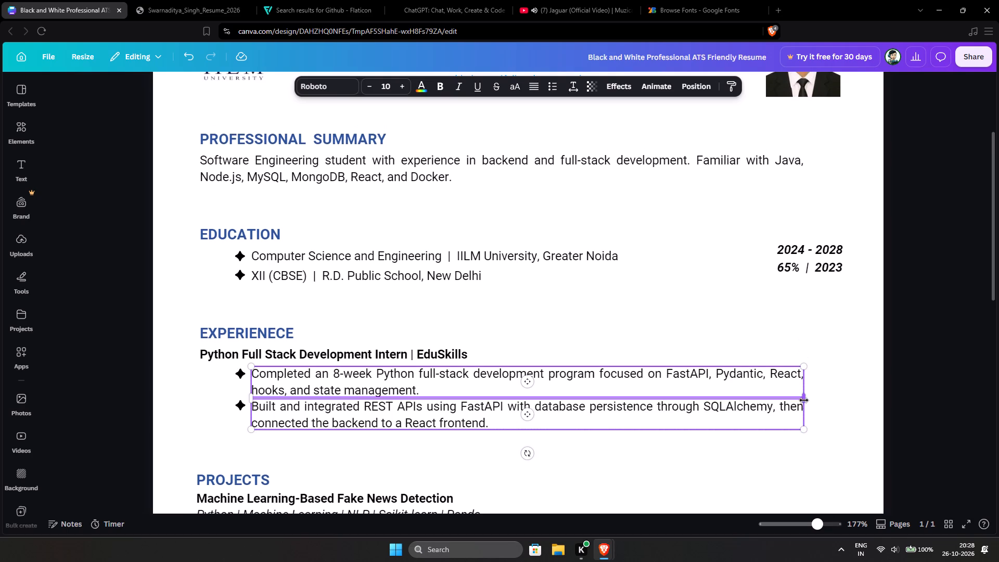
pyautogui.click(707, 323)
# Shift the copied point under Projects and its star left to line up with the Experience bullets.
pyautogui.scroll(-3, 660, 318)
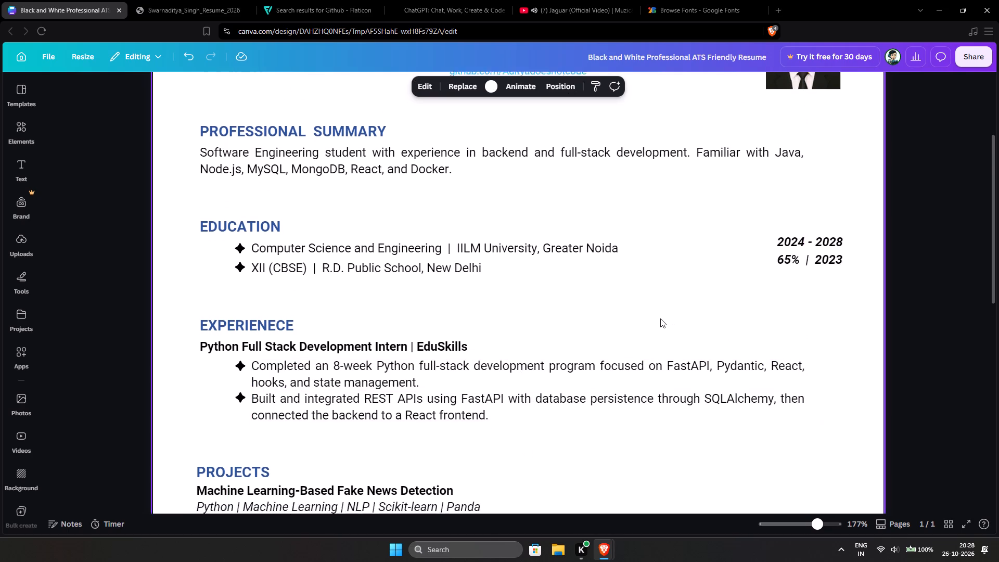
pyautogui.scroll(-1, 660, 318)
pyautogui.moveTo(204, 329); pyautogui.dragTo(388, 384)
pyautogui.click(333, 339)
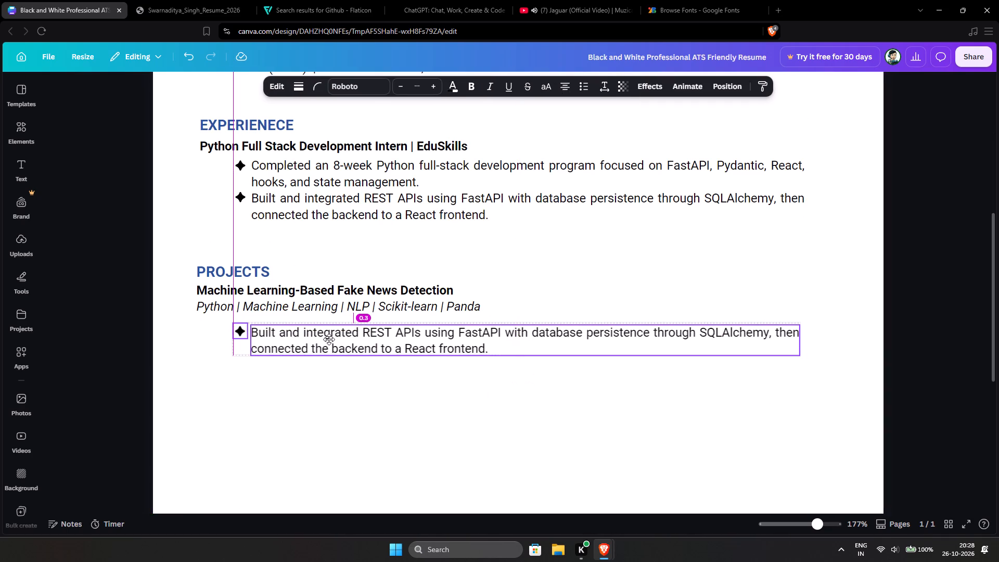
pyautogui.click(332, 404)
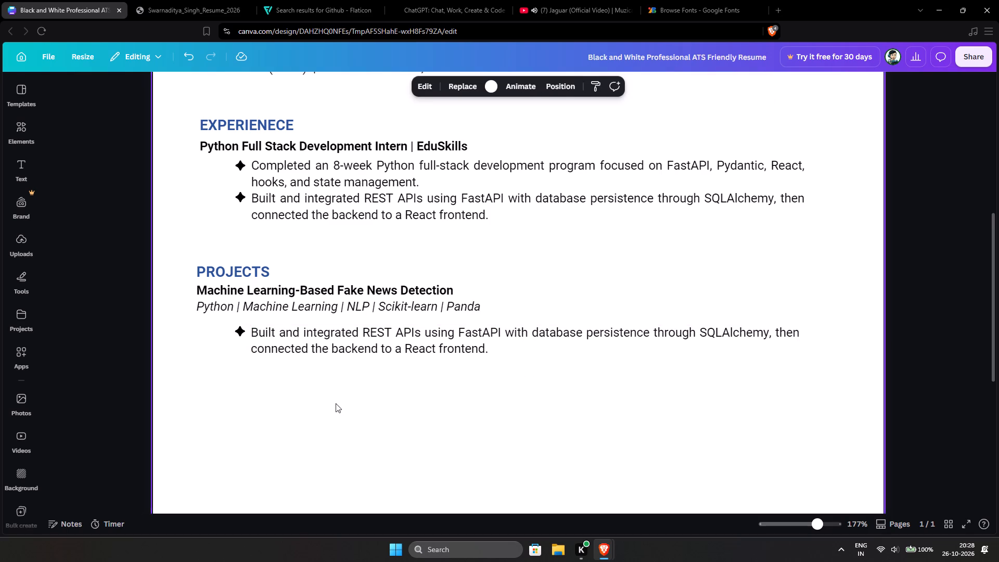
# Widen the Projects point's text box to about 15.9 to match the right edge of the Experience points.
pyautogui.click(700, 336)
pyautogui.click(802, 338)
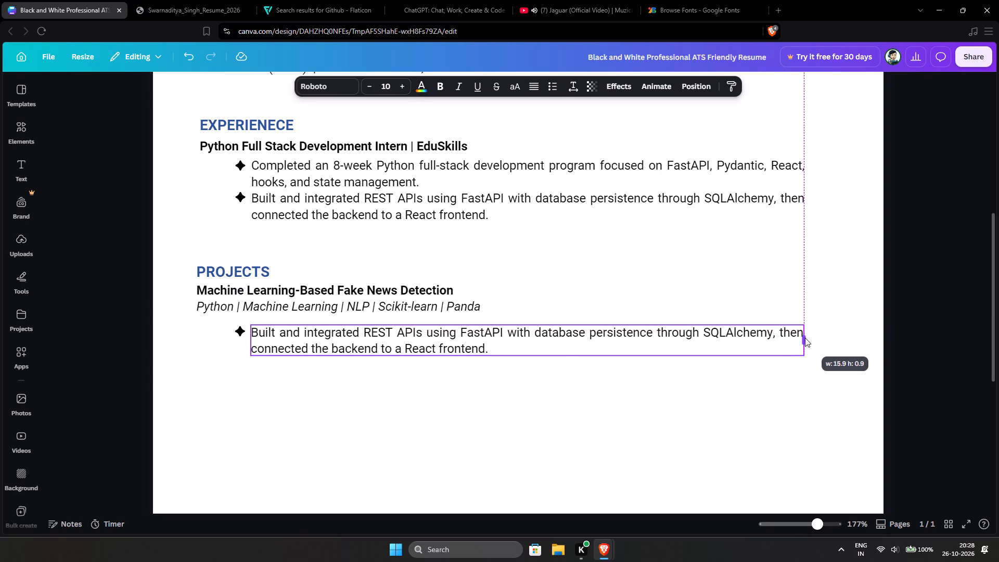
pyautogui.click(673, 398)
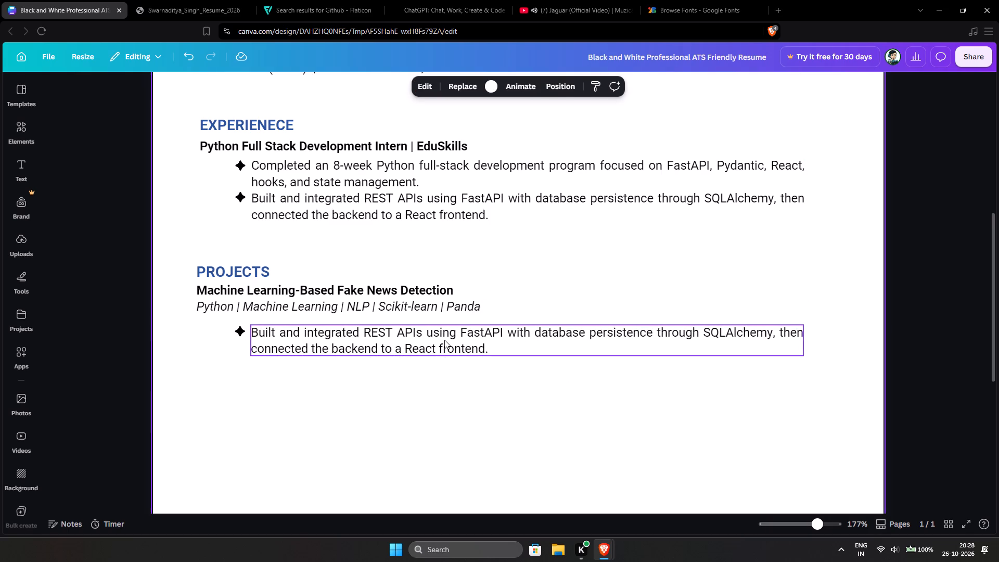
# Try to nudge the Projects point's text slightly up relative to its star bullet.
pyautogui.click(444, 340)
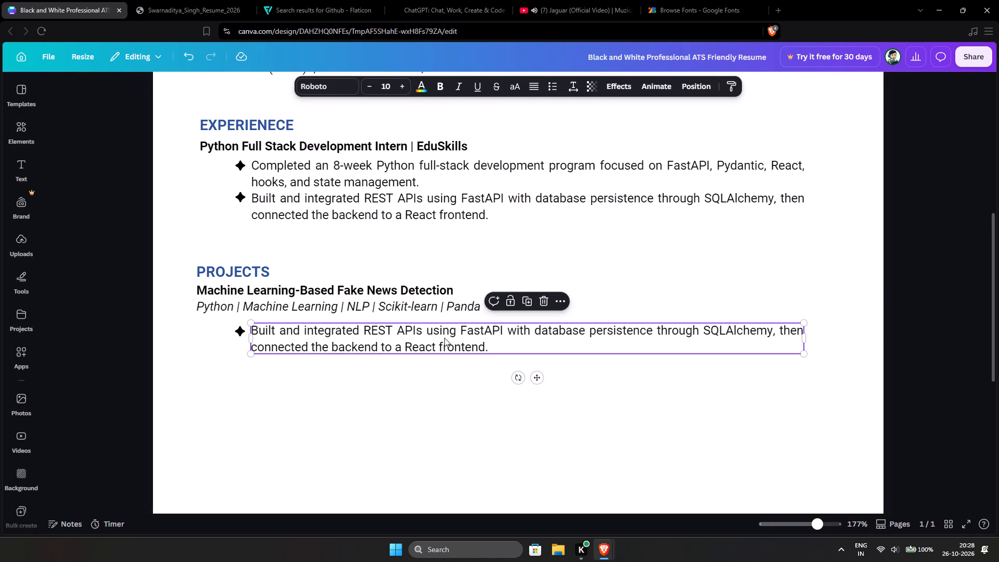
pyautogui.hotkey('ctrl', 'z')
# Nudge the Projects point together with its star so both edges line up with the Experience points.
pyautogui.moveTo(225, 328); pyautogui.dragTo(351, 369)
pyautogui.click(349, 340)
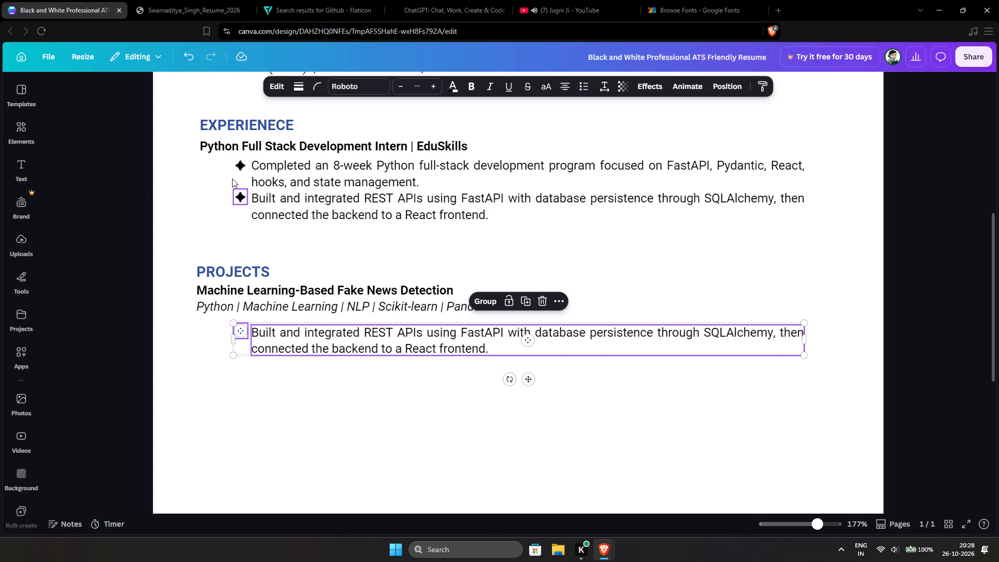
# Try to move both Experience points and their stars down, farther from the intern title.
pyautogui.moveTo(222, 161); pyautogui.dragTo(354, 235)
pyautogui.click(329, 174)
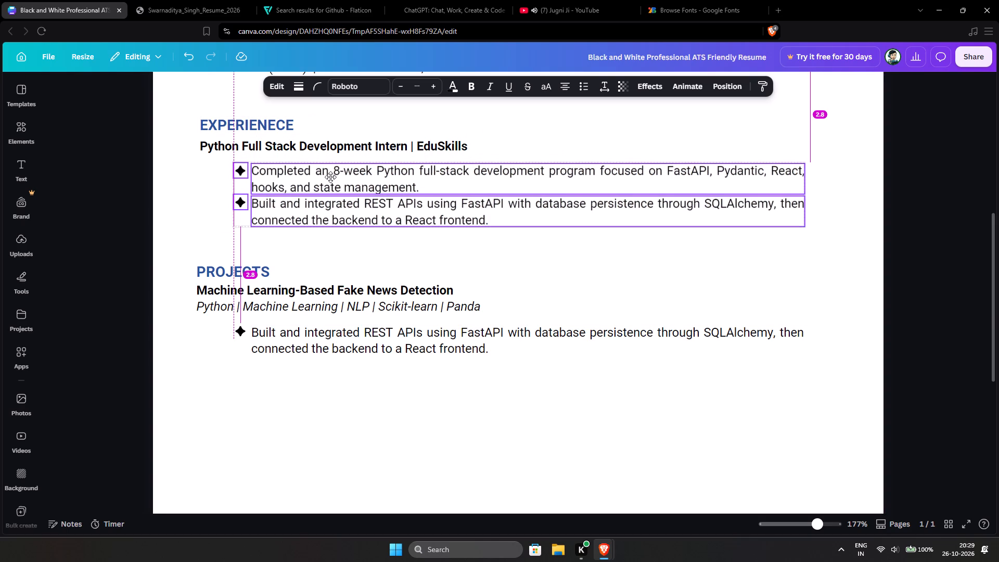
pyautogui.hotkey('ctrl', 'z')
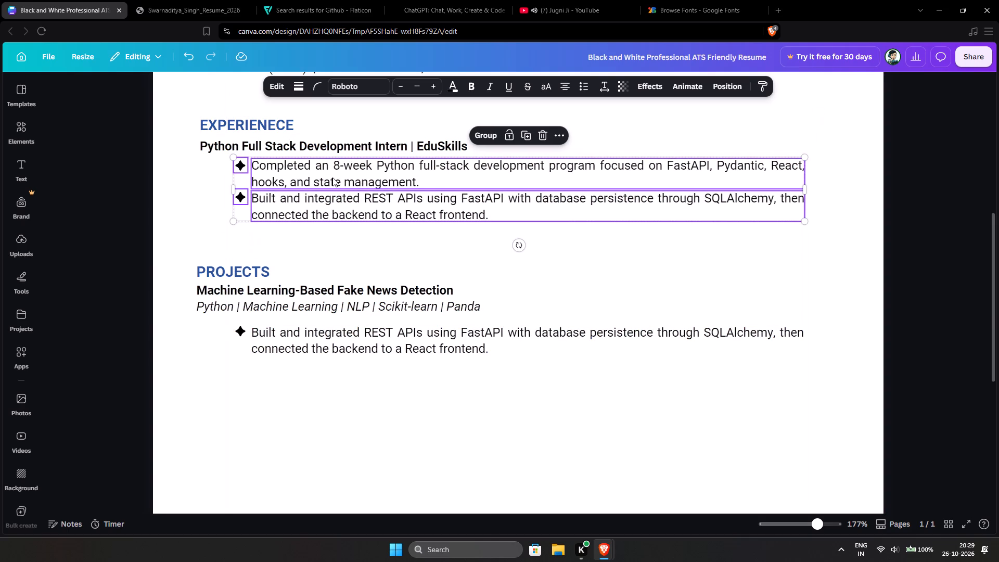
# Move both Experience points and their stars down so the gap below the intern title matches the roughly 0.3 gap in Projects.
pyautogui.moveTo(203, 327); pyautogui.dragTo(392, 361)
pyautogui.click(361, 335)
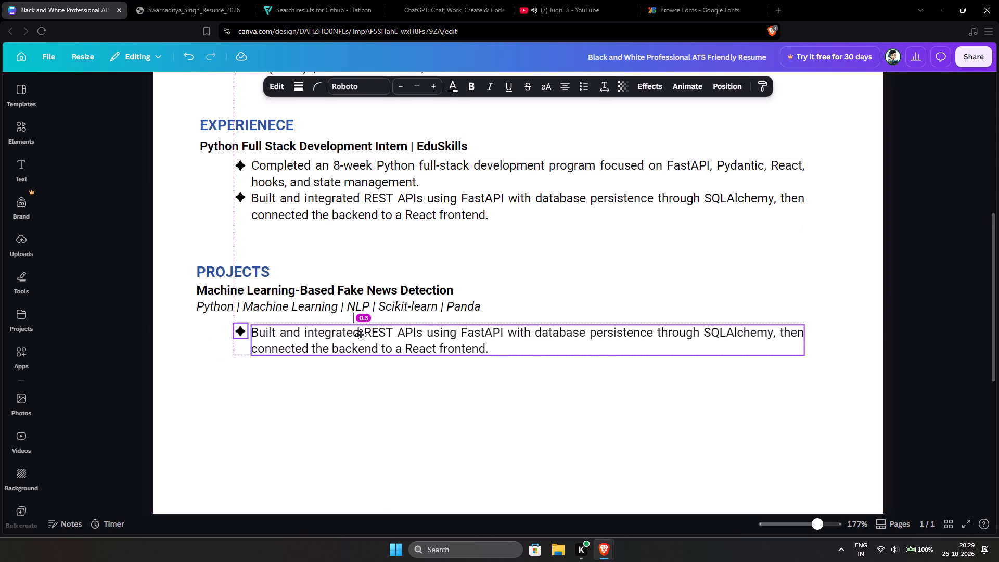
pyautogui.moveTo(219, 164); pyautogui.dragTo(389, 235)
pyautogui.click(370, 183)
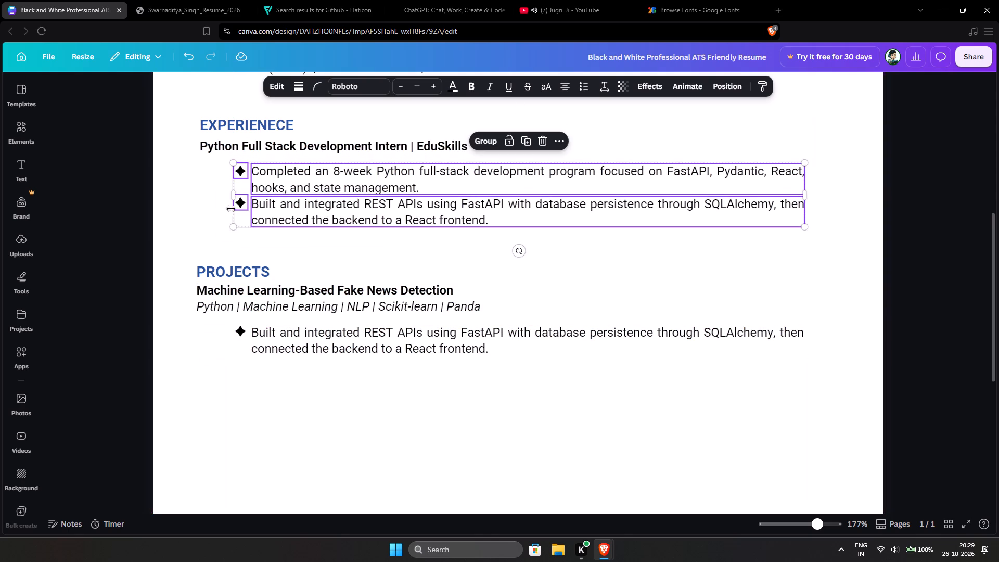
# Move the whole Projects section down to leave a gap of about 1.2 below the Experience points.
pyautogui.moveTo(163, 234); pyautogui.dragTo(466, 464)
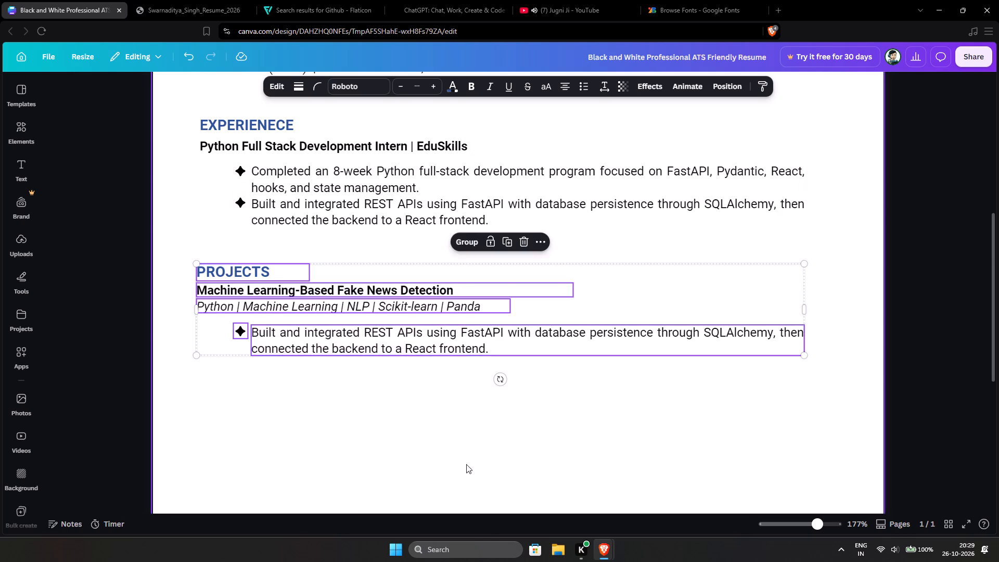
pyautogui.click(232, 270)
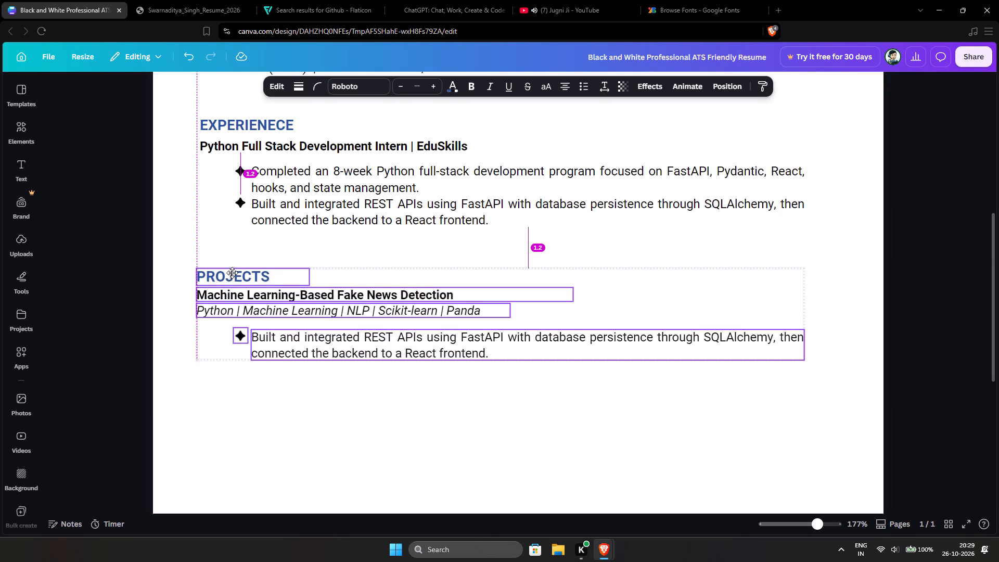
pyautogui.click(209, 392)
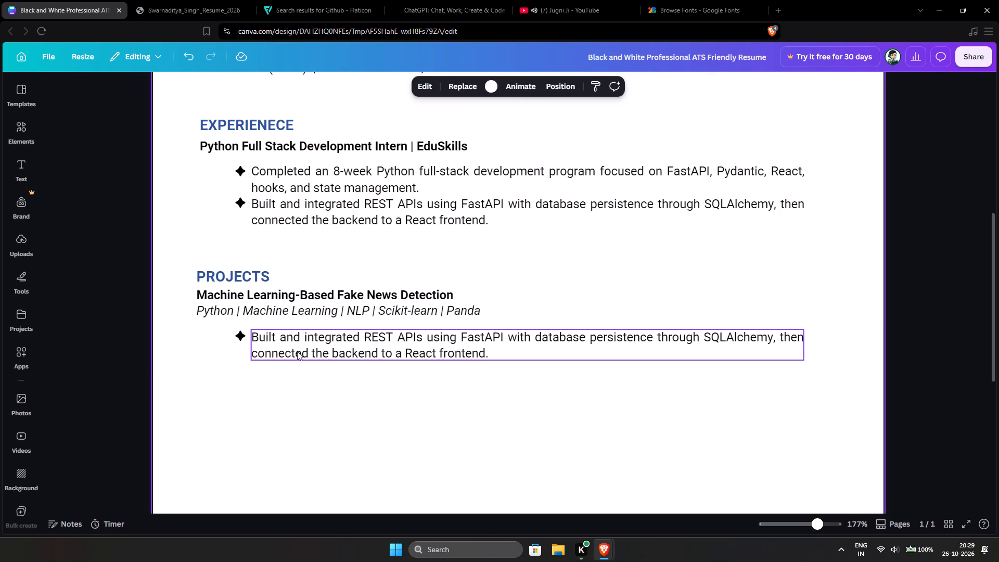
# Duplicate the Projects point with its star and place the copy about 0.1 below the original, aligned with it.
pyautogui.scroll(3, 515, 401)
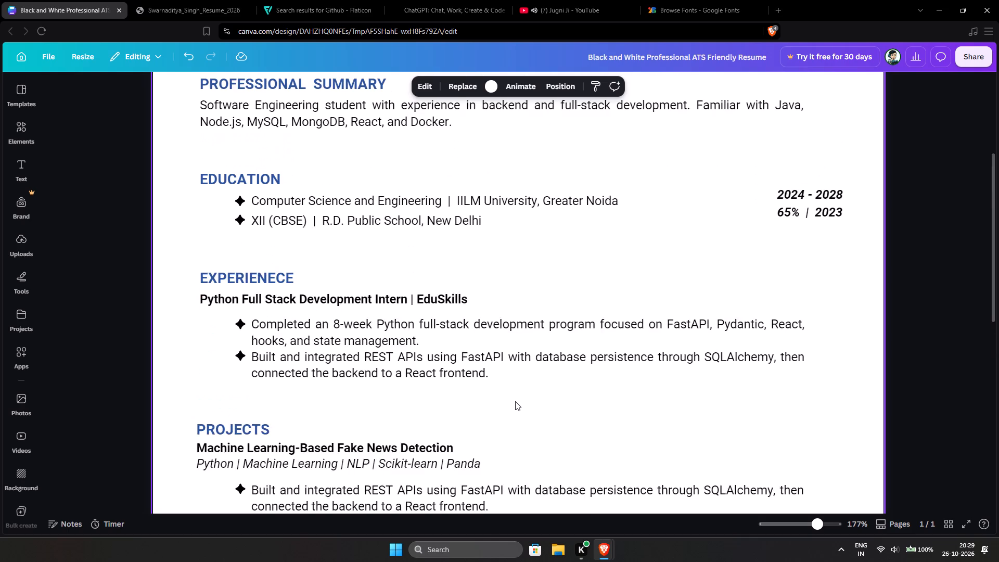
pyautogui.scroll(-4, 515, 401)
pyautogui.moveTo(213, 280); pyautogui.dragTo(353, 337)
pyautogui.hotkey('ctrl', 'c')
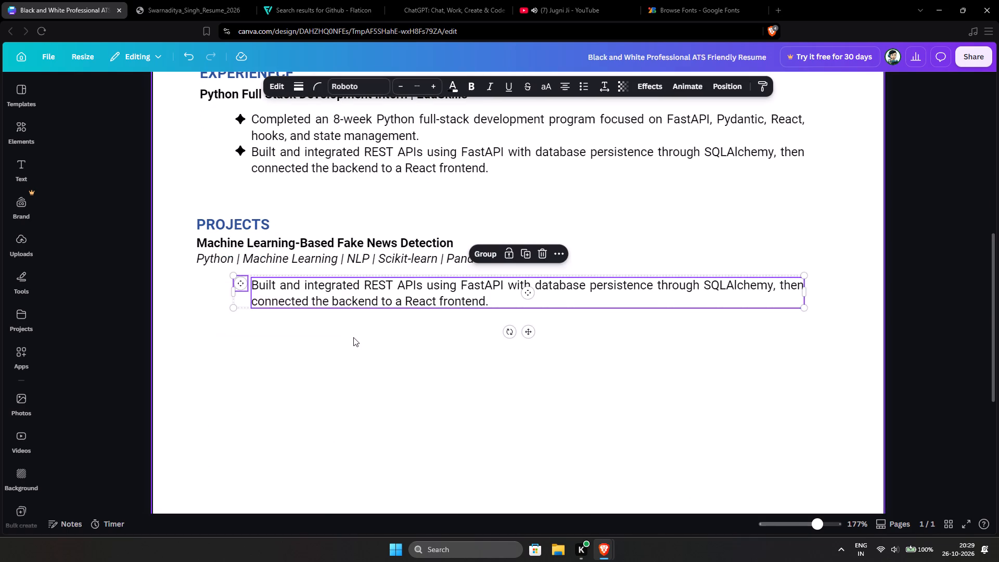
pyautogui.hotkey('ctrl', 'v')
pyautogui.moveTo(338, 310); pyautogui.dragTo(323, 330)
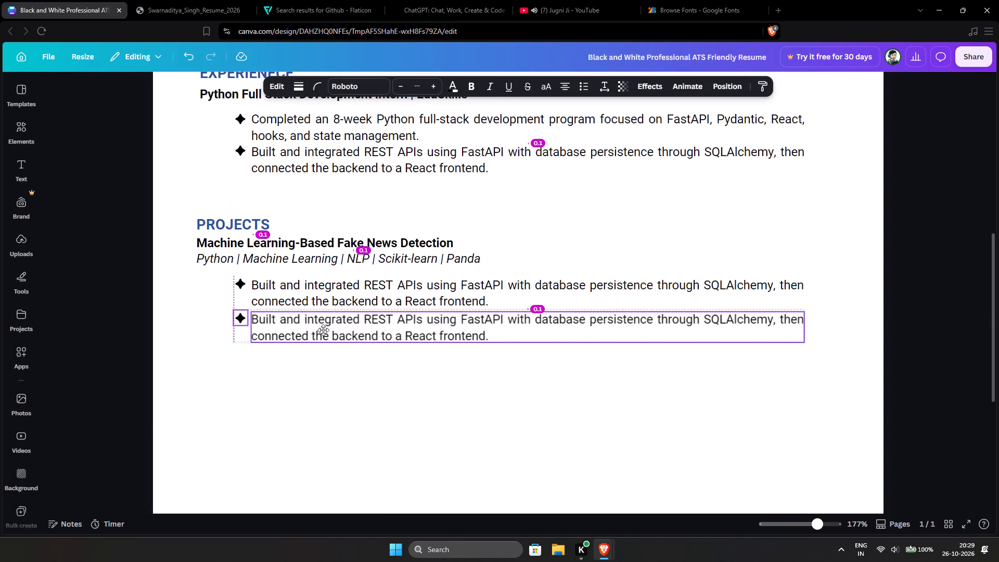
pyautogui.moveTo(323, 330); pyautogui.dragTo(322, 330)
pyautogui.click(331, 374)
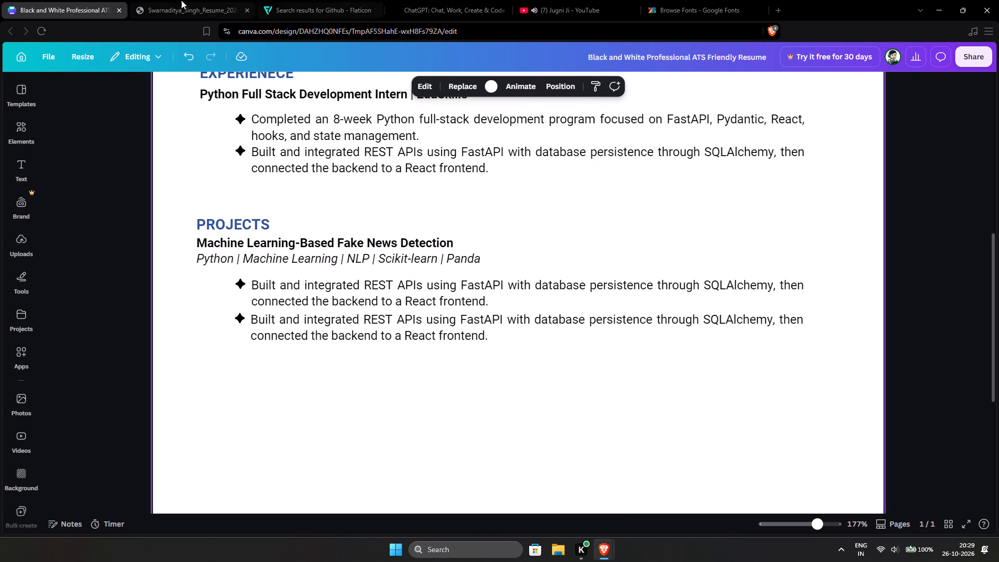
pyautogui.click(173, 0)
pyautogui.scroll(-1, 255, 321)
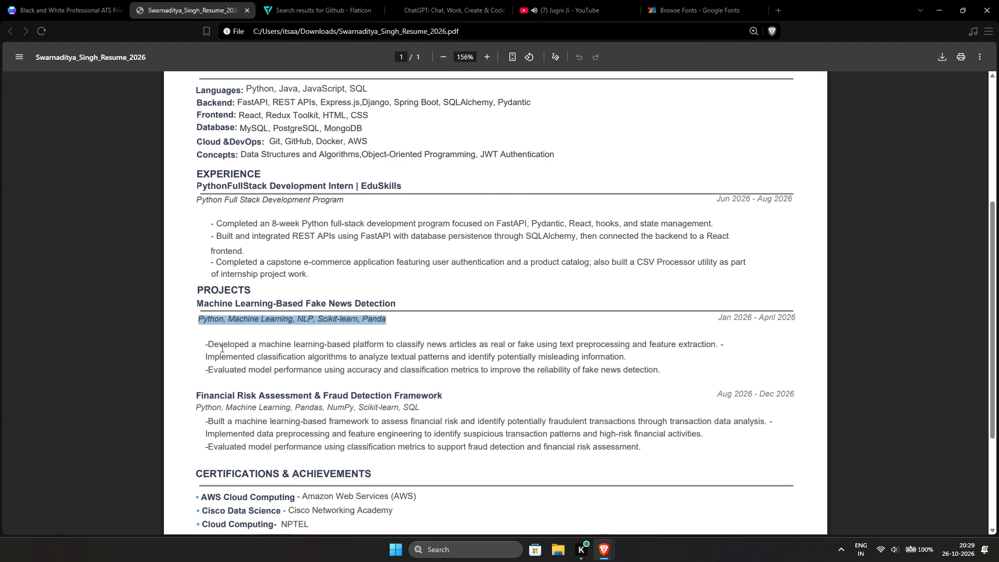
pyautogui.moveTo(209, 343); pyautogui.dragTo(633, 357)
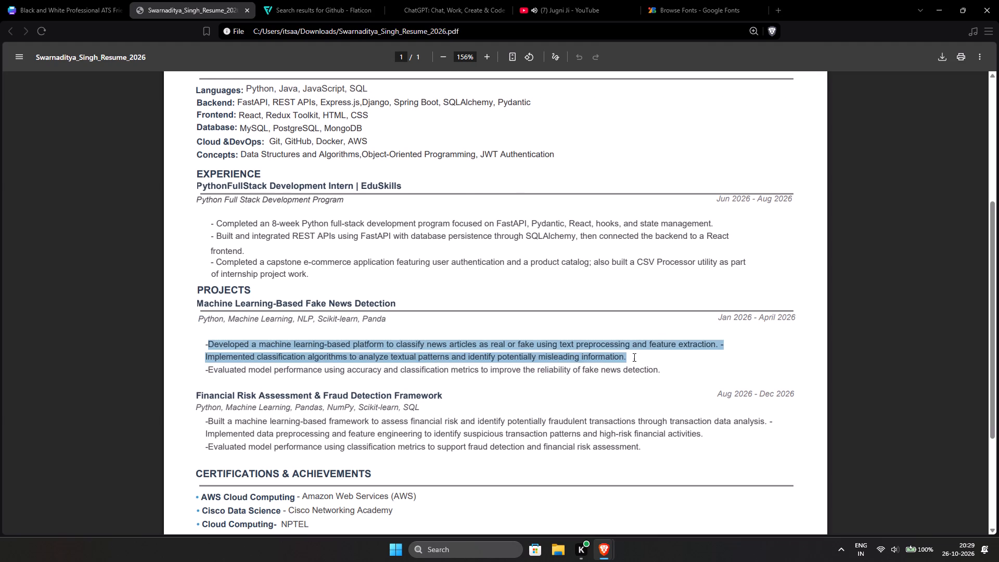
pyautogui.moveTo(633, 357); pyautogui.dragTo(631, 356)
pyautogui.hotkey('ctrl', 'c')
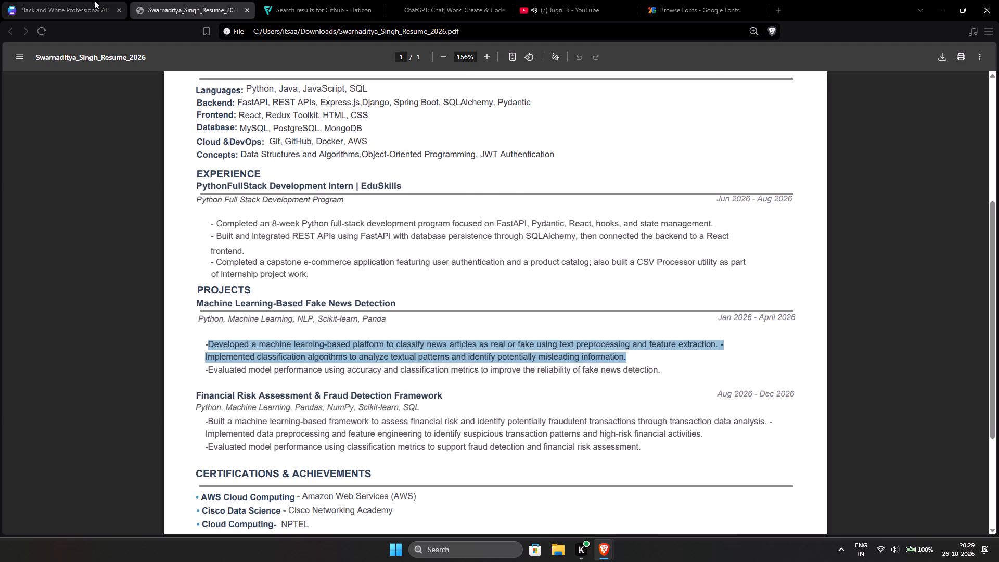
pyautogui.click(94, 0)
pyautogui.click(280, 0)
pyautogui.click(199, 0)
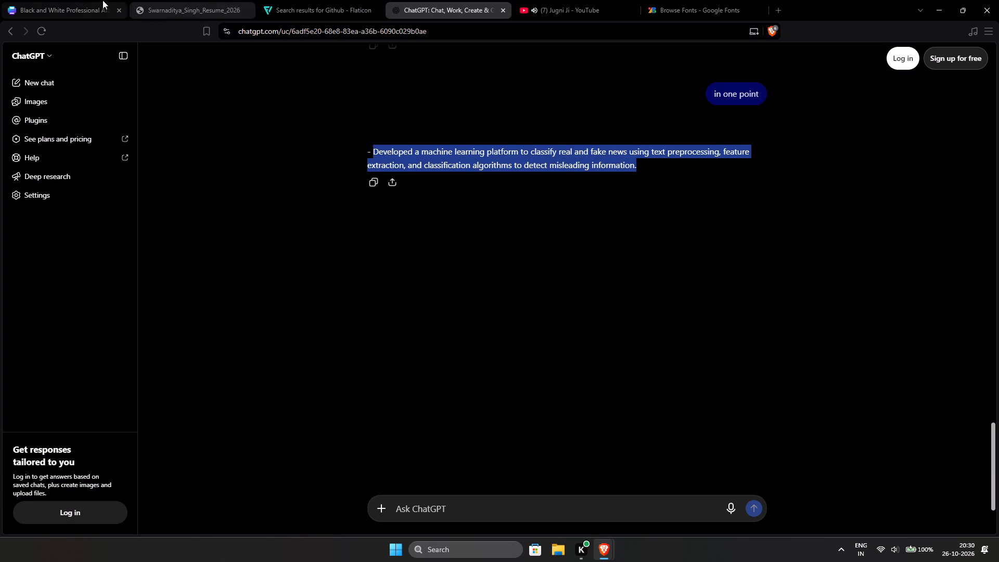
pyautogui.click(75, 0)
pyautogui.doubleClick(261, 285)
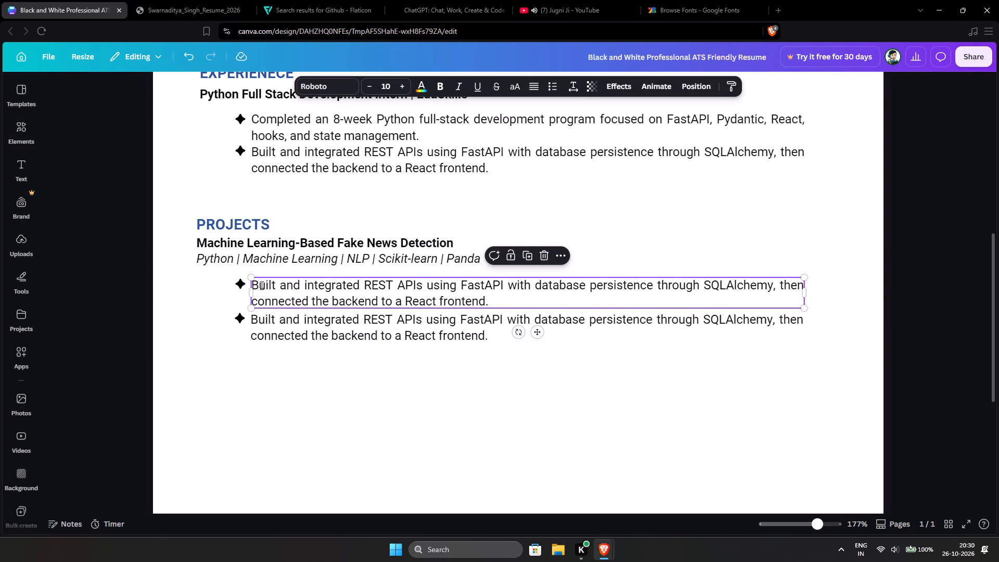
pyautogui.hotkey('ctrl', 'v')
pyautogui.click(709, 392)
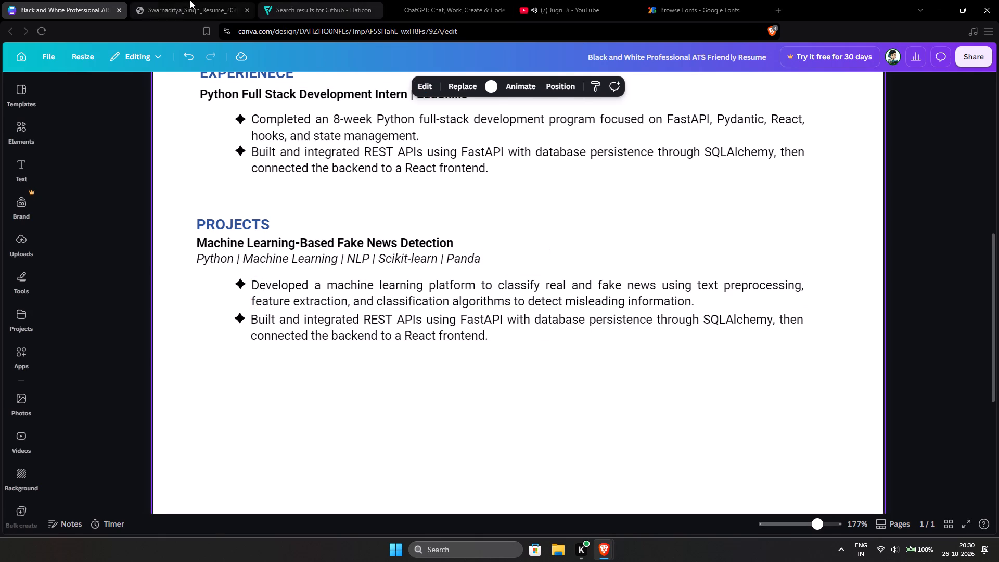
# Replace the second Projects point with the "Evaluated model performance" sentence copied from the Fake News Detection project in the older resume PDF.
pyautogui.click(184, 0)
pyautogui.moveTo(209, 367); pyautogui.dragTo(685, 374)
pyautogui.hotkey('ctrl', 'c')
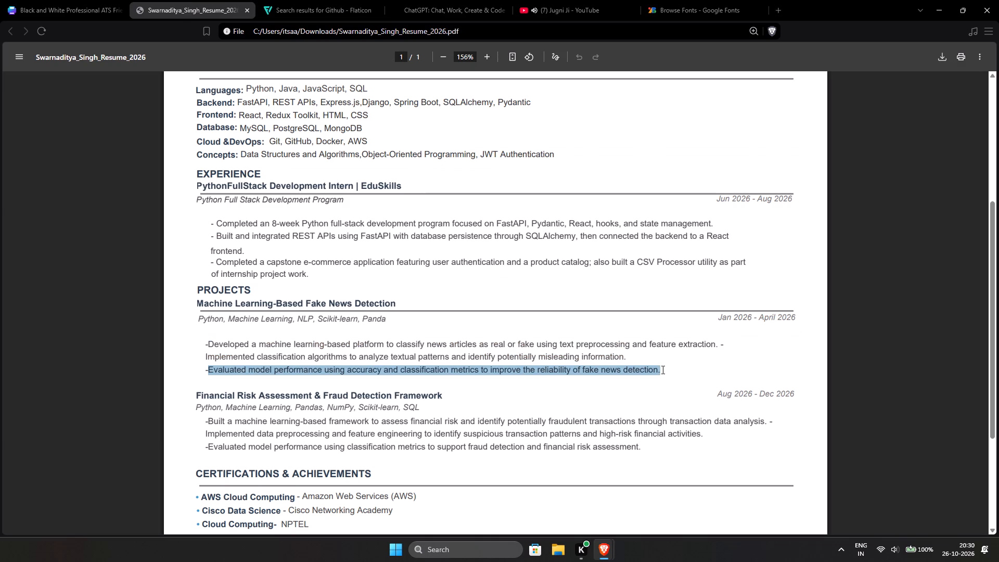
pyautogui.click(51, 0)
pyautogui.doubleClick(301, 325)
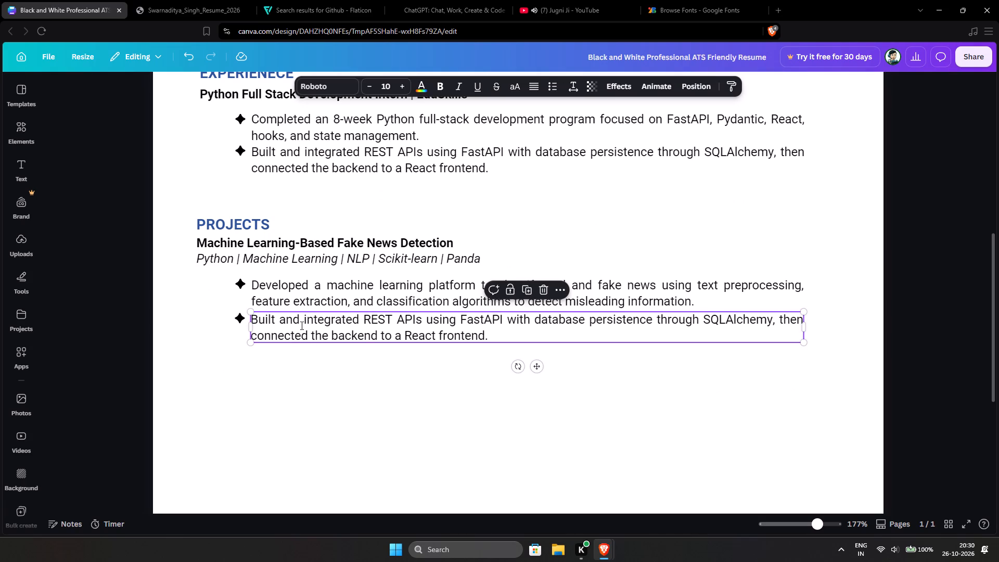
pyautogui.hotkey('ctrl', 'v')
pyautogui.click(411, 381)
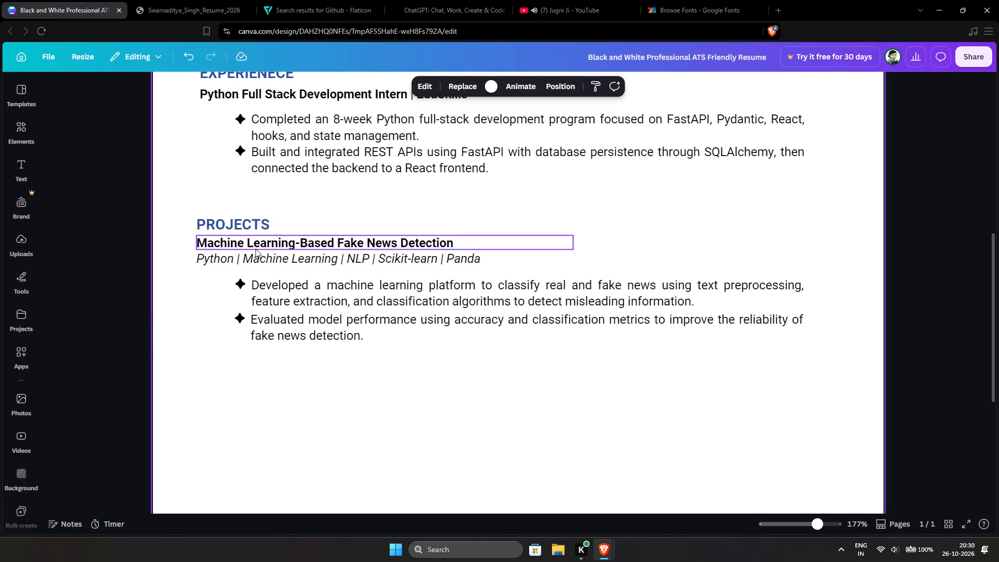
# Duplicate the Fake News Detection title, technology line and both starred points, placing the copy about 0.4 below the original block.
pyautogui.scroll(1, 509, 232)
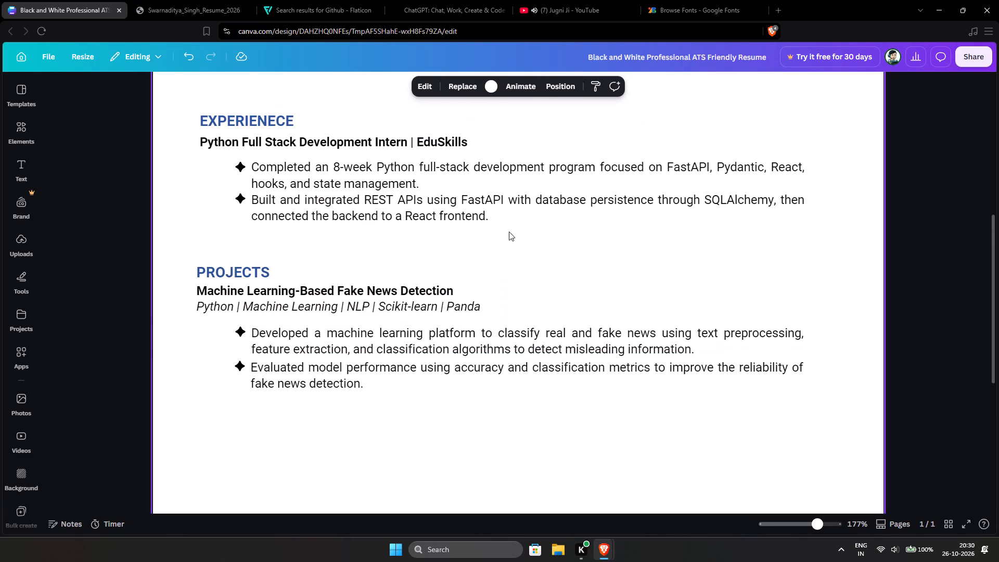
pyautogui.moveTo(188, 292); pyautogui.dragTo(225, 311)
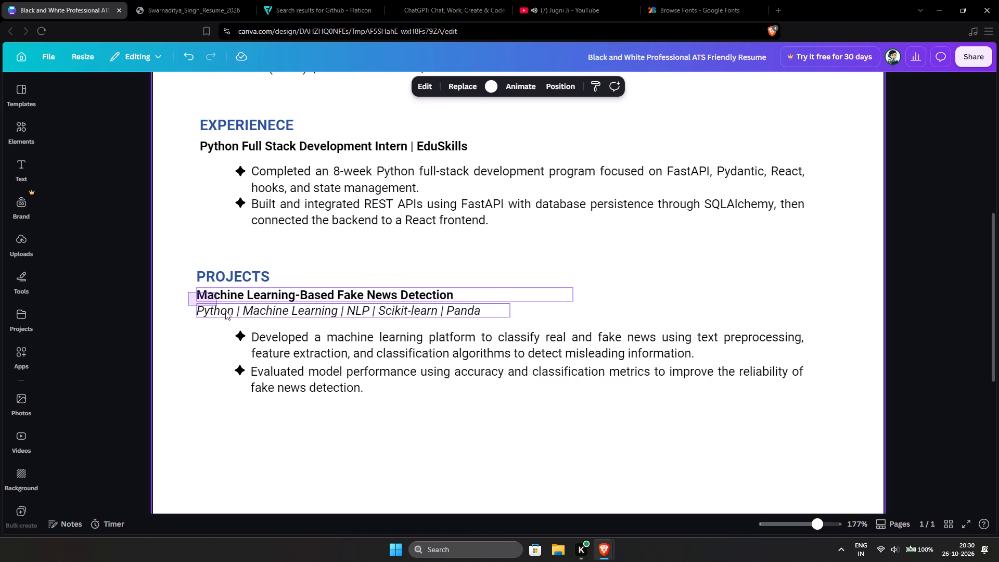
pyautogui.moveTo(225, 311); pyautogui.dragTo(407, 437)
pyautogui.hotkey('ctrl', 'c')
pyautogui.hotkey('ctrl', 'v')
pyautogui.scroll(-1, 385, 237)
pyautogui.moveTo(393, 312); pyautogui.dragTo(378, 420)
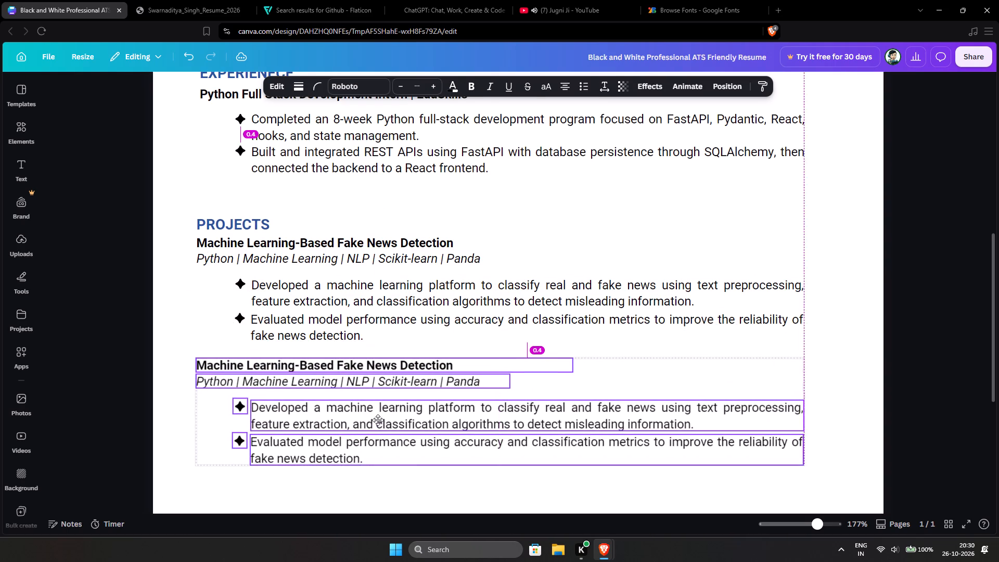
pyautogui.moveTo(378, 420); pyautogui.dragTo(378, 420)
# Nudge the duplicated project block farther down to widen the gap below the first project's points.
pyautogui.press('Down')
pyautogui.press('Down')
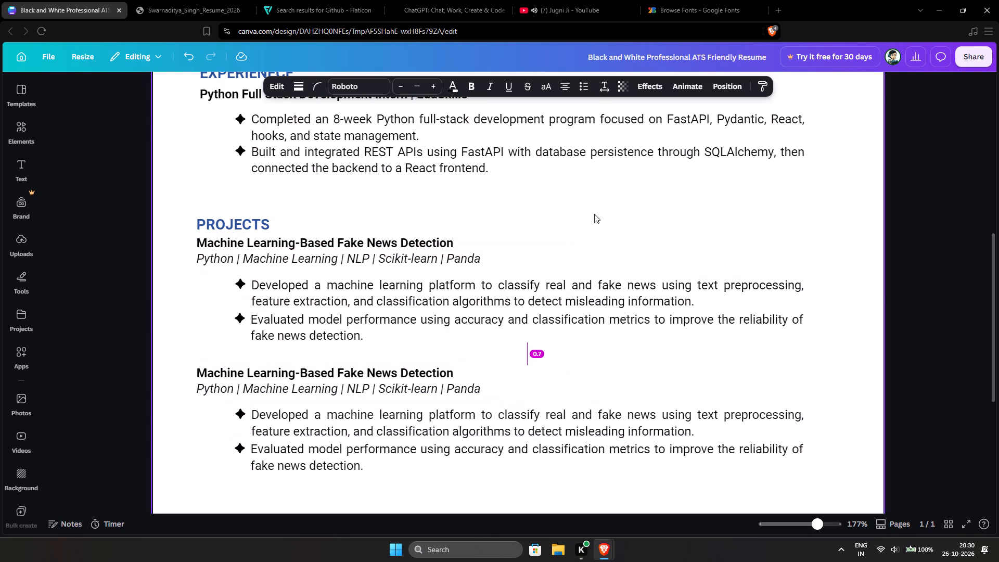
pyautogui.press('Down')
pyautogui.press('Down')
pyautogui.press('Up')
pyautogui.press('Up')
pyautogui.press('Down')
pyautogui.press('Down')
pyautogui.press('Down')
pyautogui.press('Down')
pyautogui.press('Up')
pyautogui.press('Up')
pyautogui.press('Down')
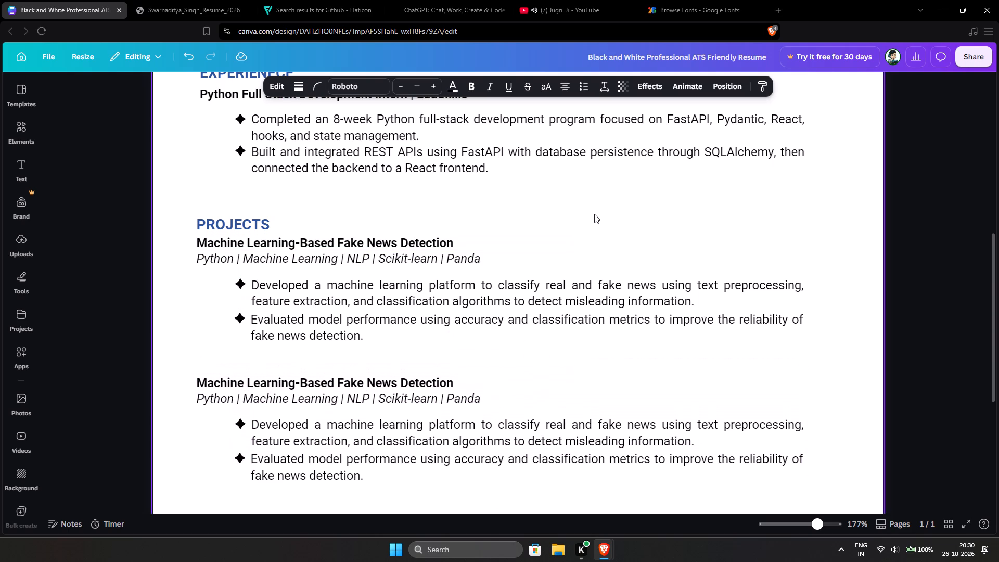
pyautogui.press('Down')
pyautogui.click(594, 214)
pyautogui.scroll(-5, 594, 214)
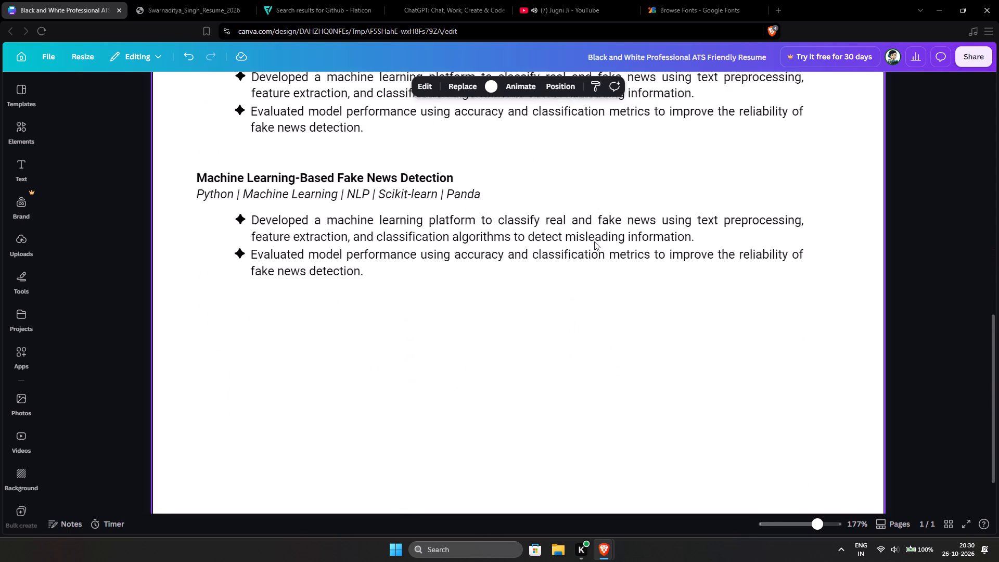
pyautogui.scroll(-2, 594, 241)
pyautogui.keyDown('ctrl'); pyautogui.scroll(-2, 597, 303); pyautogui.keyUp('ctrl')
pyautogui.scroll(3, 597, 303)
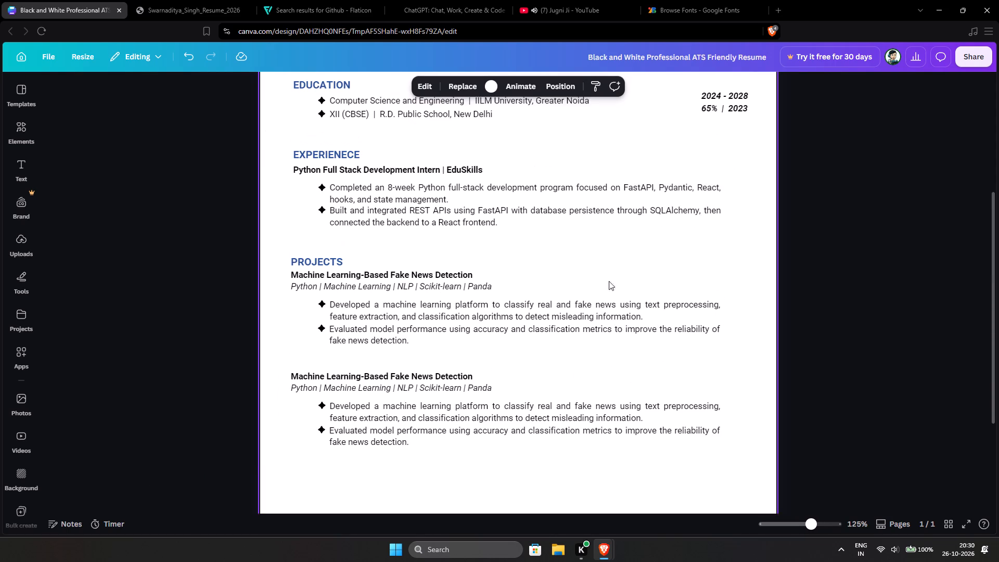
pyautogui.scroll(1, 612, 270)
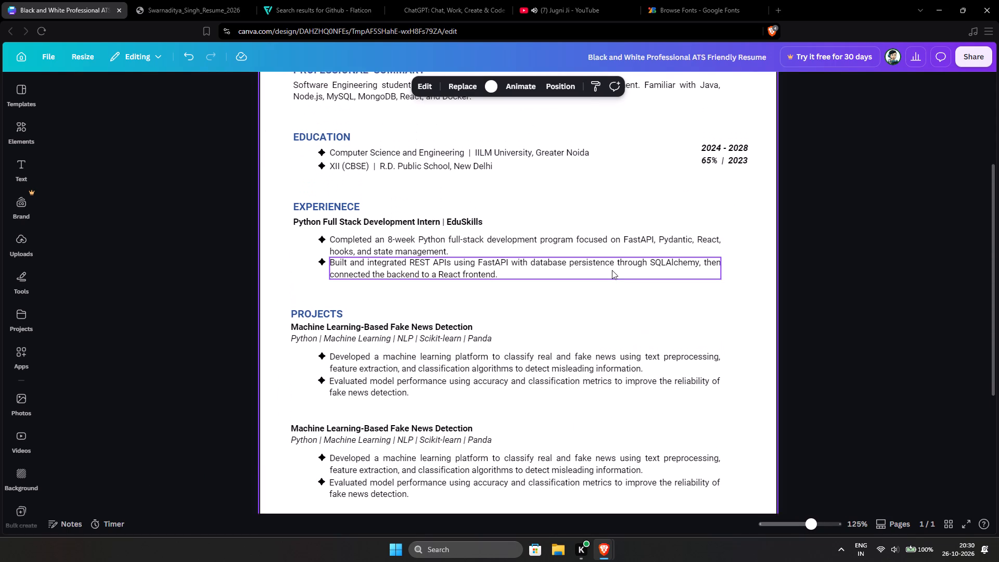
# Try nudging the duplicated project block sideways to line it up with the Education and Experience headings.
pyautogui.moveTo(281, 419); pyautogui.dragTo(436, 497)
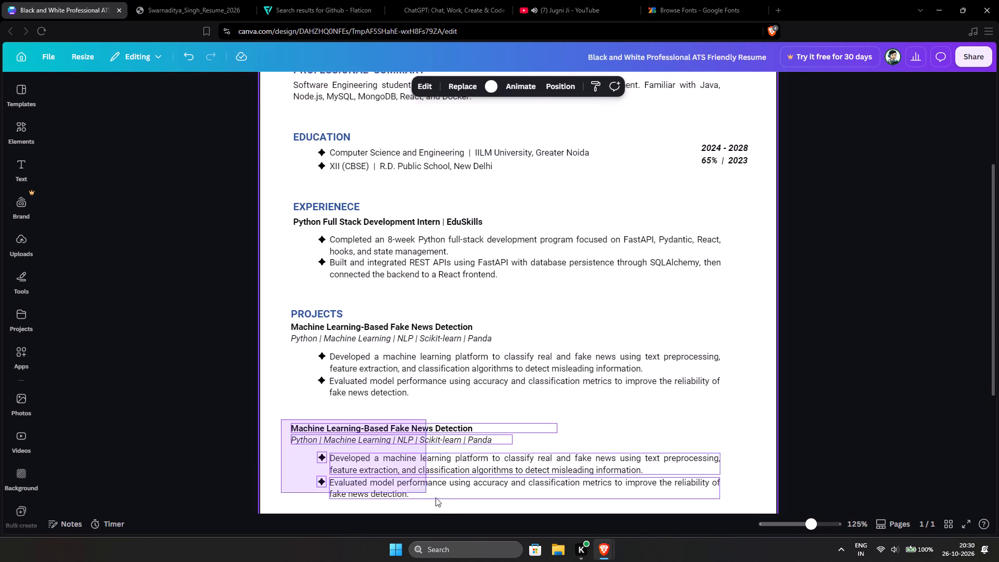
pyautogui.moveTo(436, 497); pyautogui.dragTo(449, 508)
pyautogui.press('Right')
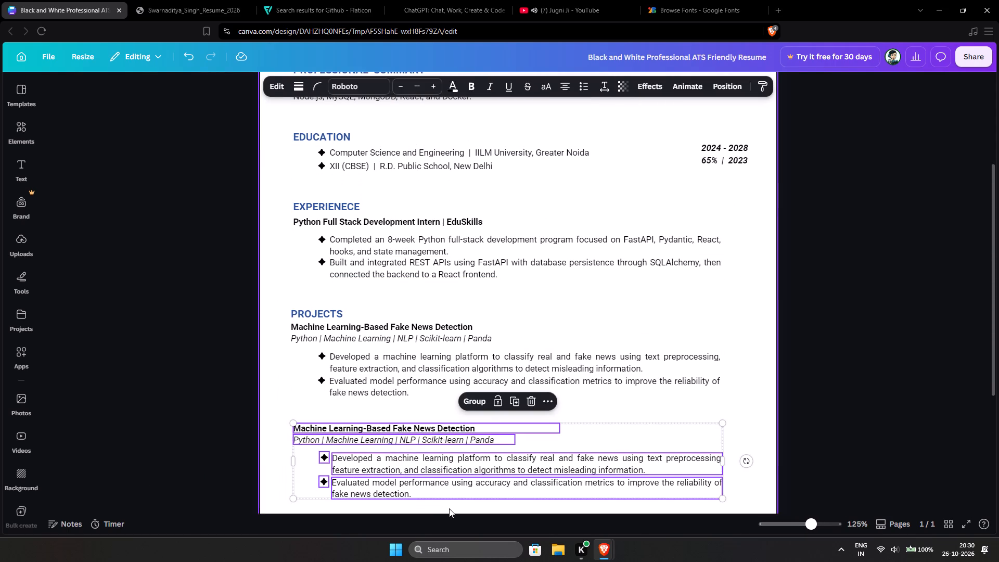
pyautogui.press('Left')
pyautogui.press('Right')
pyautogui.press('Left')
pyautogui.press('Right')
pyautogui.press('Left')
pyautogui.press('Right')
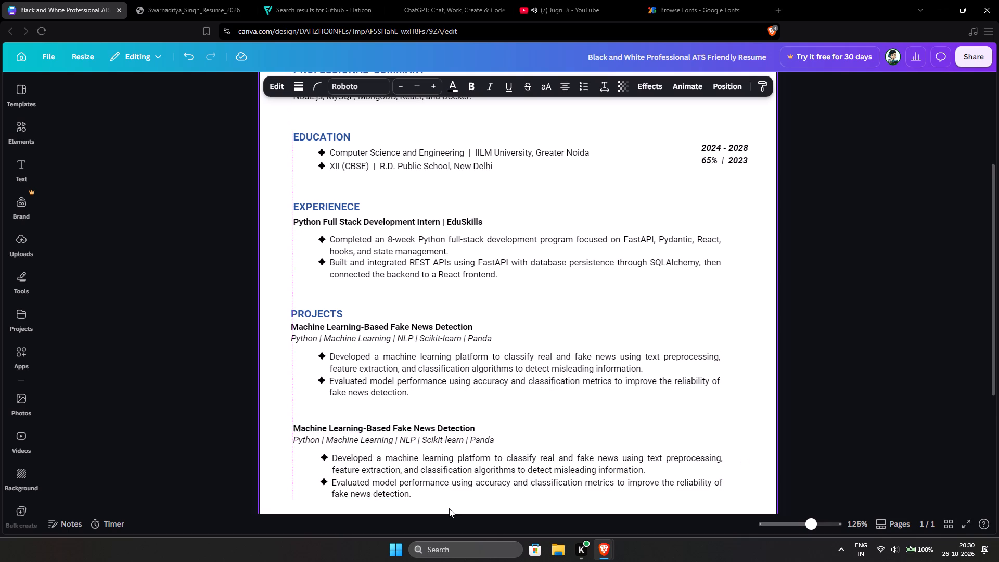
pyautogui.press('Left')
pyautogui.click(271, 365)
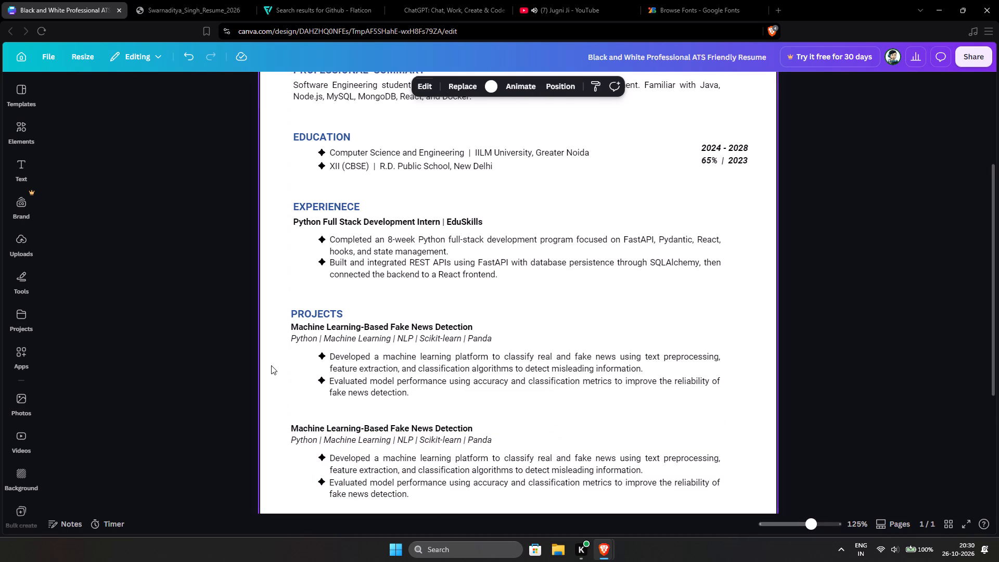
# Nudge the duplicated project block slightly upward to tighten the gap below the first project's points.
pyautogui.scroll(-1, 271, 365)
pyautogui.moveTo(281, 369); pyautogui.dragTo(485, 477)
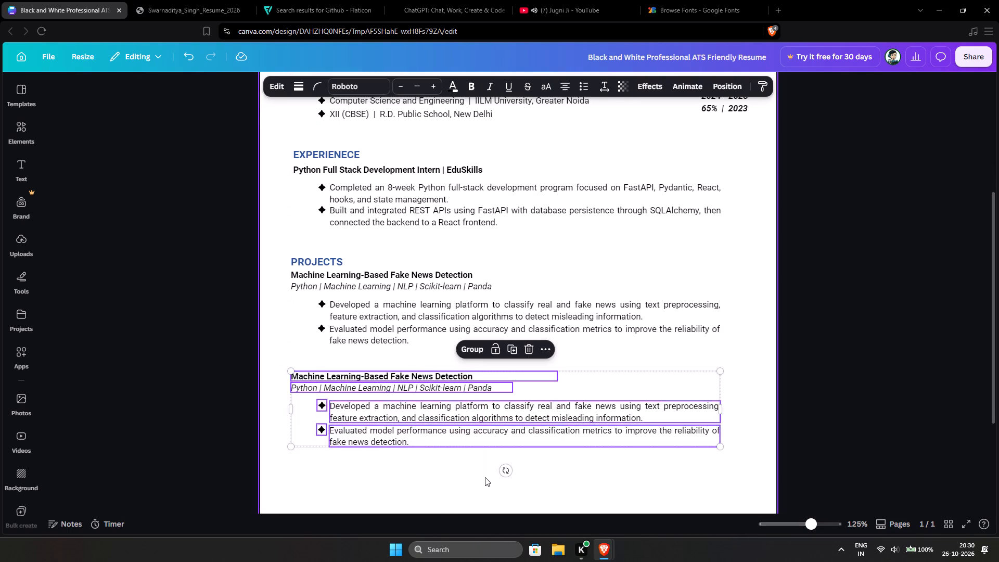
pyautogui.press('Up')
pyautogui.click(485, 477)
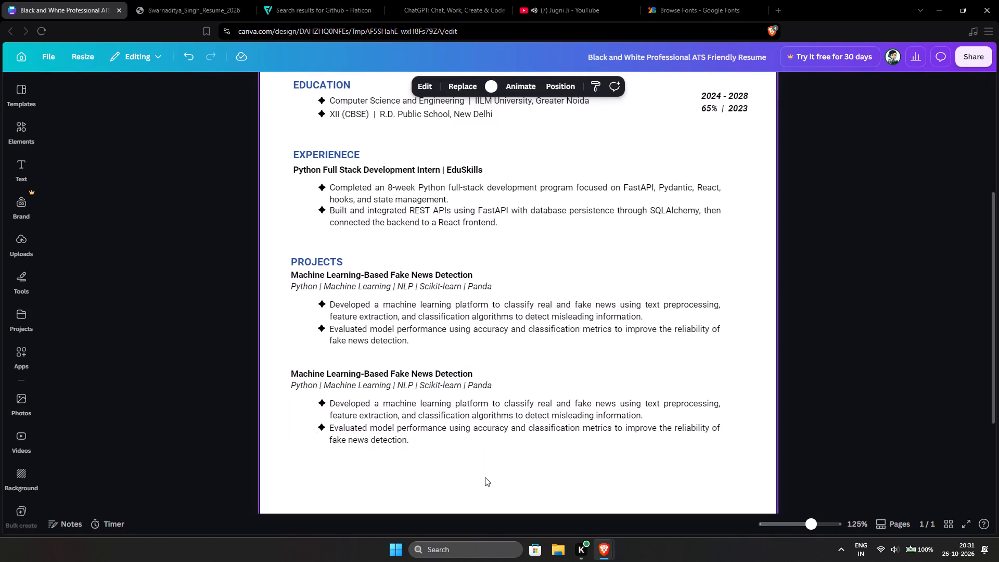
# Ungroup the two Education date lines and shift both slightly left, close to the photo's right edge.
pyautogui.scroll(2, 437, 292)
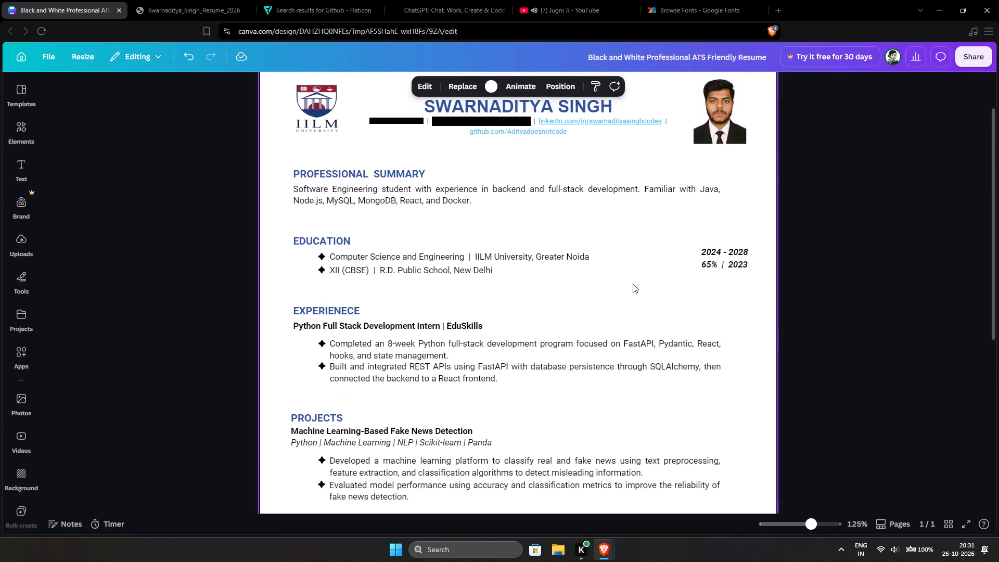
pyautogui.scroll(-2, 610, 283)
pyautogui.scroll(1, 610, 283)
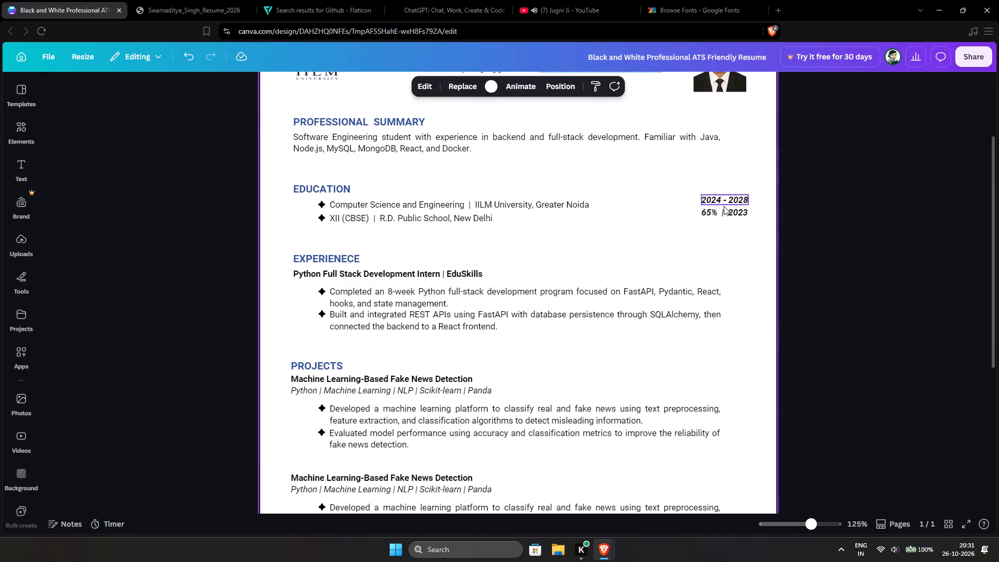
pyautogui.moveTo(684, 193); pyautogui.dragTo(744, 236)
pyautogui.click(682, 171)
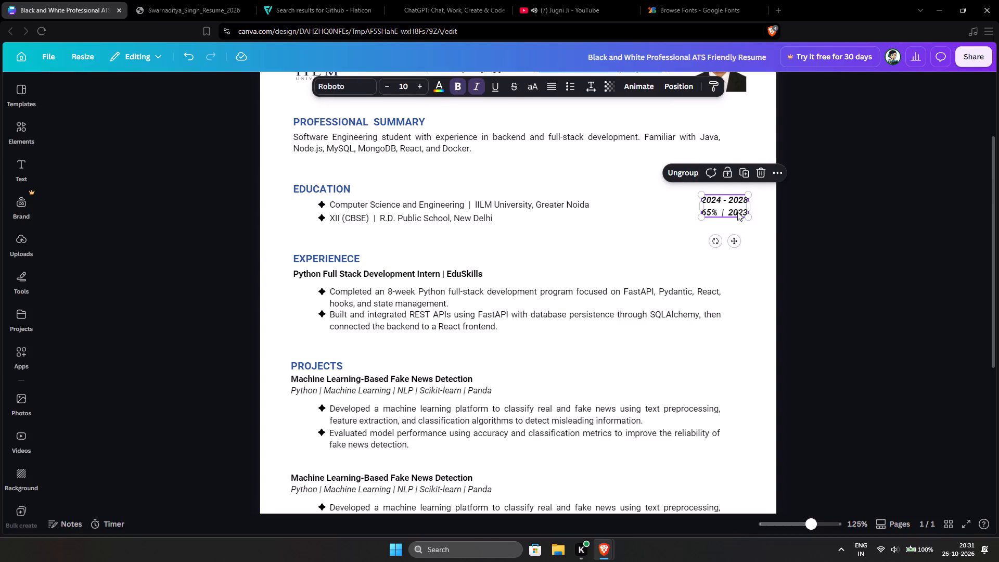
pyautogui.click(684, 172)
pyautogui.click(663, 231)
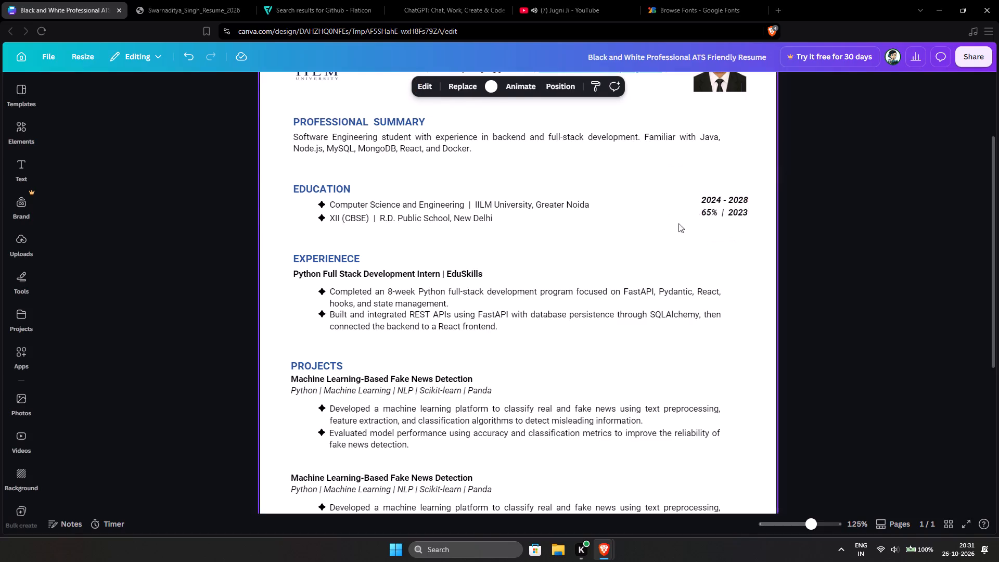
pyautogui.moveTo(689, 191); pyautogui.dragTo(750, 232)
pyautogui.moveTo(734, 243); pyautogui.dragTo(732, 243)
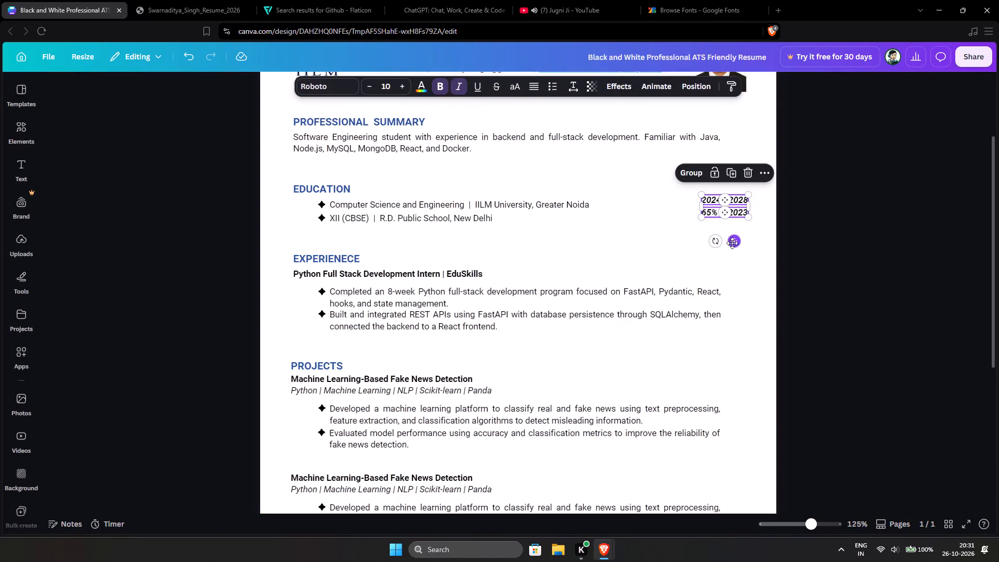
pyautogui.moveTo(732, 243); pyautogui.dragTo(728, 243)
pyautogui.click(826, 242)
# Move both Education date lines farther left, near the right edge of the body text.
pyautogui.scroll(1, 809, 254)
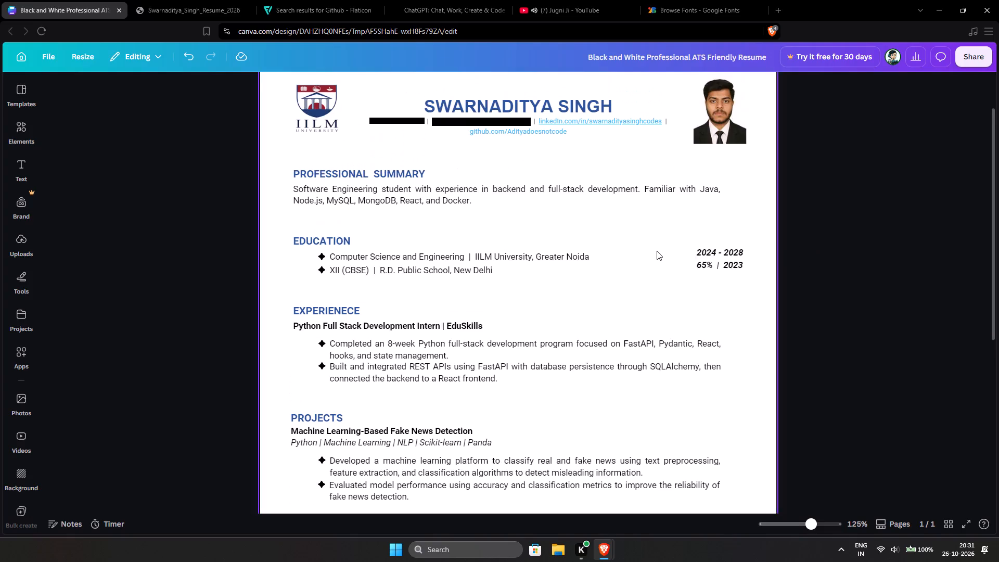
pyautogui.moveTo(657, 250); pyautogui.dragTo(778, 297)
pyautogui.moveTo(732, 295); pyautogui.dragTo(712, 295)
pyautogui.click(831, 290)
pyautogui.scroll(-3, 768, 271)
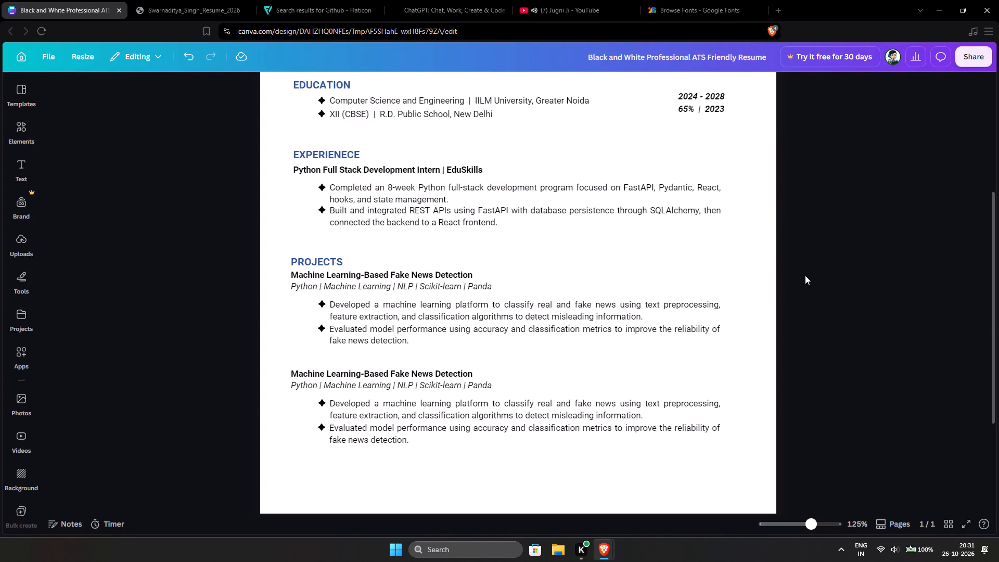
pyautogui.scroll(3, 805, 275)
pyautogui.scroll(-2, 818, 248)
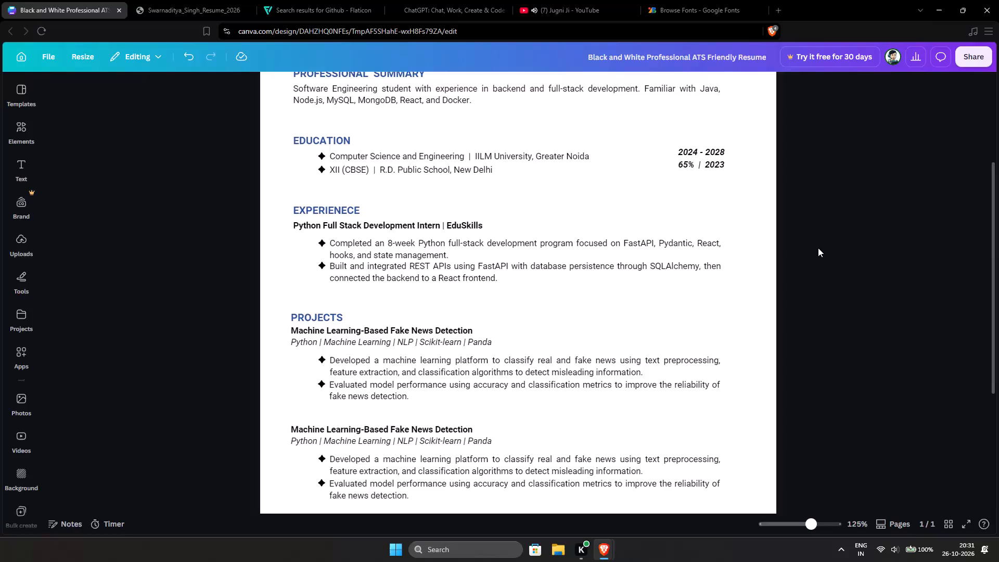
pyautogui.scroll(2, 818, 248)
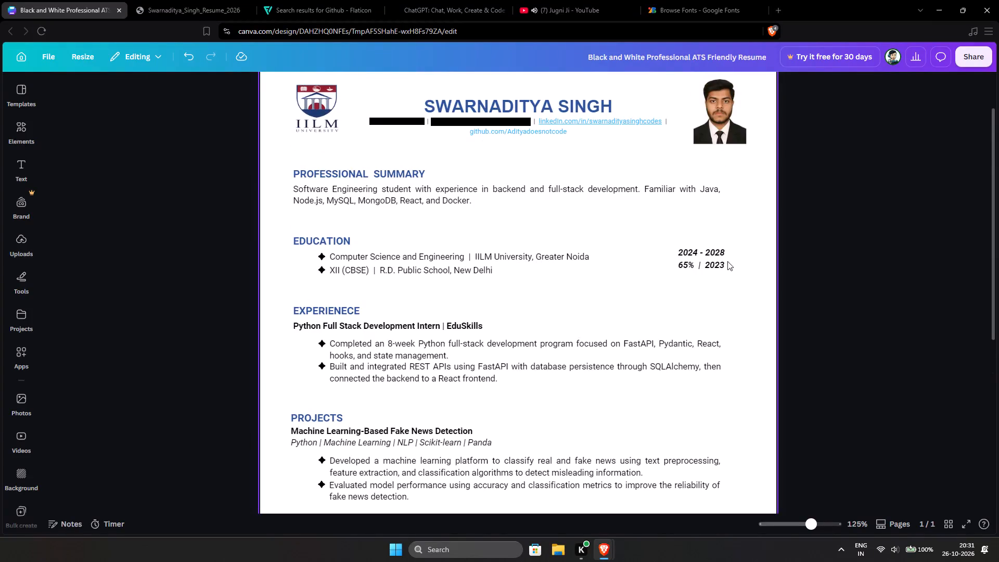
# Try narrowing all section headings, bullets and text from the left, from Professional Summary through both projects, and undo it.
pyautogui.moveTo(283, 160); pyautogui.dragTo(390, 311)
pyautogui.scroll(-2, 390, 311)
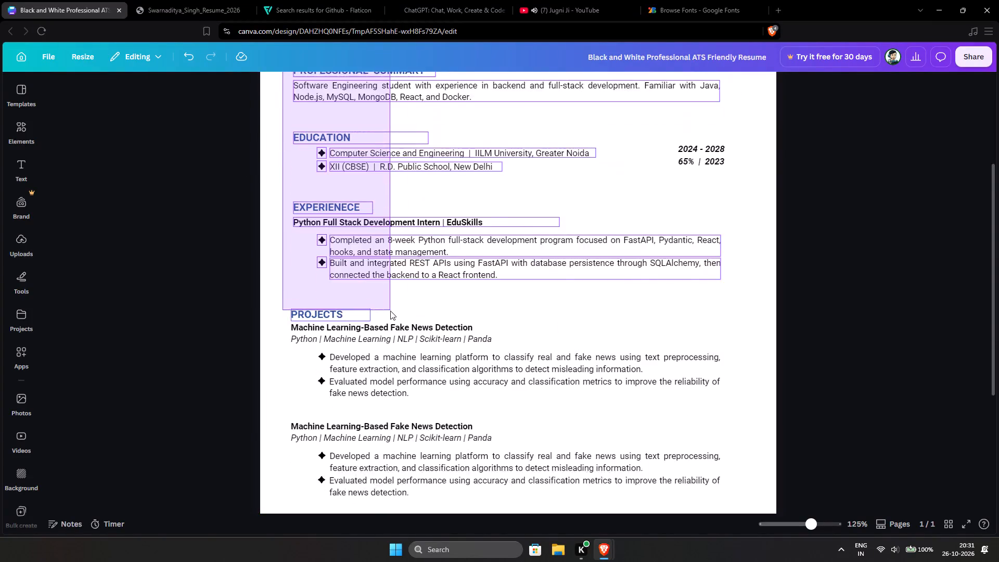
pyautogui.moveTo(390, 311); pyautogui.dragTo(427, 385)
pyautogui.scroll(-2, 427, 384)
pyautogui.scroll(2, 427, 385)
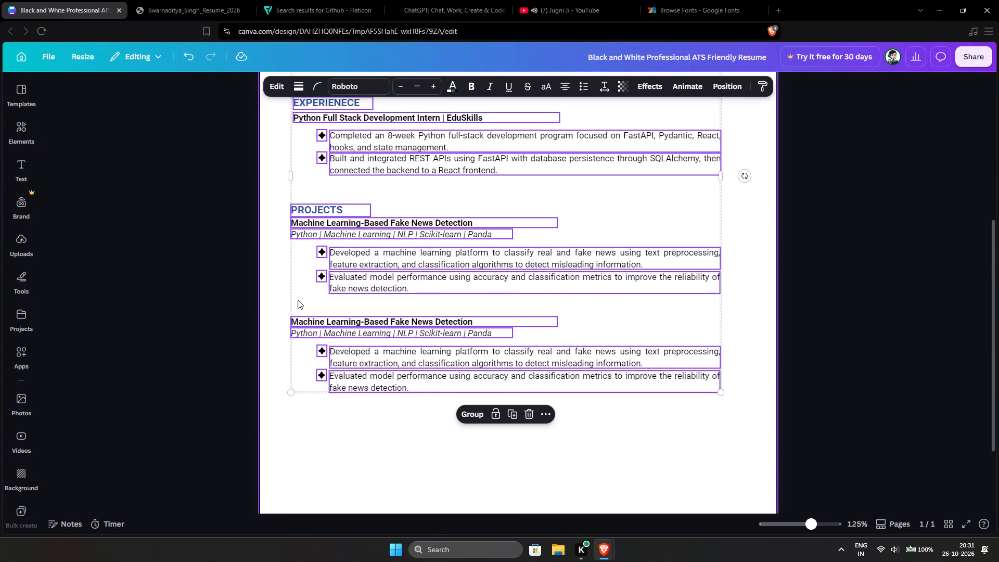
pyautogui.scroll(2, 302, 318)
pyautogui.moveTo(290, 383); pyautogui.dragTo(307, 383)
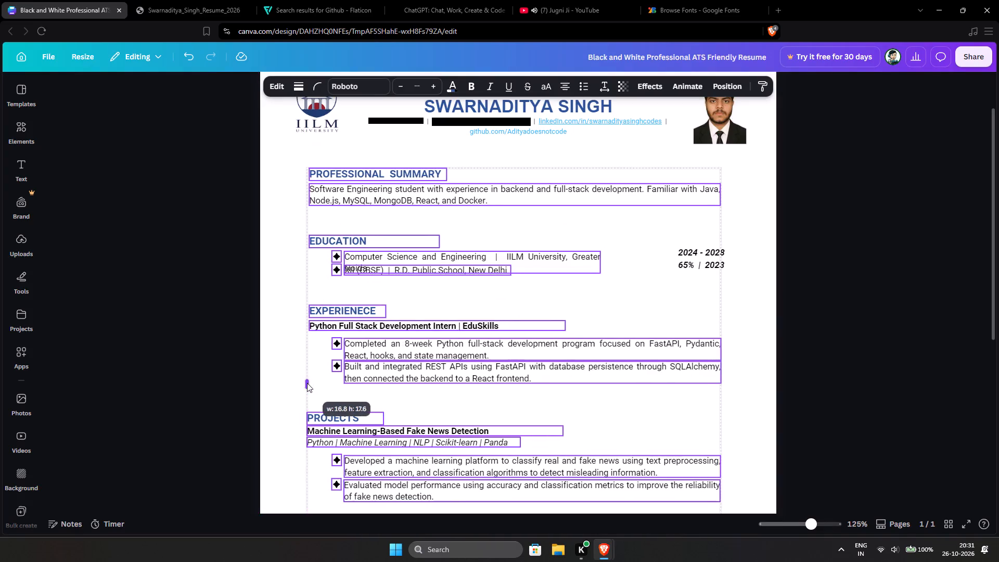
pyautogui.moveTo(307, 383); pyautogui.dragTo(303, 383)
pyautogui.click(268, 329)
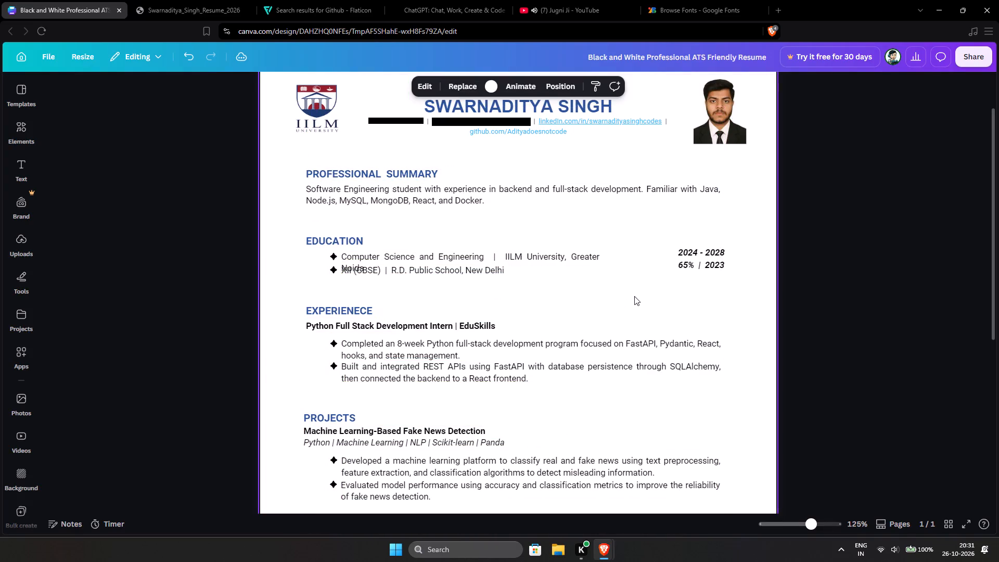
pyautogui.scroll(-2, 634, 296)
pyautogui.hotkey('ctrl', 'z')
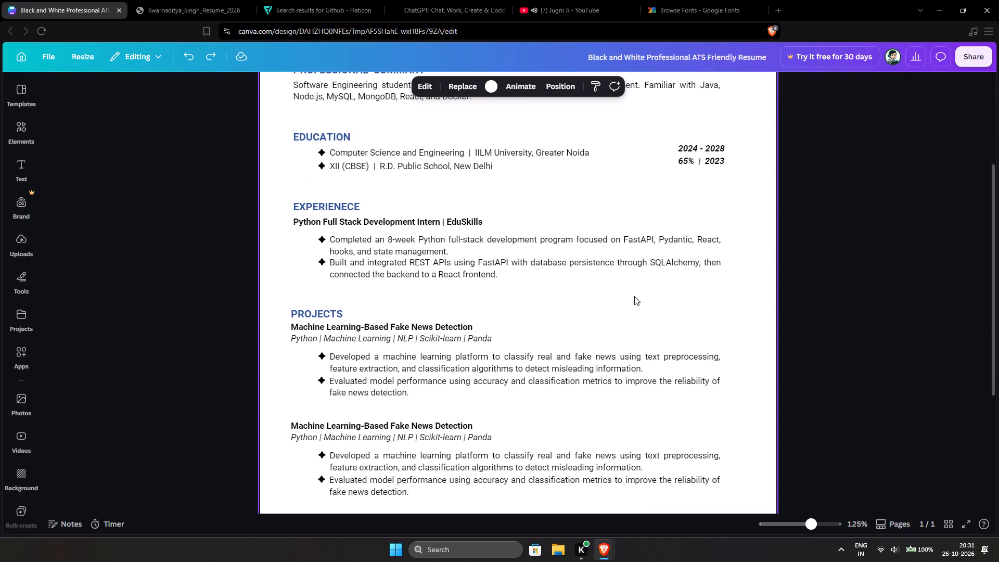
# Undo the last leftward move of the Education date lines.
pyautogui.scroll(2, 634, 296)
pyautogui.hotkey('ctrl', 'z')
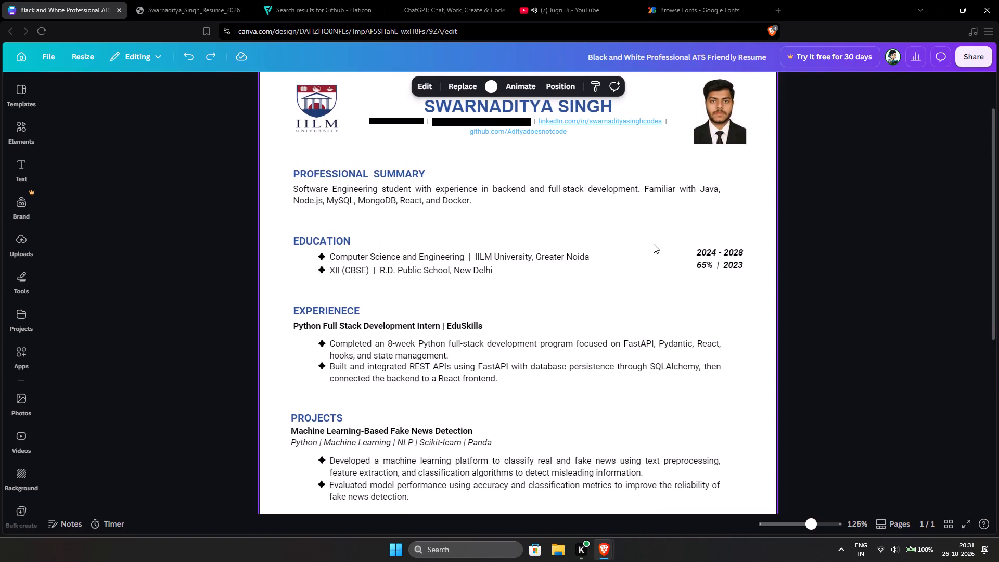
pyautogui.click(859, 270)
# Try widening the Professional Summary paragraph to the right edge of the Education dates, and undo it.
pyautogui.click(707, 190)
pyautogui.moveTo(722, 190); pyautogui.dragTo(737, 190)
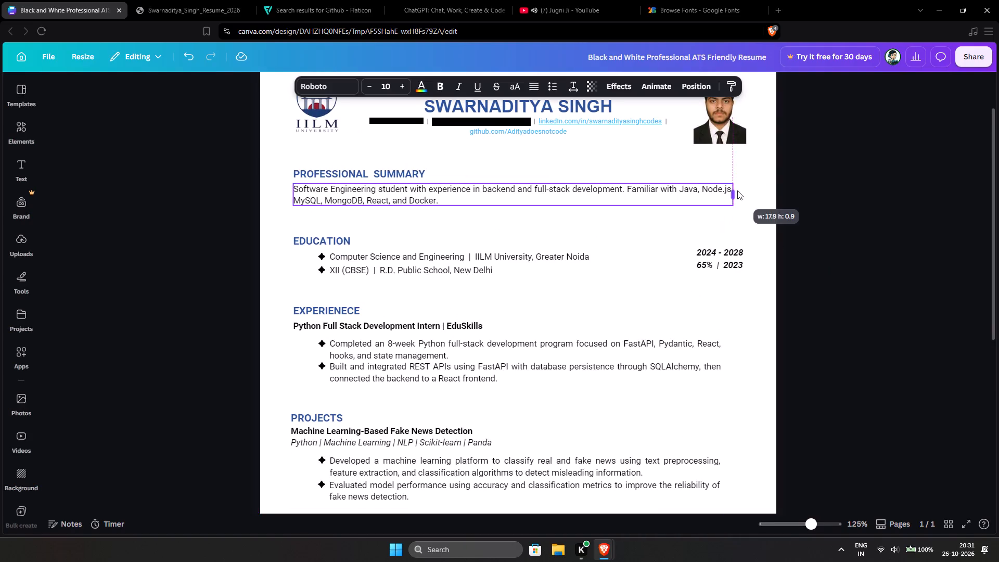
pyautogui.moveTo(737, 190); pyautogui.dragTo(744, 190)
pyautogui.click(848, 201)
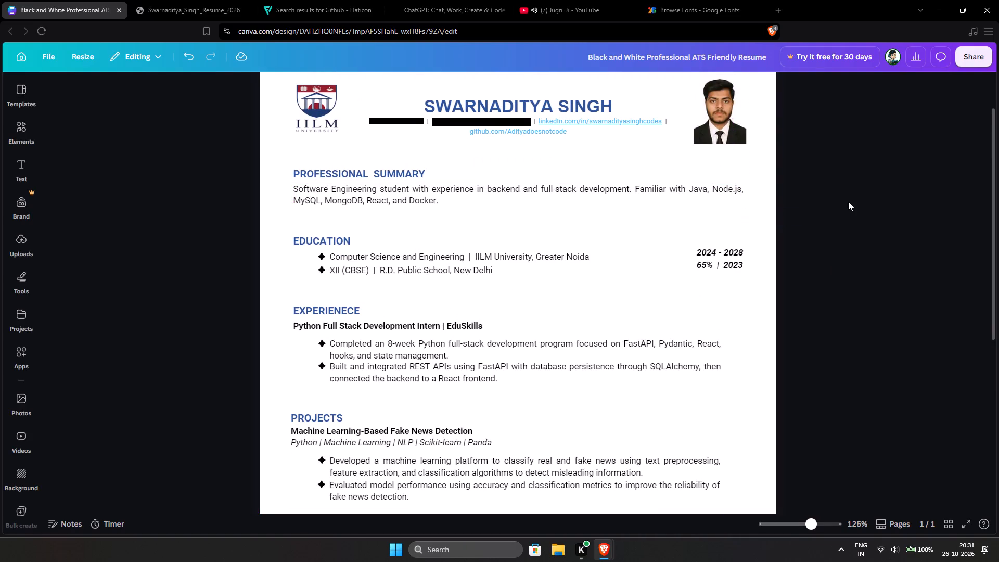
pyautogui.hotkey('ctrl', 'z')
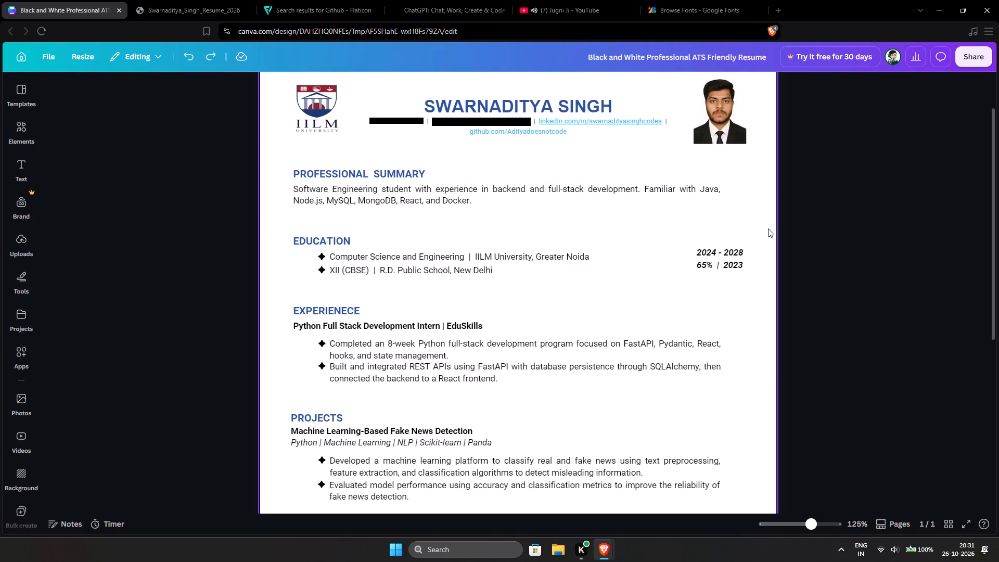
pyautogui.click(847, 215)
# Replace the duplicated project's title with "Financial Risk Assessment & Fraud Detection Framework" copied from the older resume PDF.
pyautogui.scroll(-4, 671, 241)
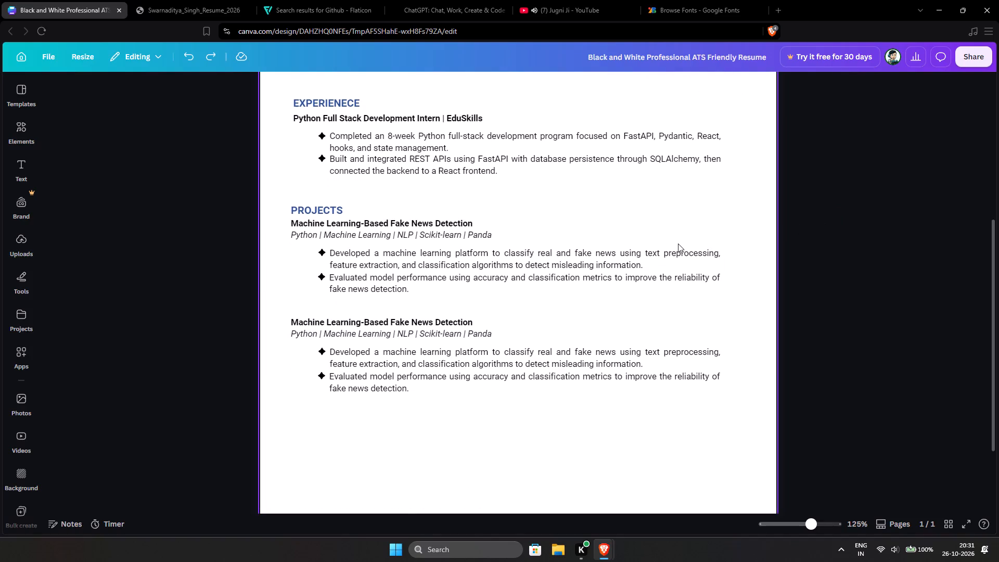
pyautogui.scroll(-3, 702, 313)
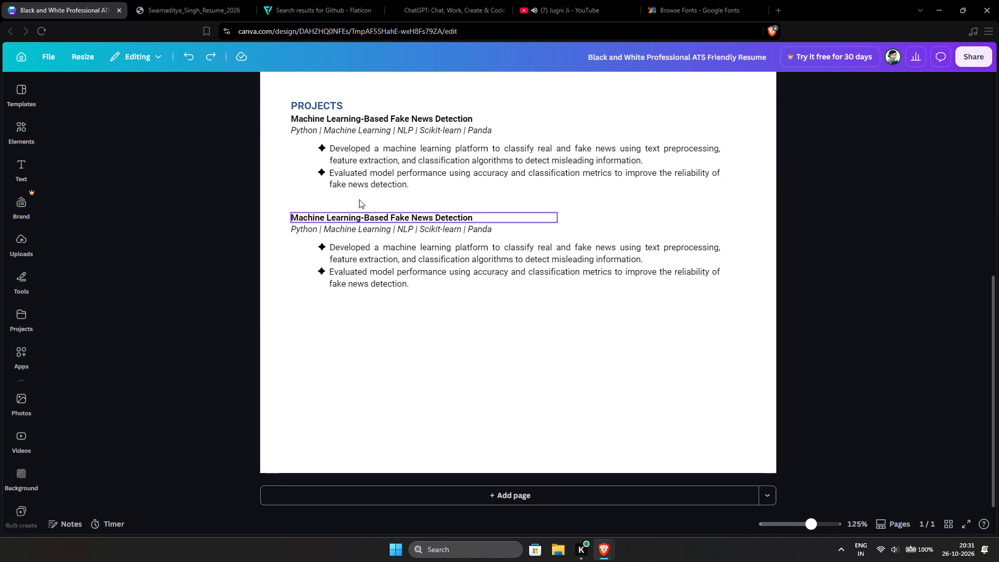
pyautogui.click(163, 0)
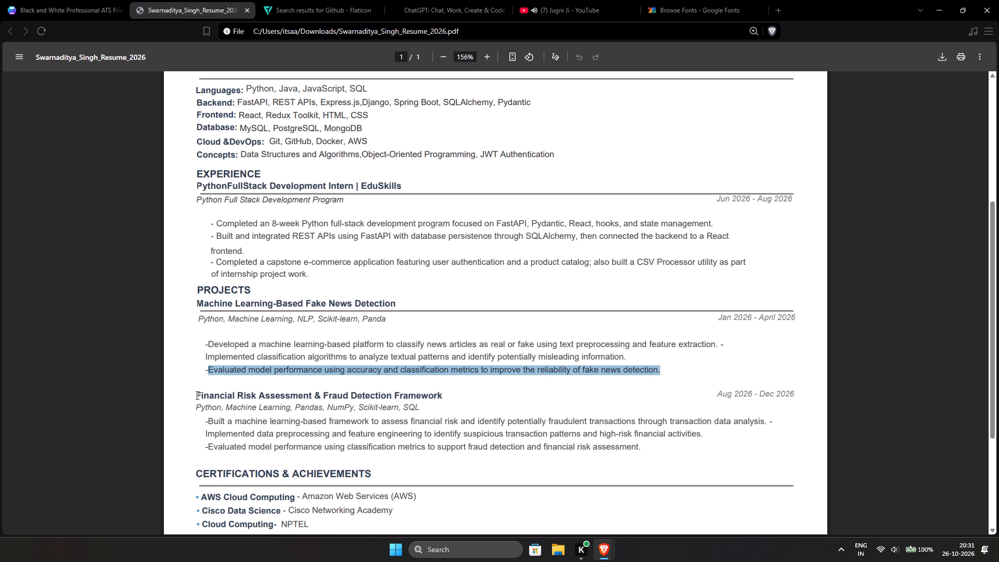
pyautogui.moveTo(196, 395); pyautogui.dragTo(452, 401)
pyautogui.hotkey('ctrl', 'c')
pyautogui.click(78, 0)
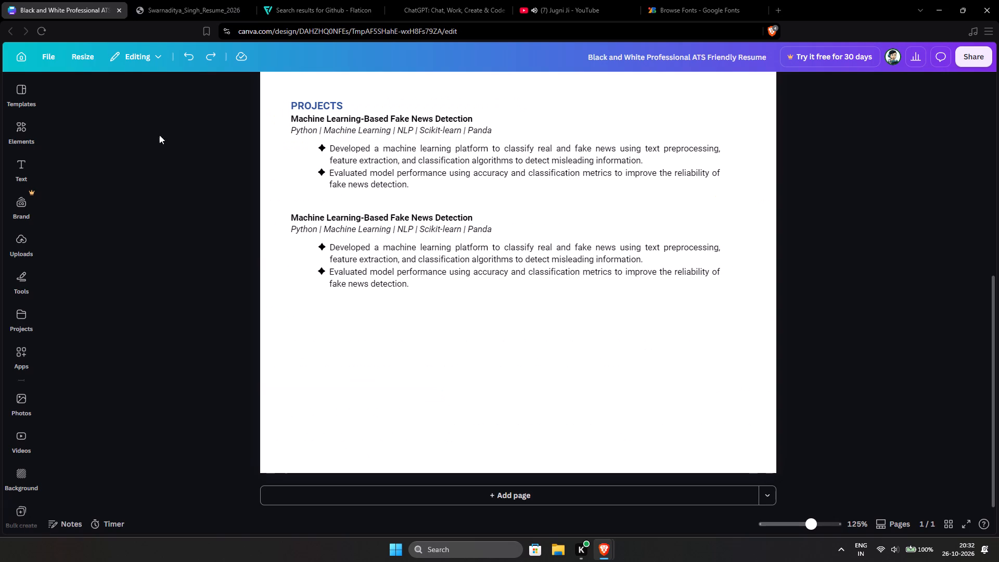
pyautogui.doubleClick(307, 216)
pyautogui.hotkey('ctrl', 'v')
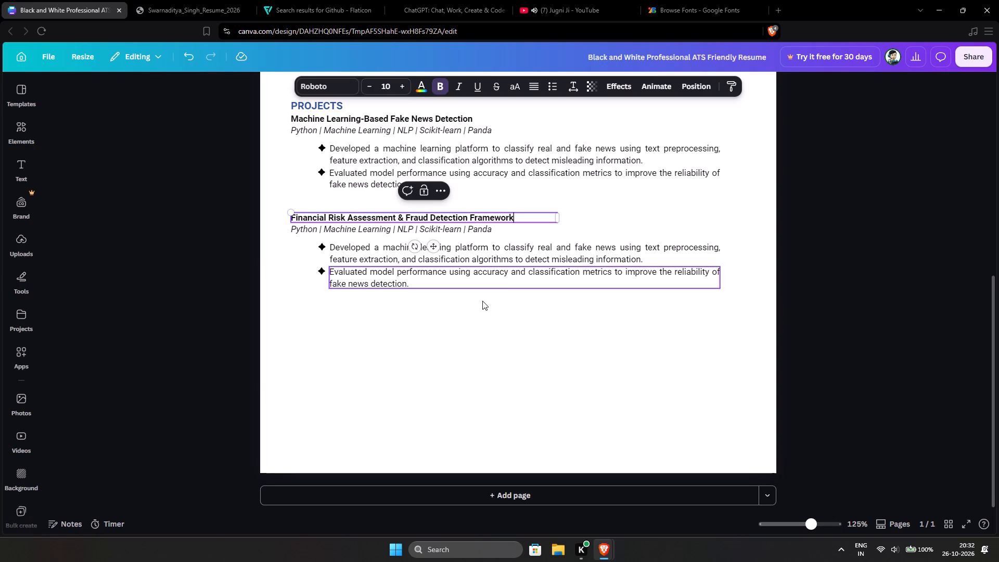
pyautogui.click(510, 333)
# Replace the second project's technology line with its line copied from the older resume PDF, and widen the text box slightly to fit.
pyautogui.click(208, 0)
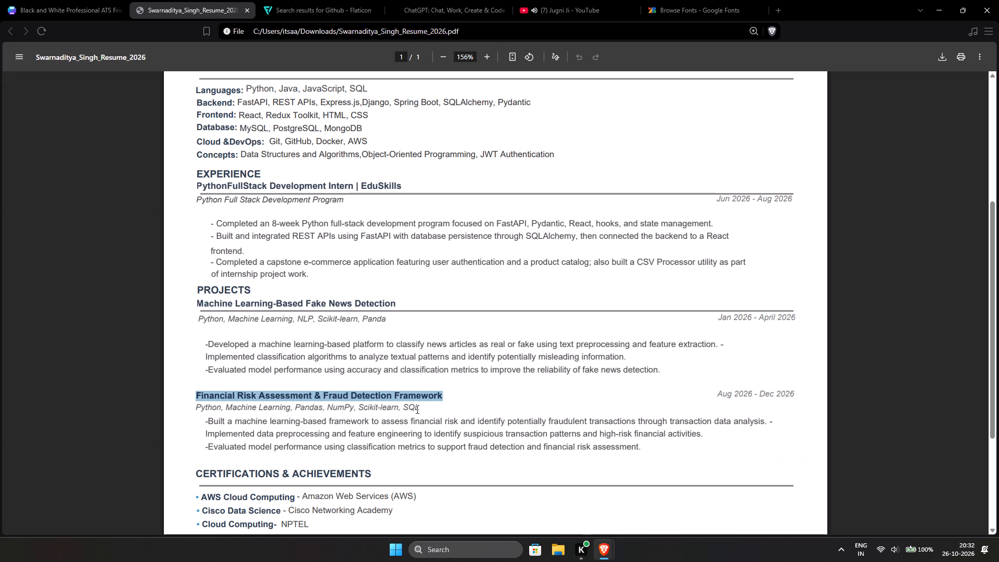
pyautogui.moveTo(422, 408); pyautogui.dragTo(196, 408)
pyautogui.hotkey('ctrl', 'c')
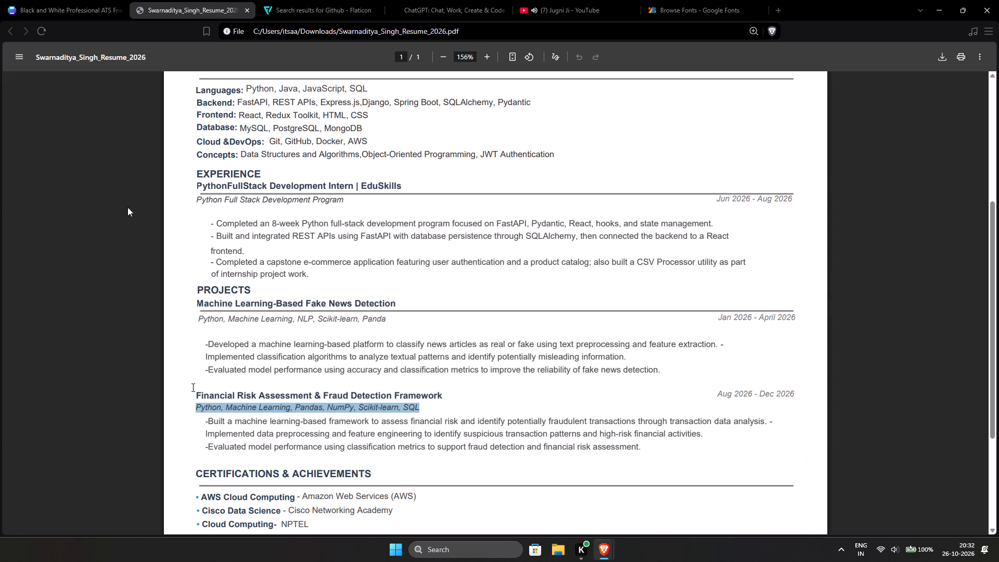
pyautogui.click(2, 0)
pyautogui.click(355, 221)
pyautogui.doubleClick(357, 225)
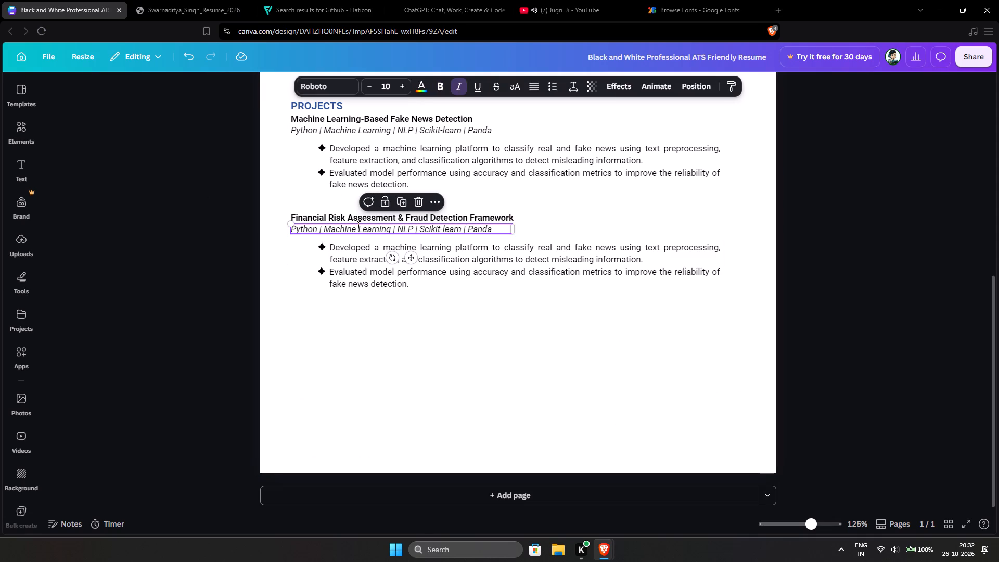
pyautogui.hotkey('ctrl', 'v')
pyautogui.click(513, 234)
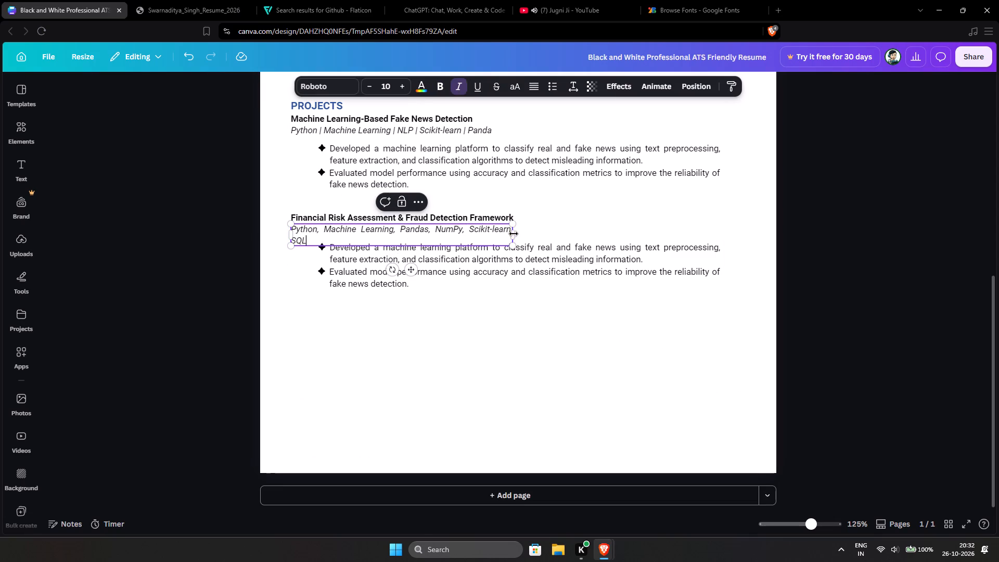
pyautogui.hotkey('ctrl', 'z')
pyautogui.moveTo(514, 235); pyautogui.dragTo(528, 233)
pyautogui.click(504, 318)
# Replace the comma before SQL in the second project's technology line with a spaced vertical bar.
pyautogui.doubleClick(501, 231)
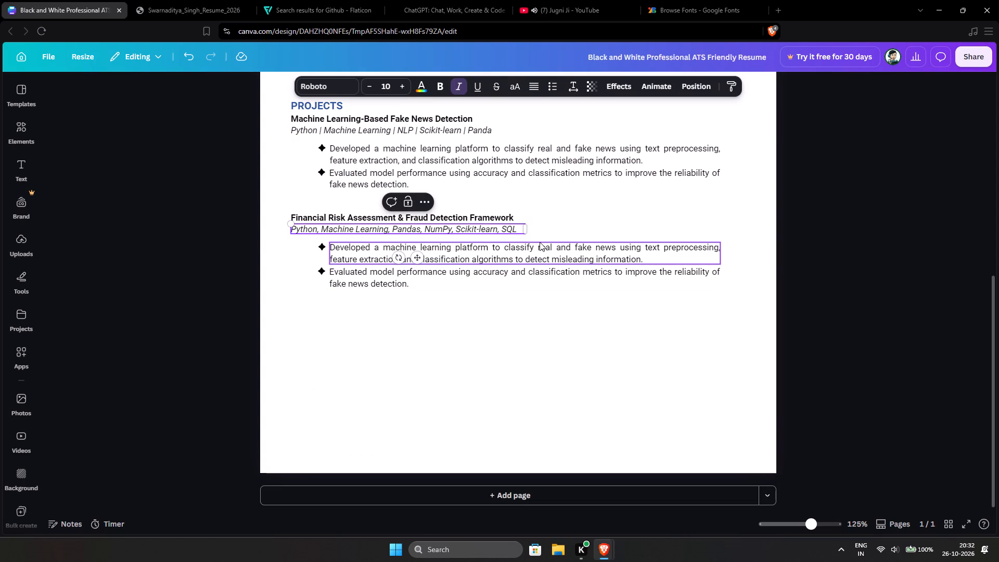
pyautogui.press('Left')
pyautogui.press('BackSpace')
pyautogui.press('space')
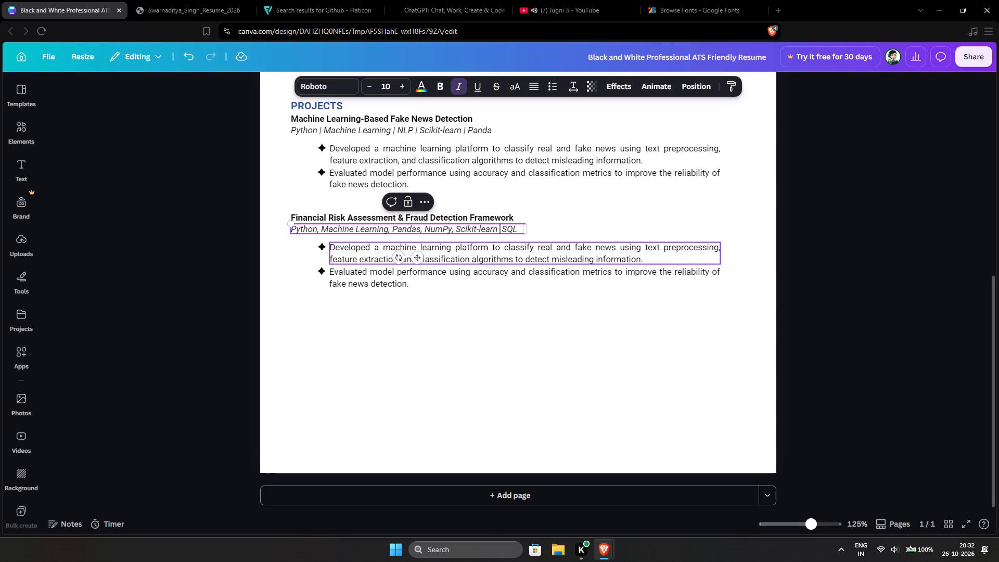
pyautogui.hotkey('shift', '|')
# Replace the comma between NumPy and Scikit-learn in the same technology line with a spaced vertical bar.
pyautogui.press('Left')
pyautogui.press('Left')
pyautogui.press('Left')
pyautogui.press('Left')
pyautogui.press('Left')
pyautogui.press('Left')
pyautogui.press('Left')
pyautogui.press('Left')
pyautogui.press('Left')
pyautogui.press('Left')
pyautogui.press('Left')
pyautogui.press('Left')
pyautogui.press('Left')
pyautogui.press('Left')
pyautogui.press('Left')
pyautogui.press('BackSpace')
pyautogui.press('space')
pyautogui.write('|')
pyautogui.press('Right')
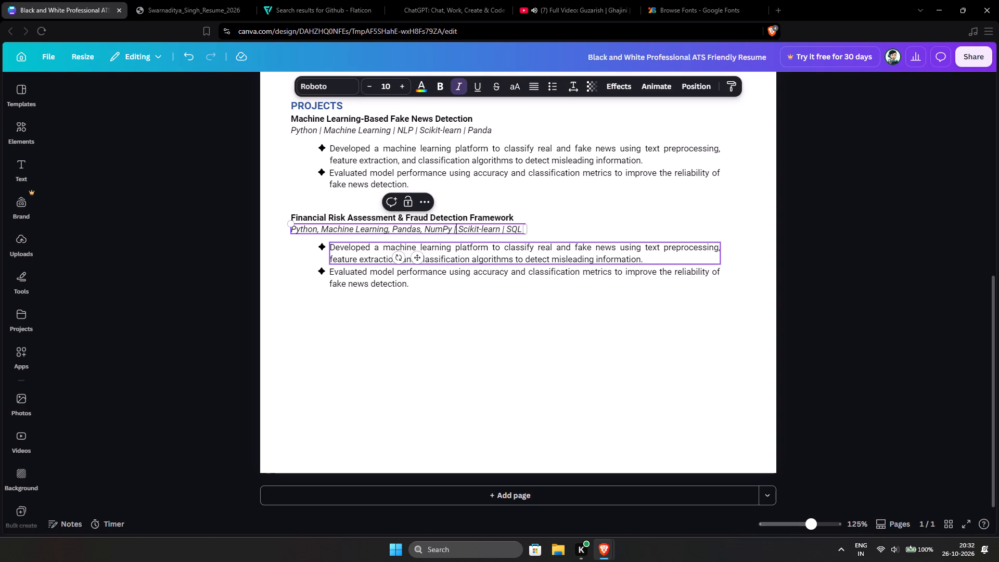
# Replace the comma between Pandas and NumPy in the same technology line with a spaced vertical bar.
pyautogui.press('Left')
pyautogui.press('Left')
pyautogui.press('Left')
pyautogui.press('Left')
pyautogui.press('Left')
pyautogui.press('Left')
pyautogui.press('Left')
pyautogui.press('Left')
pyautogui.press('Left')
pyautogui.press('Left')
pyautogui.press('Left')
pyautogui.press('Right')
pyautogui.press('Right')
pyautogui.press('BackSpace')
pyautogui.press('space')
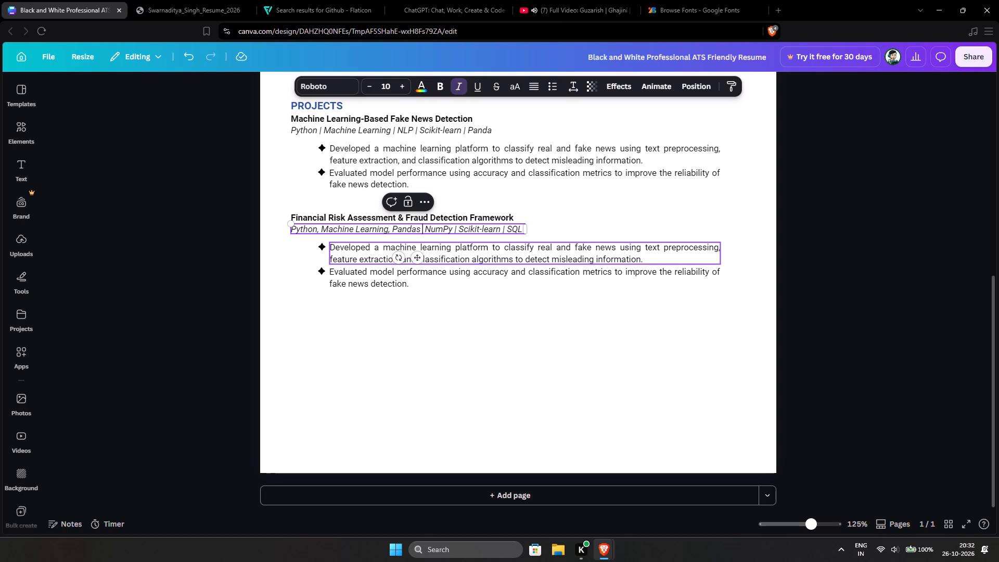
pyautogui.write('|')
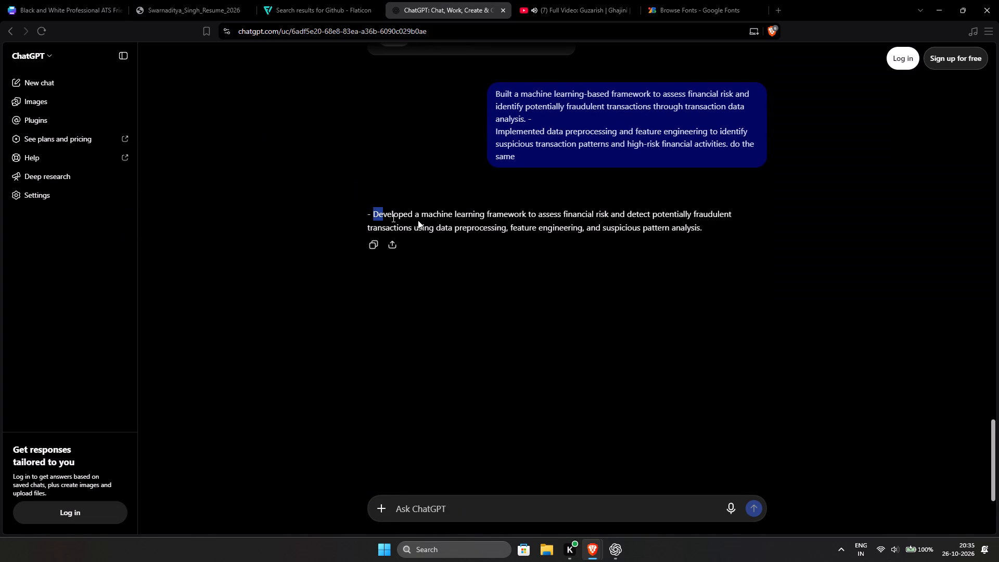
pyautogui.moveTo(418, 220); pyautogui.dragTo(725, 231)
pyautogui.hotkey('ctrl', 'c')
pyautogui.click(69, 0)
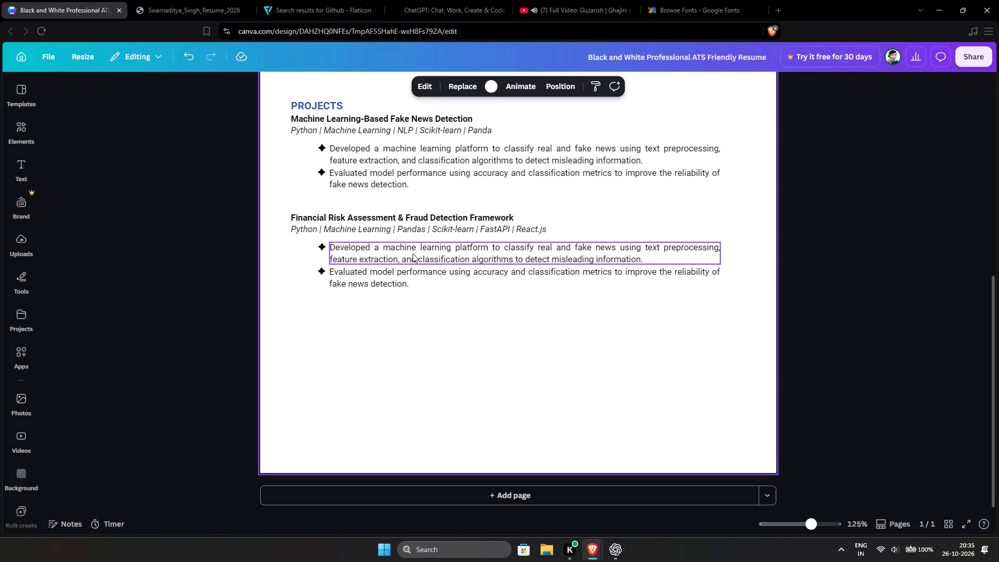
pyautogui.doubleClick(413, 253)
pyautogui.hotkey('ctrl', 'v')
pyautogui.click(434, 314)
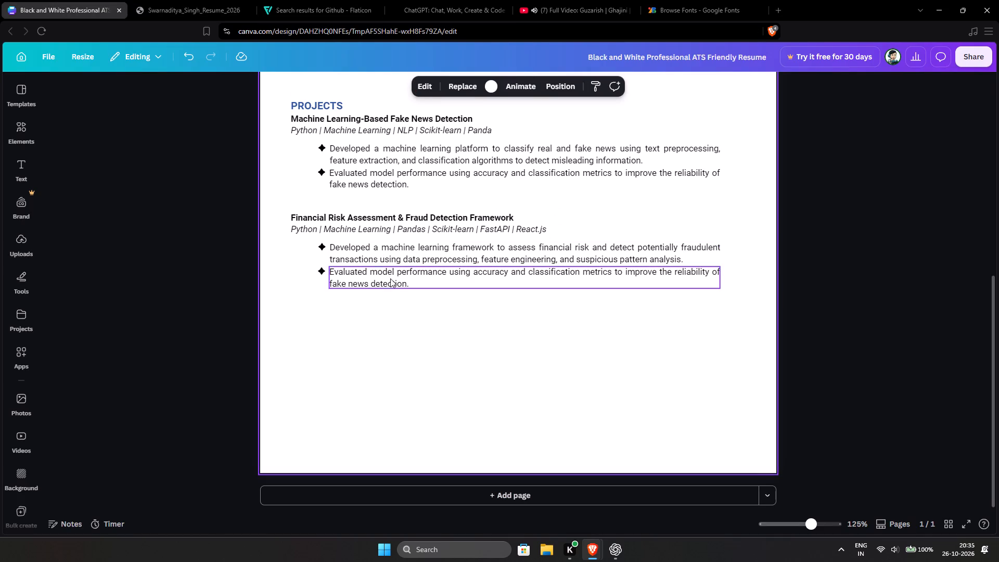
# Replace the second project's second bullet with the PDF's "Evaluated model performance using classification metrics to support fraud detection and financial risk assessment.".
pyautogui.click(162, 0)
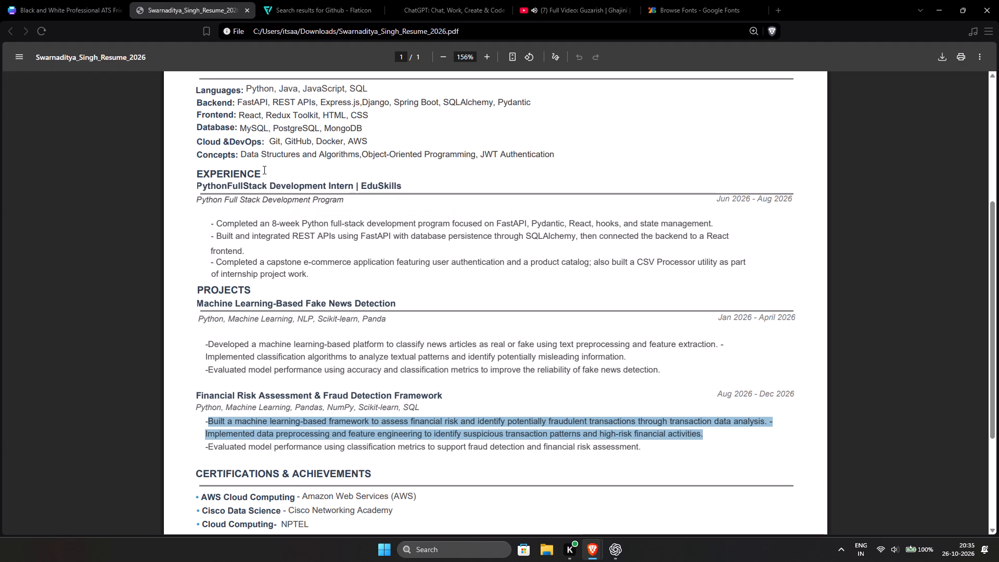
pyautogui.moveTo(210, 450); pyautogui.dragTo(713, 435)
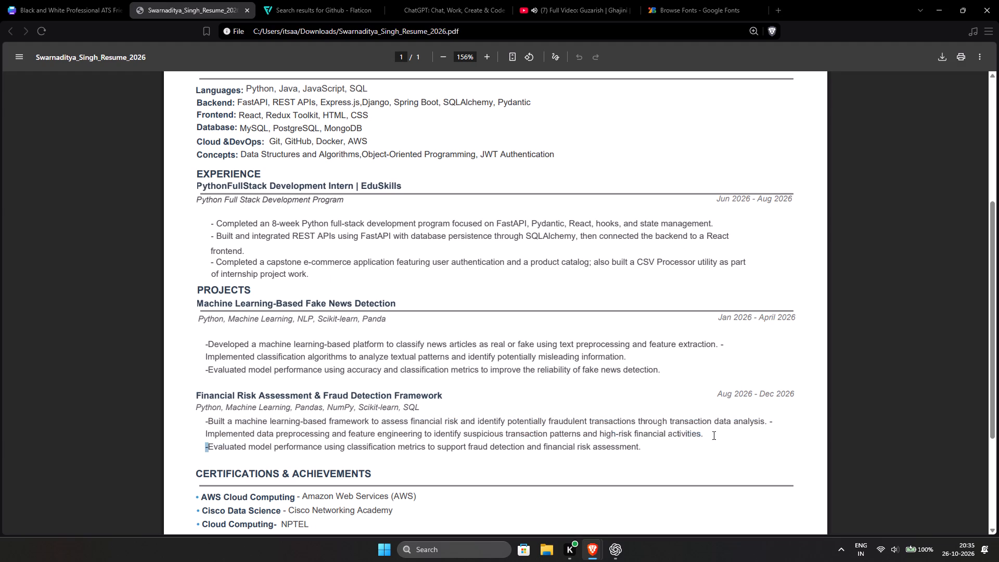
pyautogui.moveTo(713, 435); pyautogui.dragTo(644, 450)
pyautogui.hotkey('ctrl', 'c')
pyautogui.click(0, 0)
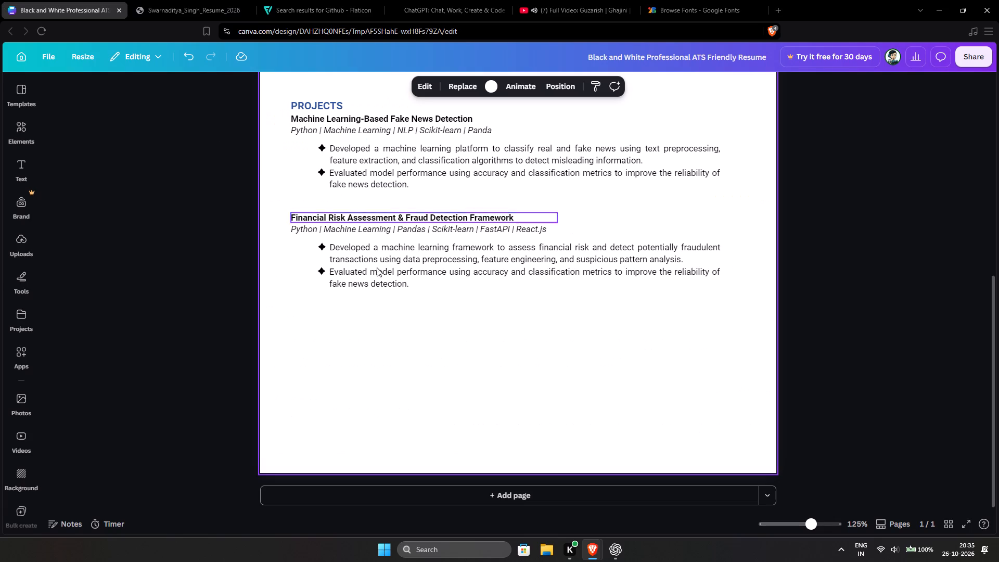
pyautogui.doubleClick(369, 274)
pyautogui.hotkey('ctrl', 'v')
pyautogui.click(408, 343)
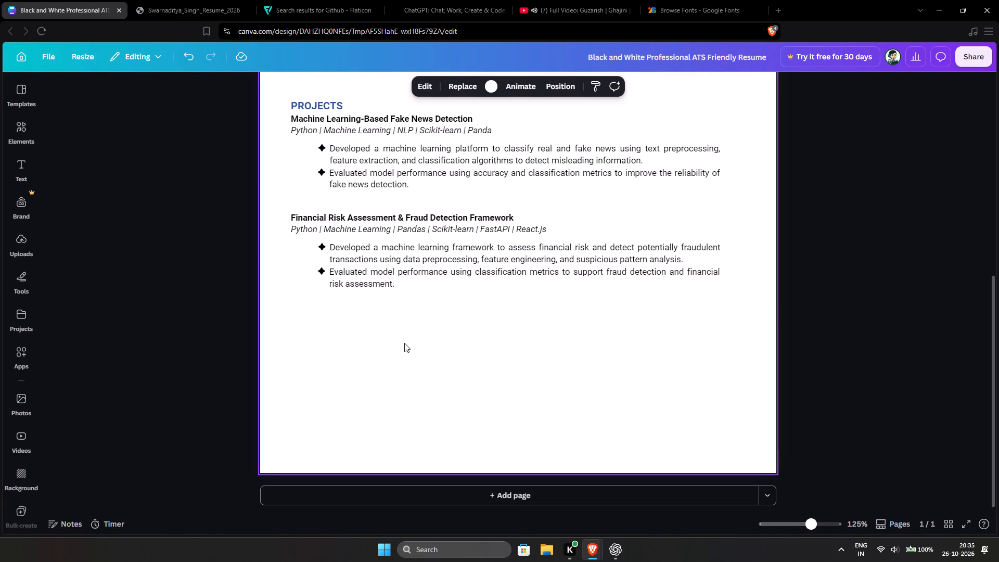
# Duplicate the PROJECTS heading and place the copy about 1.3 below the second project's last bullet, aligned with the original heading.
pyautogui.scroll(3, 440, 326)
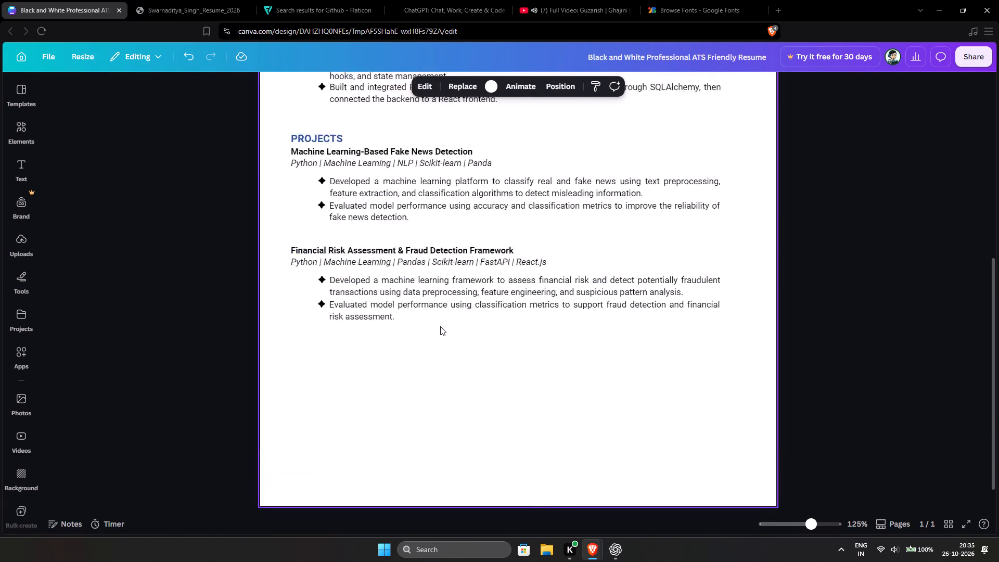
pyautogui.scroll(-2, 440, 326)
pyautogui.click(314, 106)
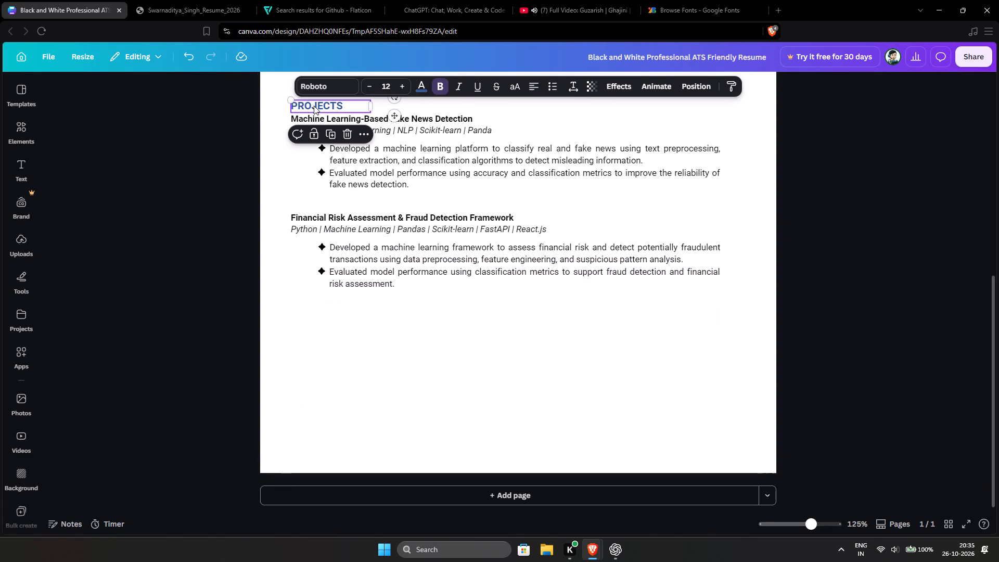
pyautogui.hotkey('ctrl', 'c')
pyautogui.hotkey('ctrl', 'v')
pyautogui.moveTo(341, 117); pyautogui.dragTo(330, 309)
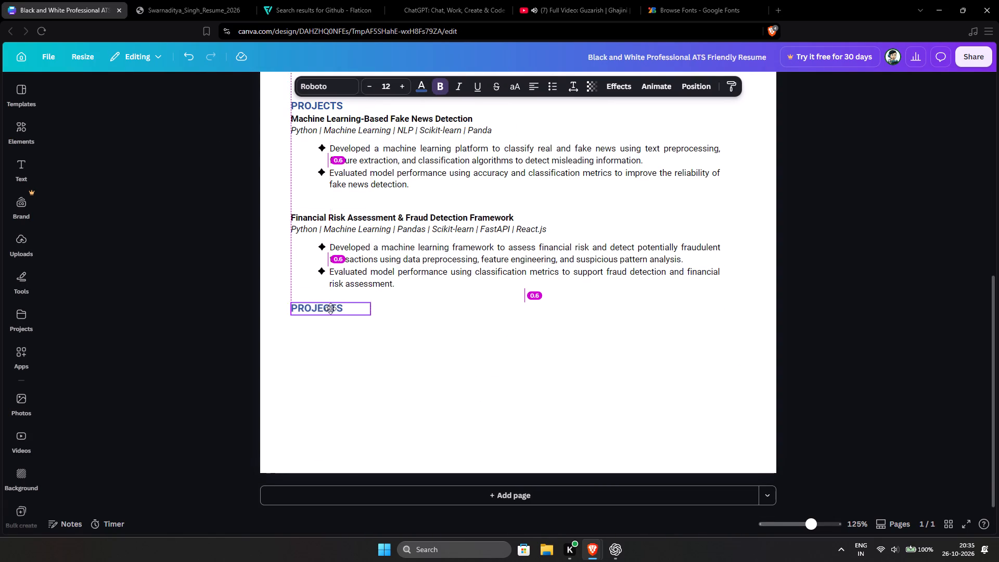
pyautogui.moveTo(330, 309); pyautogui.dragTo(332, 309)
pyautogui.press('Down')
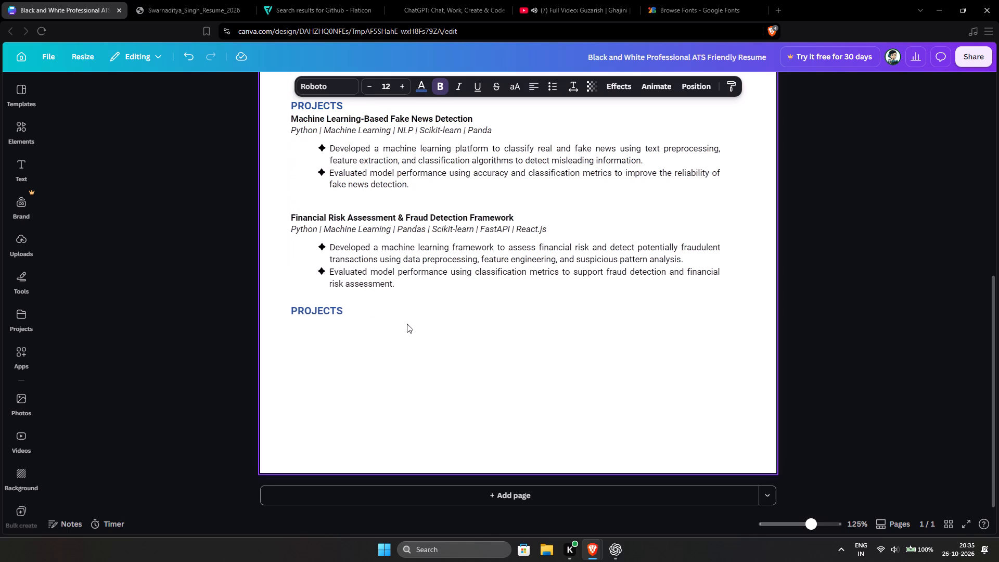
pyautogui.press('Down')
pyautogui.press('Down')
pyautogui.press('Down')
pyautogui.press('Down')
pyautogui.press('Down')
pyautogui.press('Down')
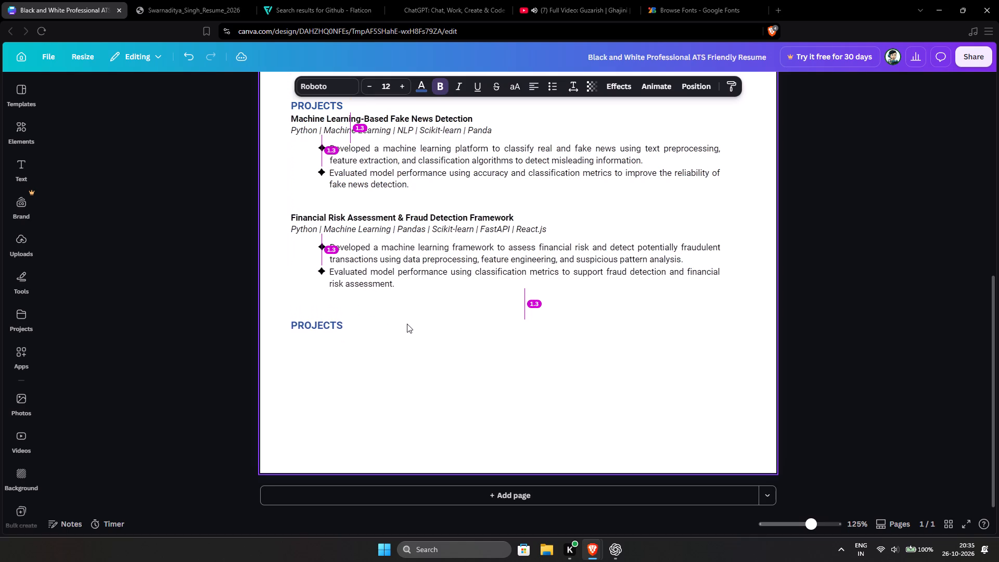
# Nudge the original PROJECTS heading to a 1.2 gap below the experience bullets and shift the copied heading up slightly.
pyautogui.scroll(3, 407, 324)
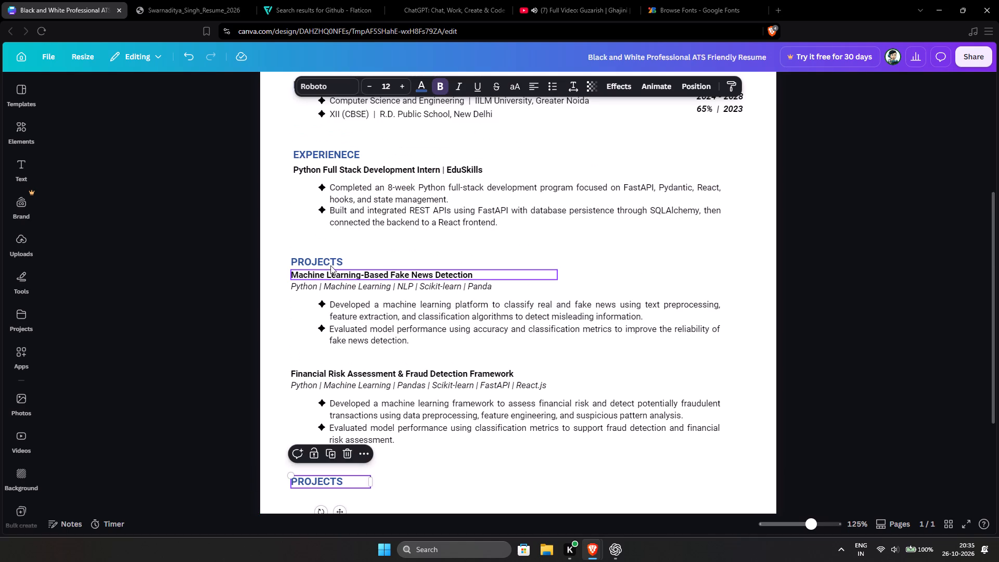
pyautogui.click(324, 260)
pyautogui.press('Up')
pyautogui.press('Down')
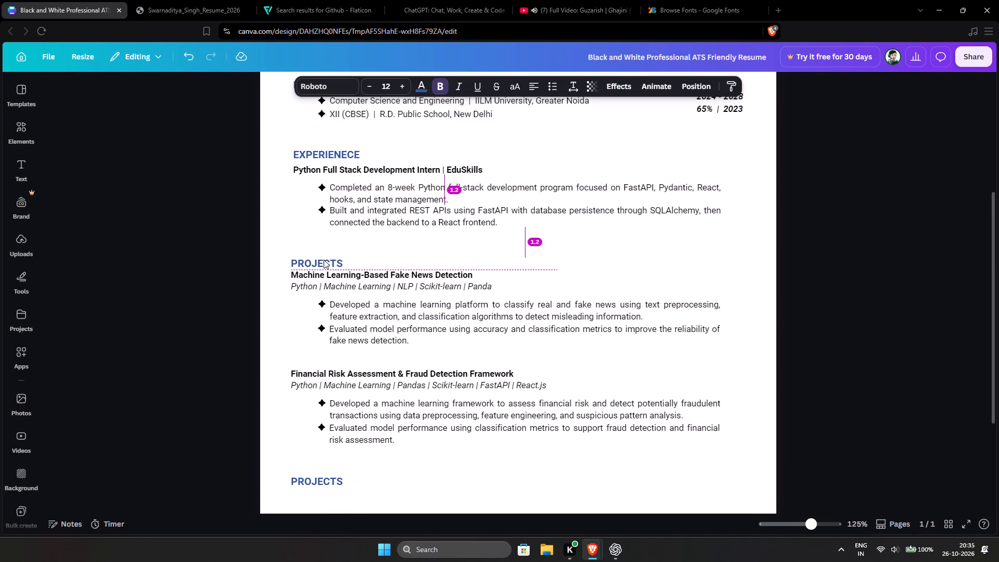
pyautogui.click(443, 473)
pyautogui.scroll(-2, 439, 469)
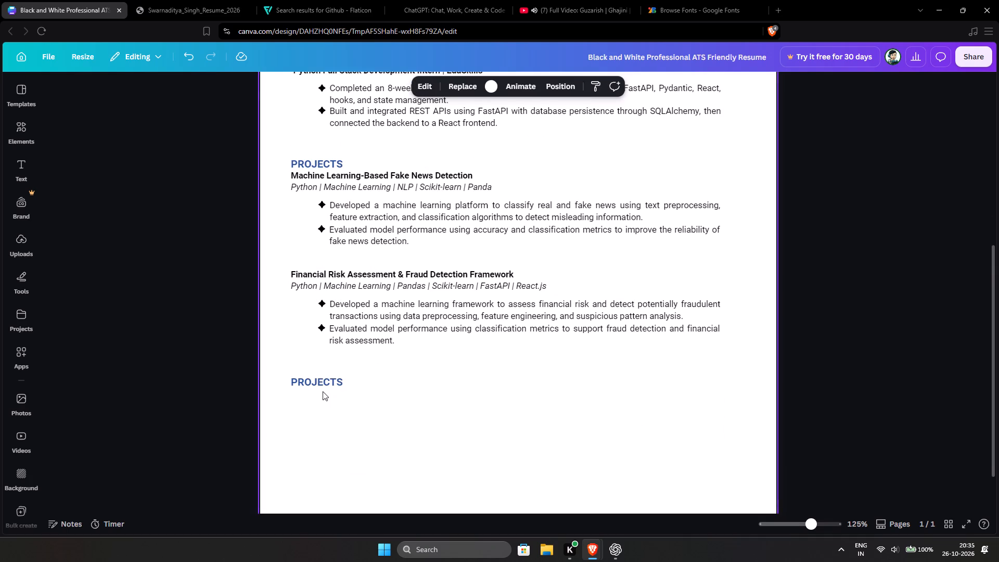
pyautogui.click(320, 380)
pyautogui.press('Up')
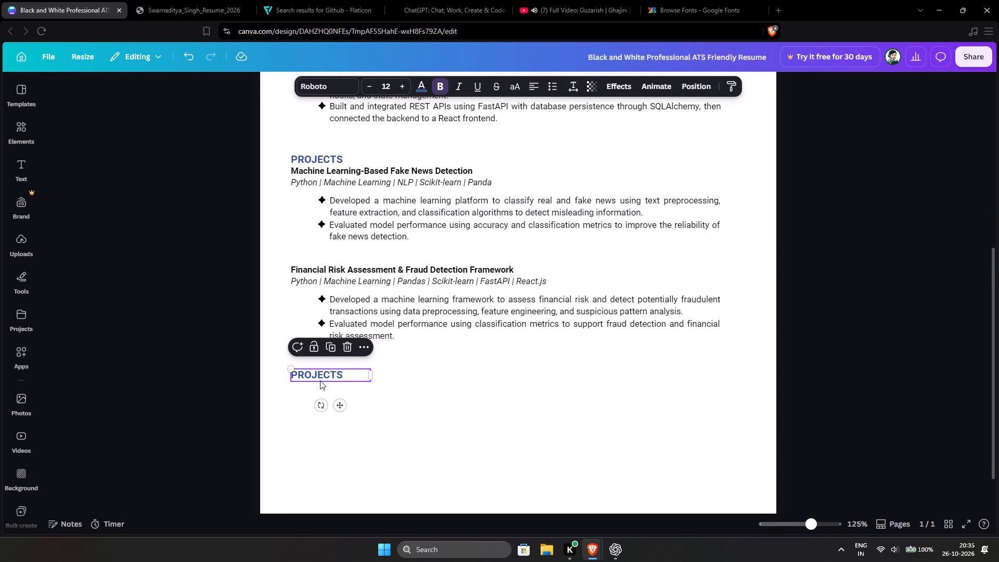
# Replace the copied PROJECTS heading with the PDF's "CERTIFICATIONS & ACHIEVEMENTS" and widen its text box to fit one line.
pyautogui.click(199, 2)
pyautogui.scroll(-2, 330, 260)
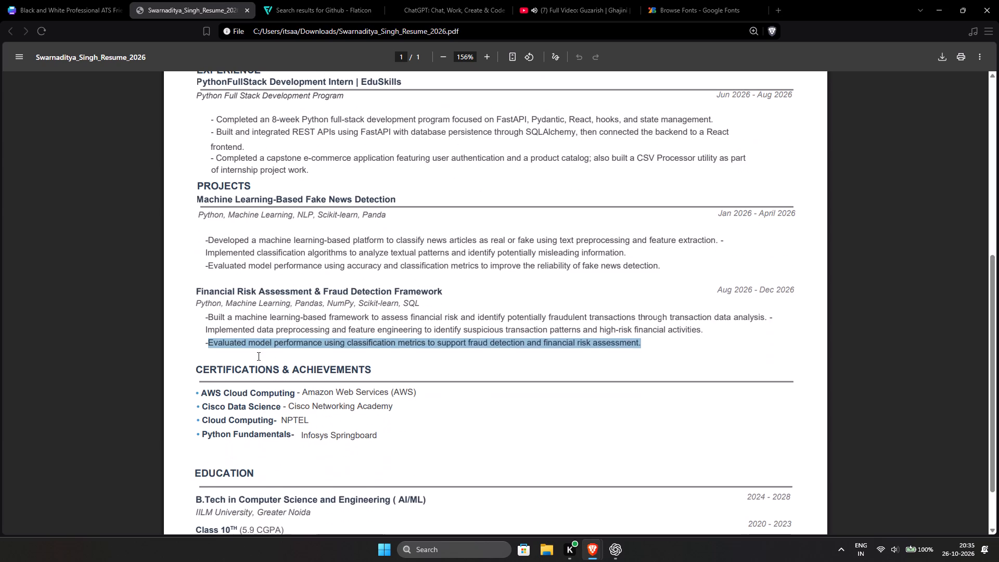
pyautogui.moveTo(197, 372); pyautogui.dragTo(382, 365)
pyautogui.hotkey('ctrl', 'c')
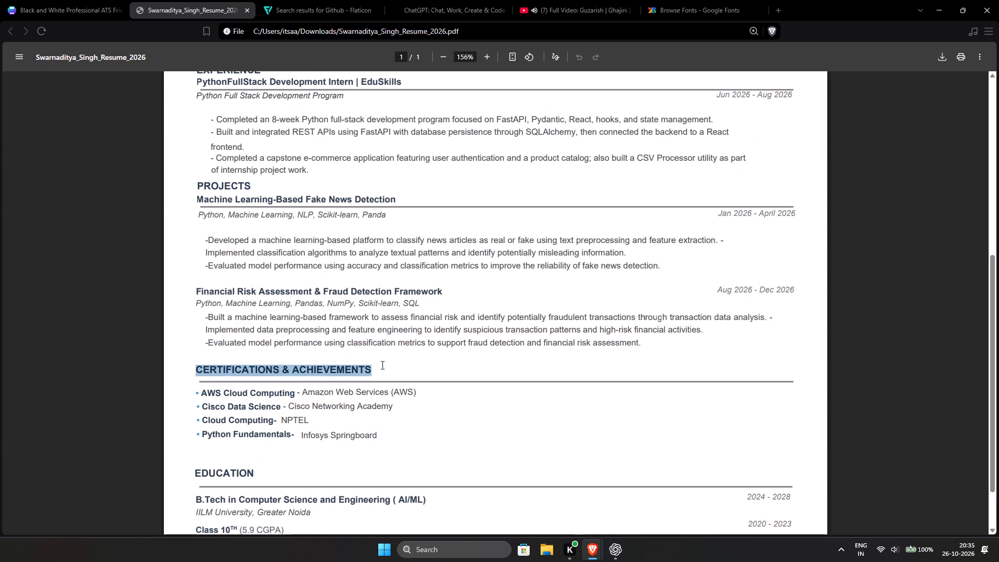
pyautogui.click(45, 0)
pyautogui.doubleClick(336, 376)
pyautogui.hotkey('ctrl', 'v')
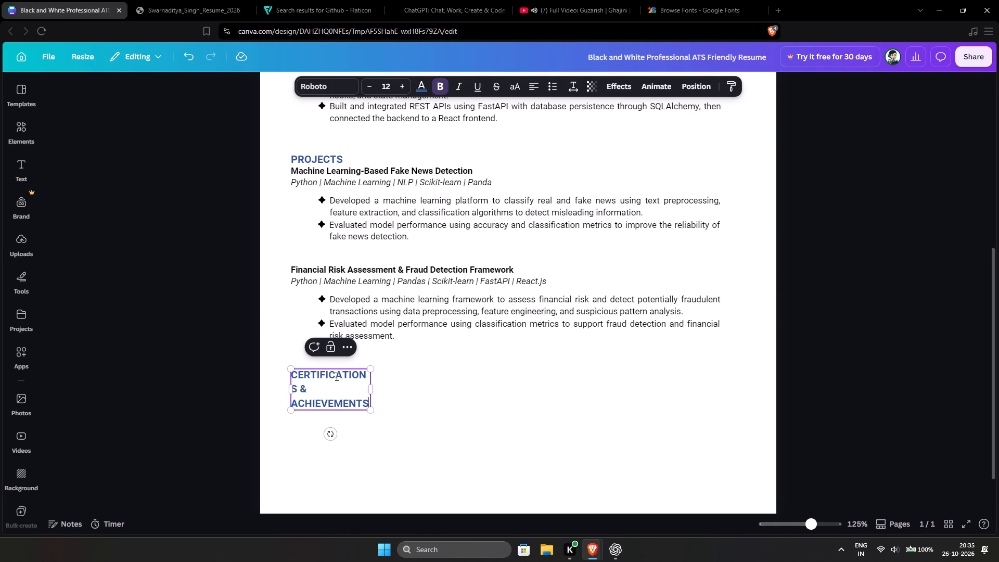
pyautogui.moveTo(367, 391); pyautogui.dragTo(375, 391)
pyautogui.moveTo(375, 391); pyautogui.dragTo(442, 391)
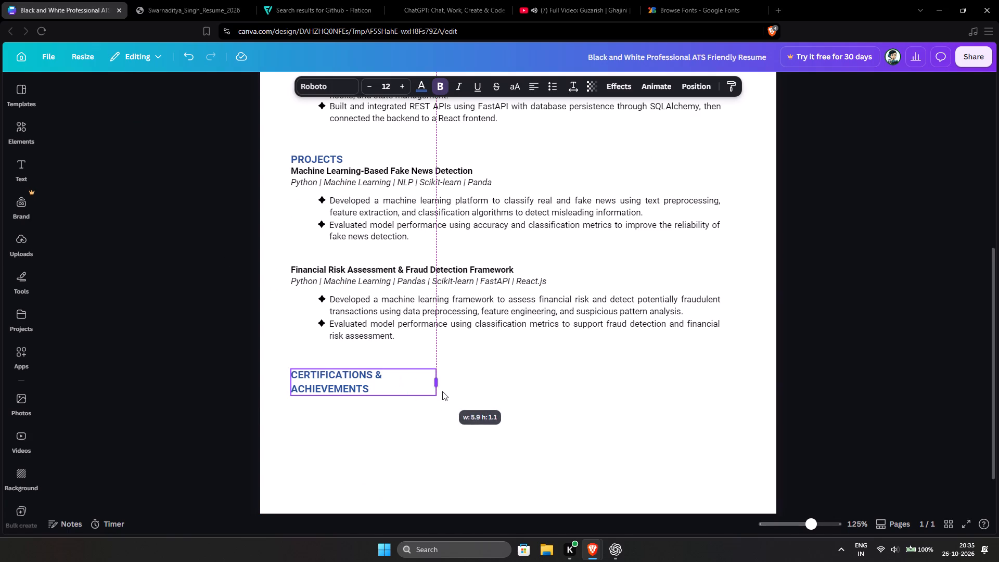
pyautogui.moveTo(442, 391); pyautogui.dragTo(483, 390)
# Remove "& ACHIEVEMENTS" from the new section heading, leaving only CERTIFICATIONS.
pyautogui.click(459, 378)
pyautogui.moveTo(469, 377); pyautogui.dragTo(467, 377)
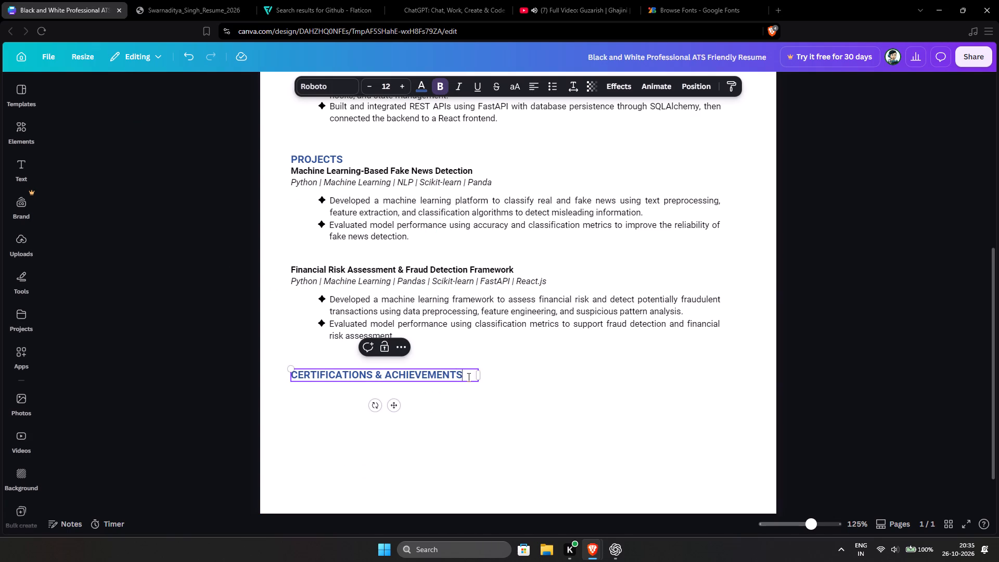
pyautogui.moveTo(467, 377); pyautogui.dragTo(373, 379)
pyautogui.press('BackSpace')
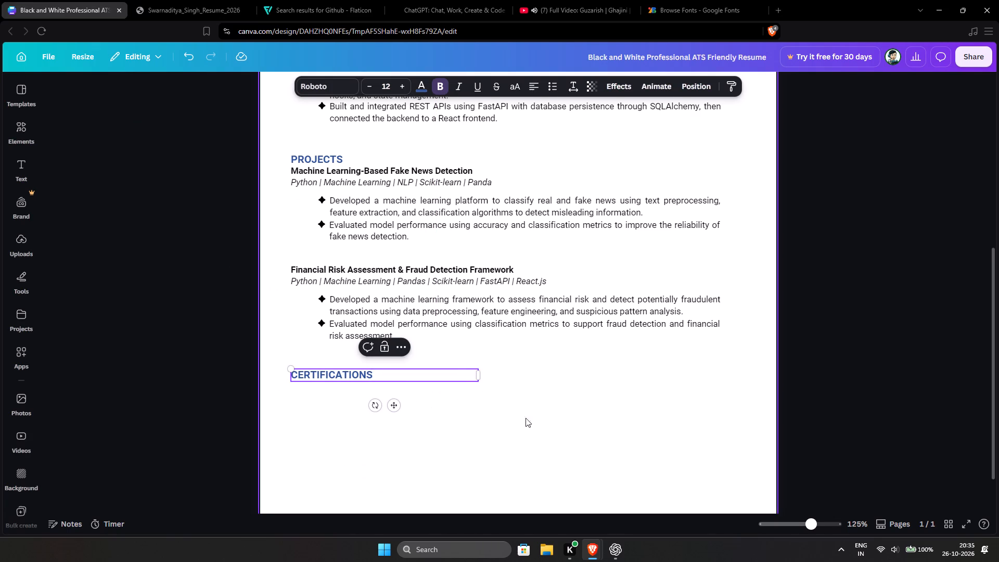
pyautogui.click(554, 412)
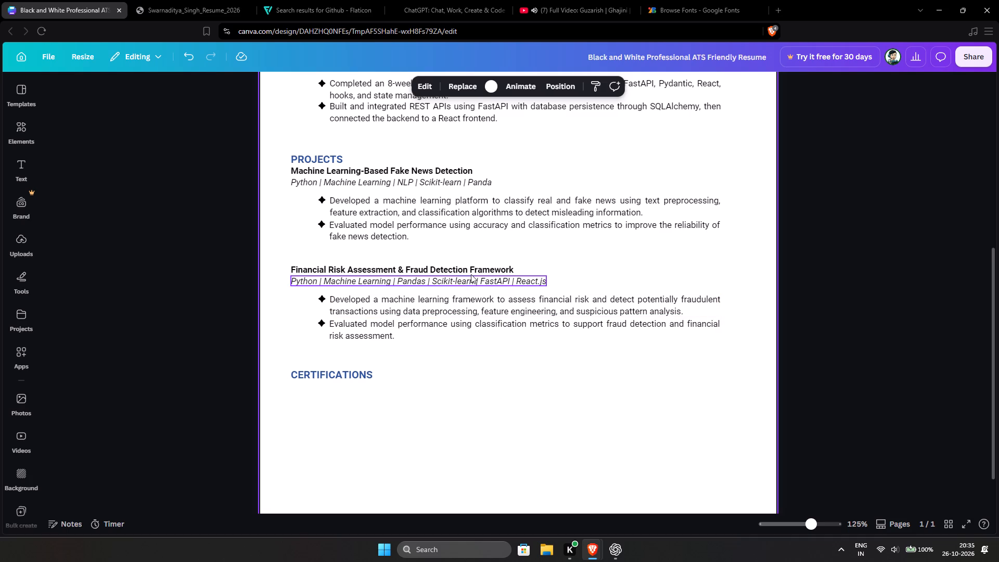
# Duplicate the "2024 - 2028" date from Education and place the copy on the EduSkills internship title line.
pyautogui.scroll(2, 473, 273)
pyautogui.click(217, 0)
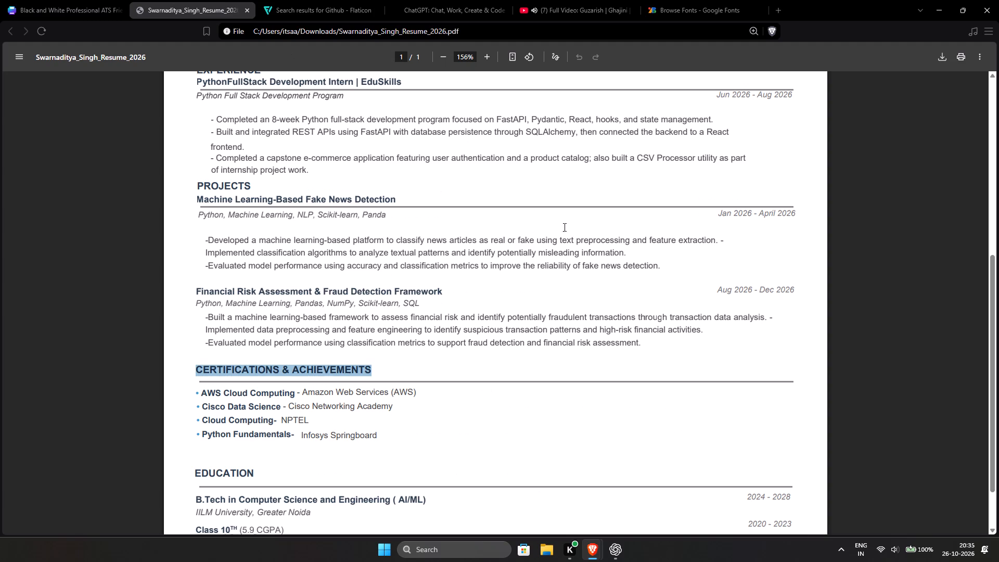
pyautogui.click(87, 0)
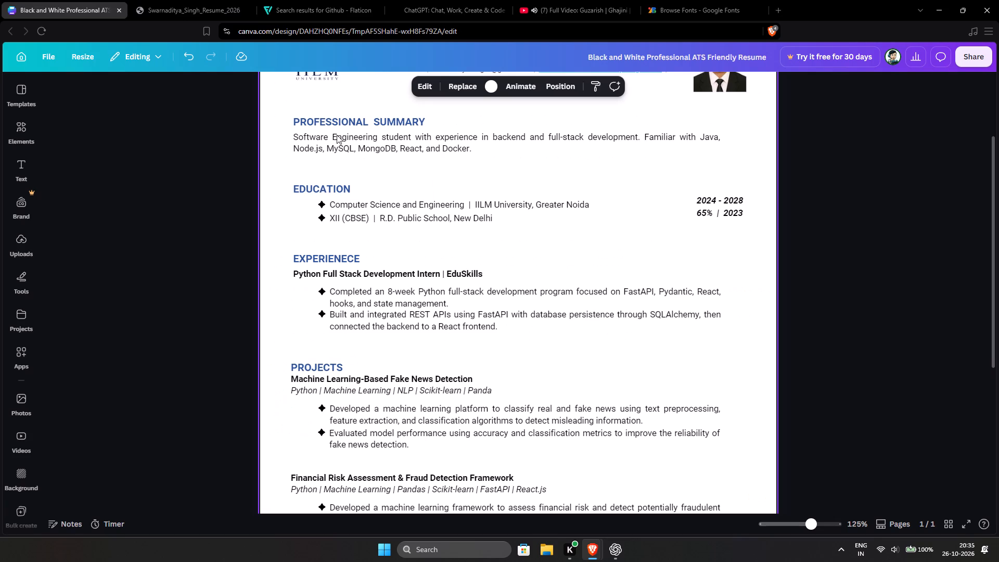
pyautogui.click(719, 195)
pyautogui.hotkey('ctrl', 'c')
pyautogui.hotkey('ctrl', 'v')
pyautogui.moveTo(732, 212); pyautogui.dragTo(725, 237)
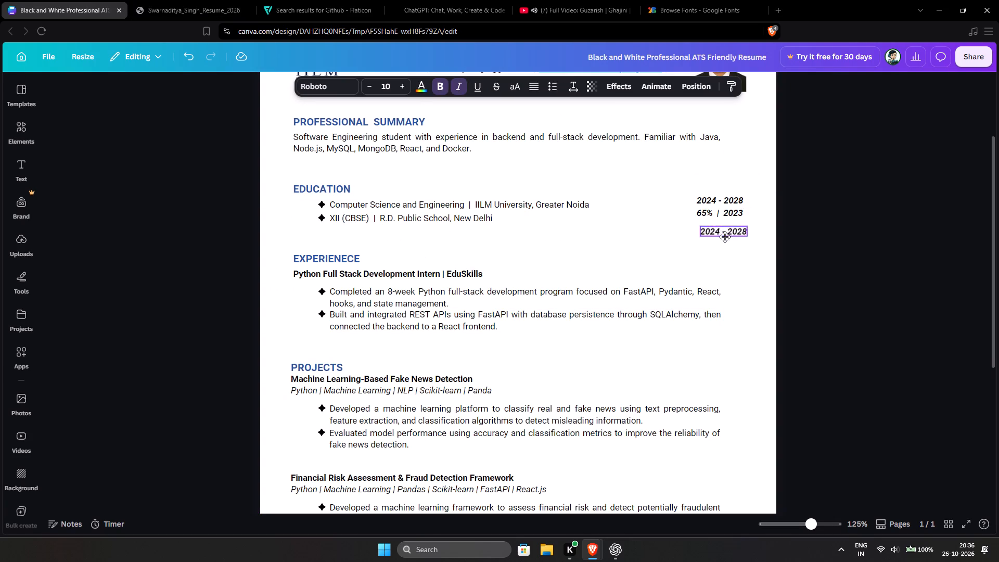
pyautogui.moveTo(725, 237); pyautogui.dragTo(524, 275)
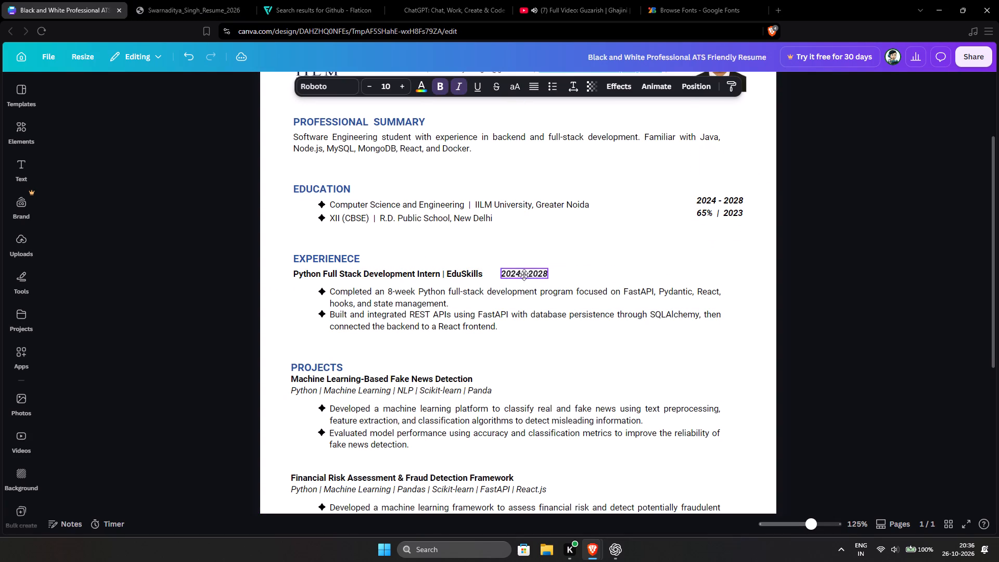
pyautogui.moveTo(524, 275); pyautogui.dragTo(507, 275)
# Shift the copied date horizontally along the internship line until it aligns with the Education dates above.
pyautogui.click(634, 254)
pyautogui.click(534, 273)
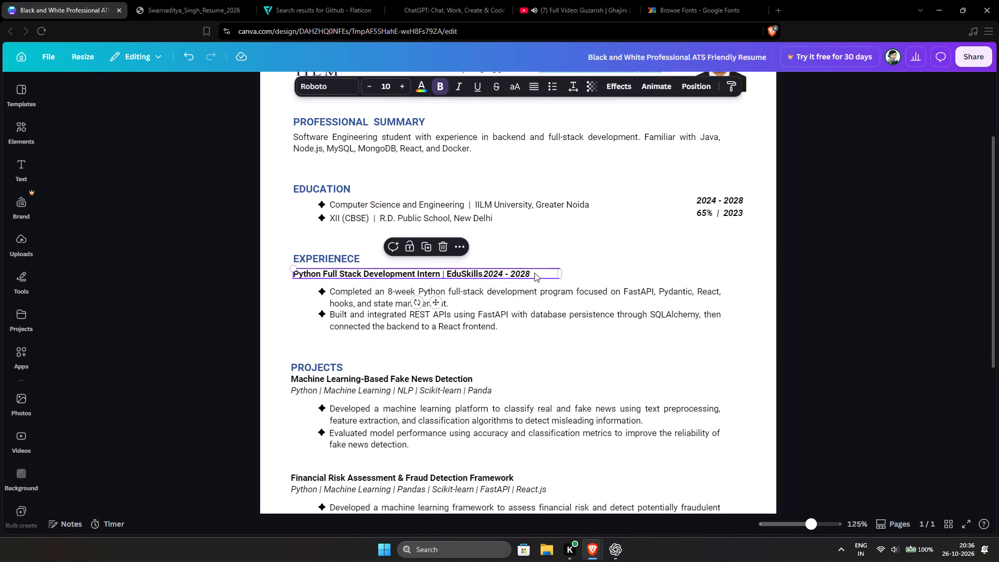
pyautogui.click(503, 270)
pyautogui.press('Right')
pyautogui.press('Right')
pyautogui.press('Right')
pyautogui.press('Right')
pyautogui.press('Right')
pyautogui.press('Right')
pyautogui.press('Right')
pyautogui.press('Right')
pyautogui.press('Right')
pyautogui.press('Right')
pyautogui.press('Right')
pyautogui.press('Right')
pyautogui.press('Right')
pyautogui.press('Right')
pyautogui.press('Right')
pyautogui.press('Right')
pyautogui.press('Right')
pyautogui.press('Right')
pyautogui.press('Right')
pyautogui.press('Right')
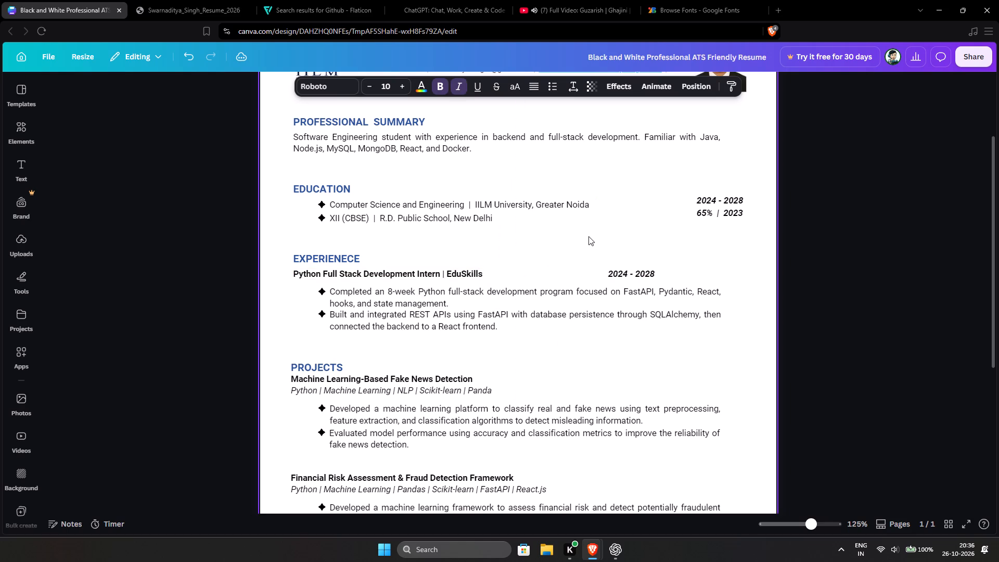
pyautogui.press('Right')
pyautogui.press('Right')
pyautogui.press('Right')
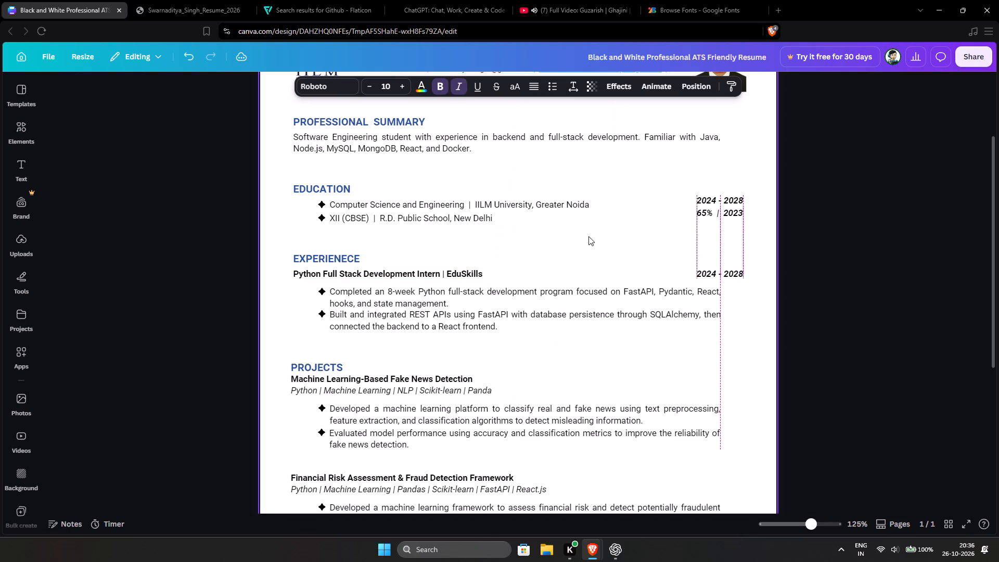
# Insert "Jan" and a space before the start year in the internship date.
pyautogui.doubleClick(711, 272)
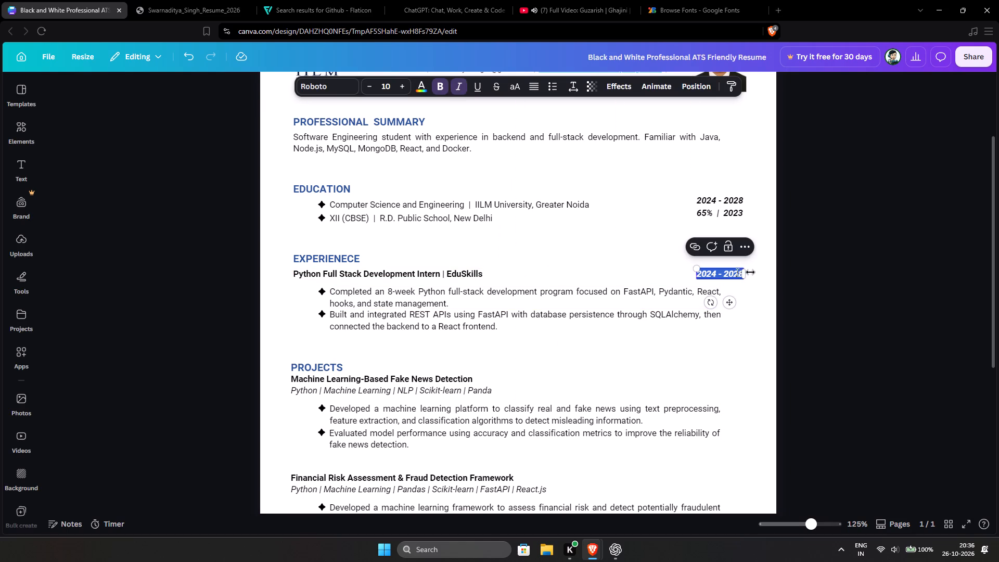
pyautogui.press('Right')
pyautogui.press('Left')
pyautogui.press('Left')
pyautogui.press('Left')
pyautogui.press('Left')
pyautogui.press('Left')
pyautogui.press('Left')
pyautogui.press('Left')
pyautogui.press('Left')
pyautogui.press('Left')
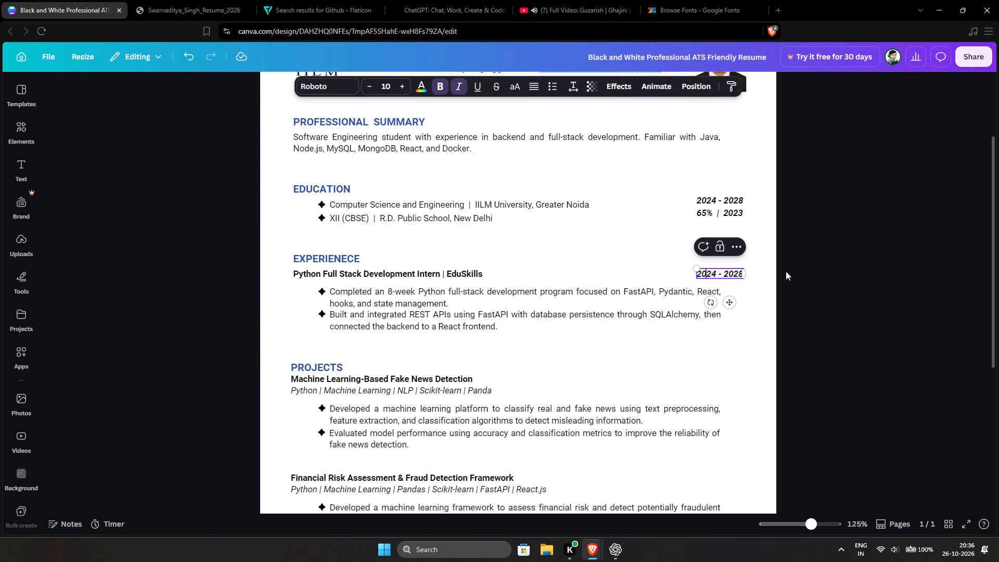
pyautogui.press('Left')
pyautogui.press('Left')
pyautogui.write('Jan')
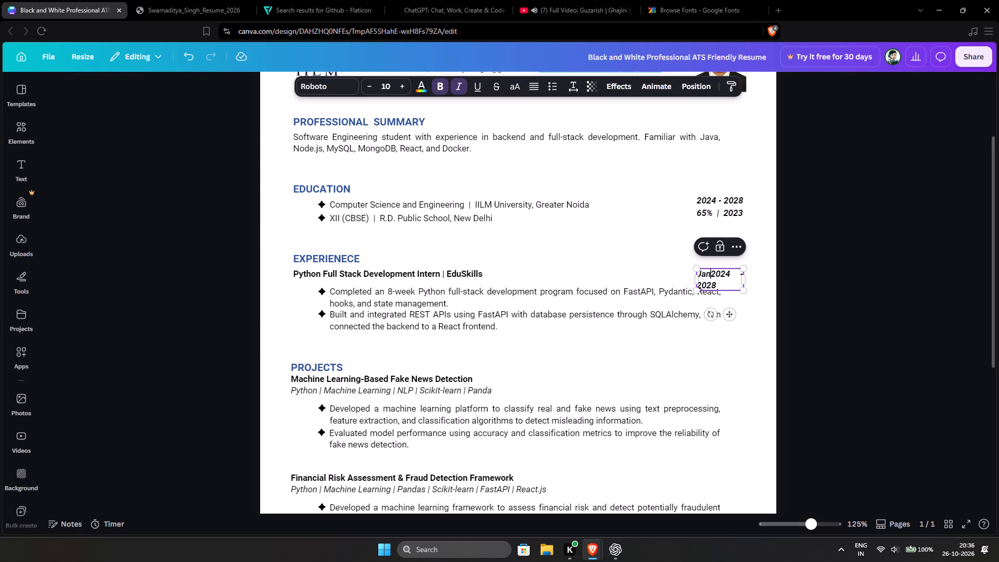
pyautogui.press('space')
pyautogui.press('BackSpace')
pyautogui.press('space')
# Change both the end year and the start year of the internship date to 2026.
pyautogui.press('Right')
pyautogui.press('Right')
pyautogui.press('Right')
pyautogui.press('Right')
pyautogui.press('Right')
pyautogui.press('Down')
pyautogui.press('Left')
pyautogui.press('Left')
pyautogui.press('Left')
pyautogui.press('Right')
pyautogui.press('Right')
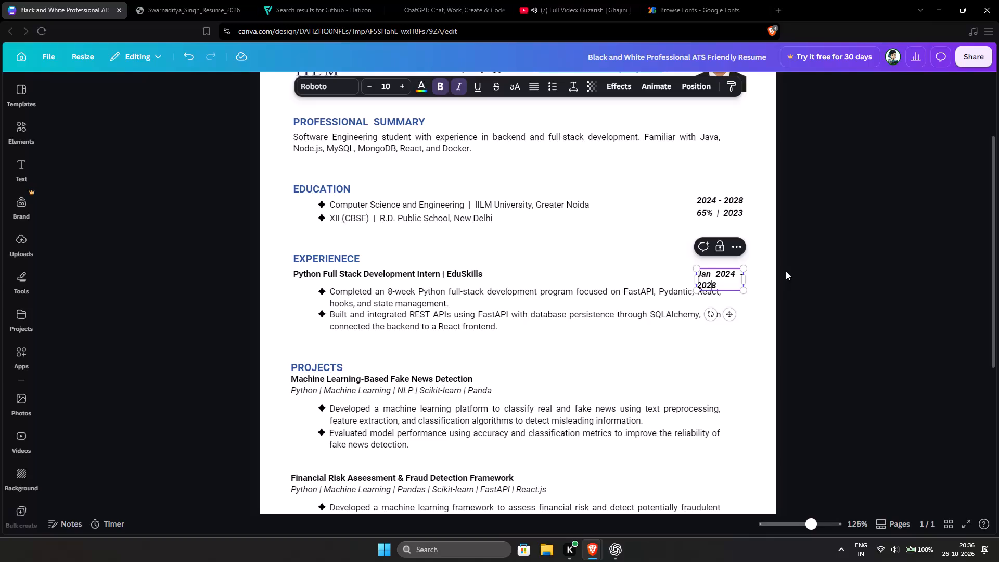
pyautogui.press('Right')
pyautogui.press('BackSpace')
pyautogui.press('6')
pyautogui.press('Up')
pyautogui.press('Right')
pyautogui.press('Right')
pyautogui.press('Right')
pyautogui.press('Right')
pyautogui.press('BackSpace')
pyautogui.press('6')
# Insert "May" before the end year so the internship date reads "Jan 2026 - May 2026".
pyautogui.press('Down')
pyautogui.press('Down')
pyautogui.press('Left')
pyautogui.press('Left')
pyautogui.press('Left')
pyautogui.press('Left')
pyautogui.hotkey('shift', 'm')
pyautogui.write('ay')
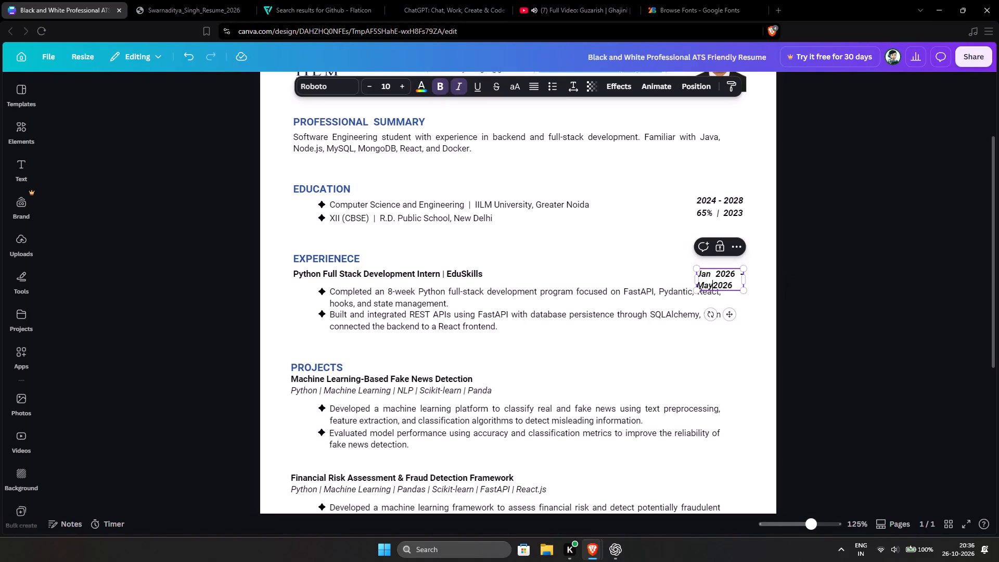
pyautogui.press('space')
# Widen the internship date's text box to about 3.4 so it fits one line, keeping its right edge aligned with the Education dates.
pyautogui.moveTo(695, 279); pyautogui.dragTo(658, 279)
pyautogui.click(848, 280)
pyautogui.click(736, 274)
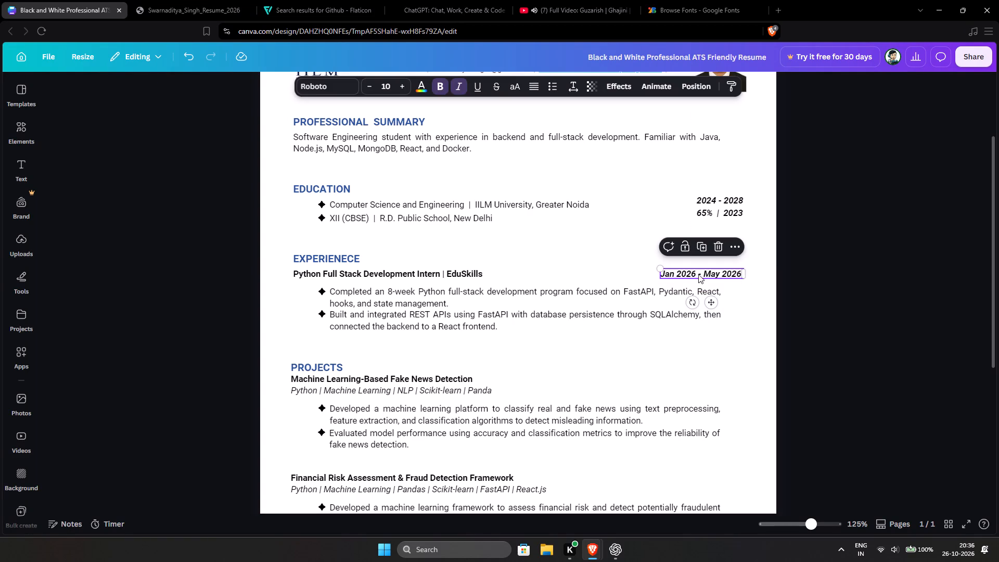
pyautogui.click(743, 277)
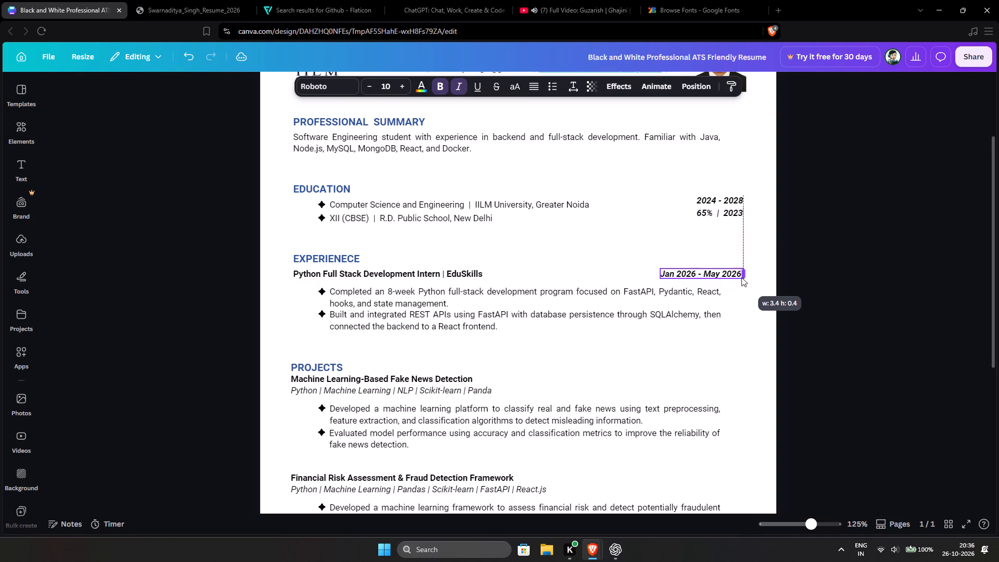
pyautogui.click(799, 276)
pyautogui.click(715, 277)
pyautogui.press('Right')
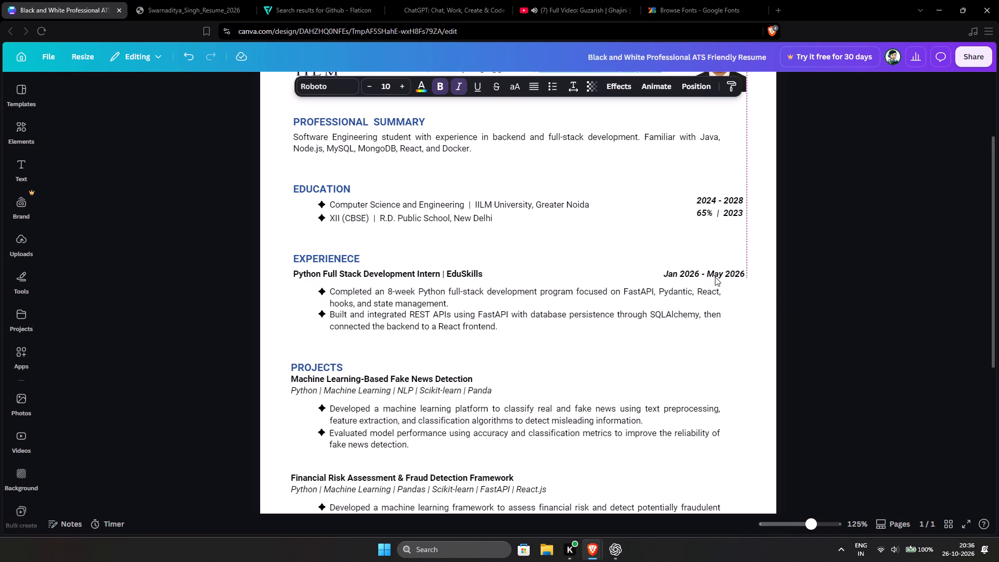
pyautogui.press('Left')
pyautogui.press('Right')
pyautogui.press('Left')
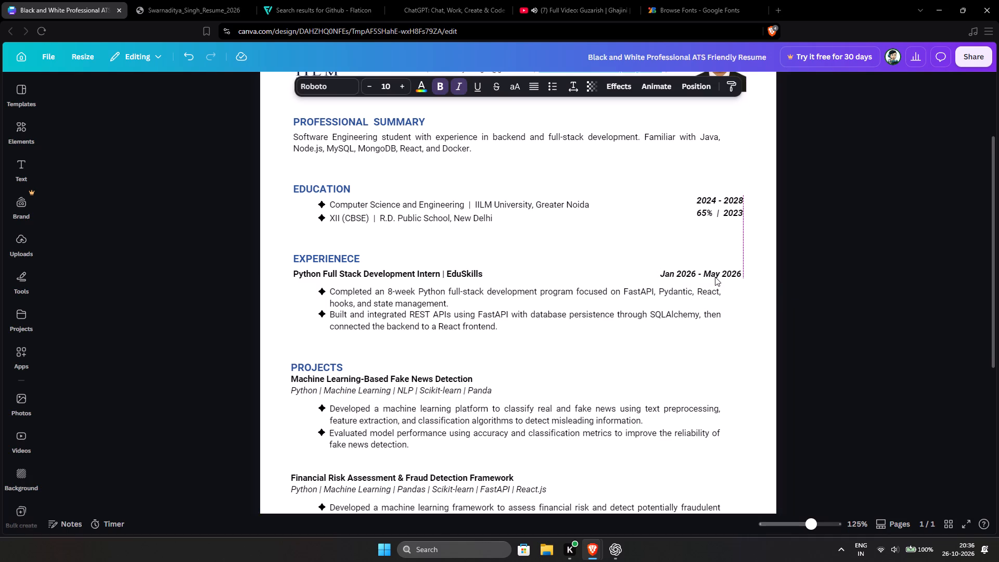
pyautogui.click(829, 277)
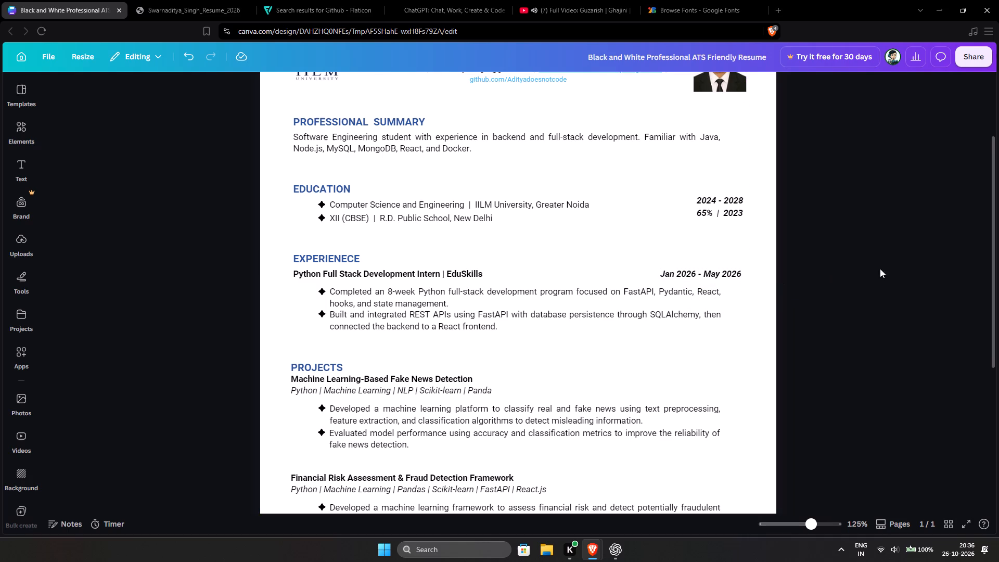
# Remove the bold formatting from the "Jan 2026 - May 2026" internship date, keeping it italic.
pyautogui.click(715, 271)
pyautogui.click(442, 83)
pyautogui.click(601, 251)
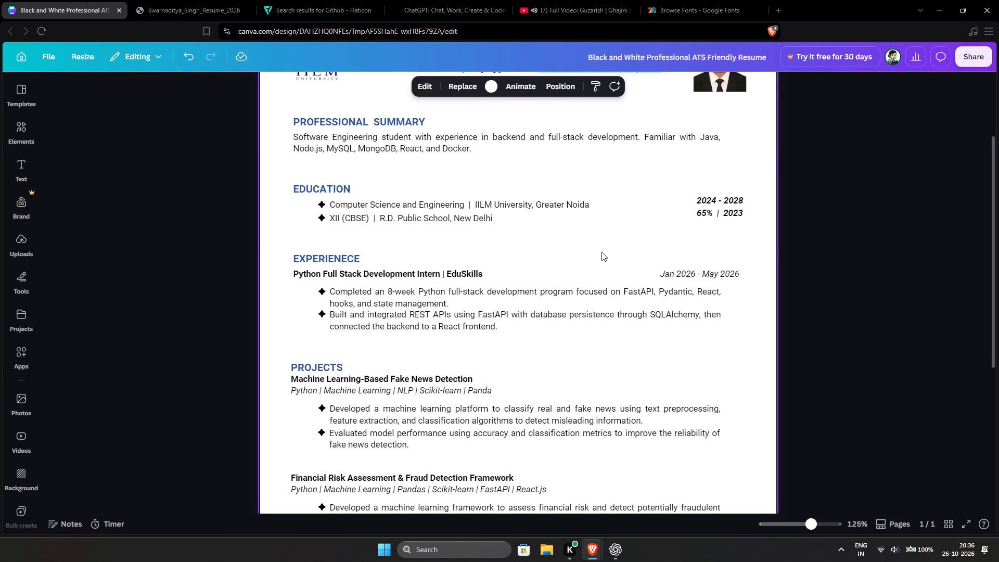
# Set the transparency of the "Jan 2026 - May 2026" internship date to 50.
pyautogui.click(219, 0)
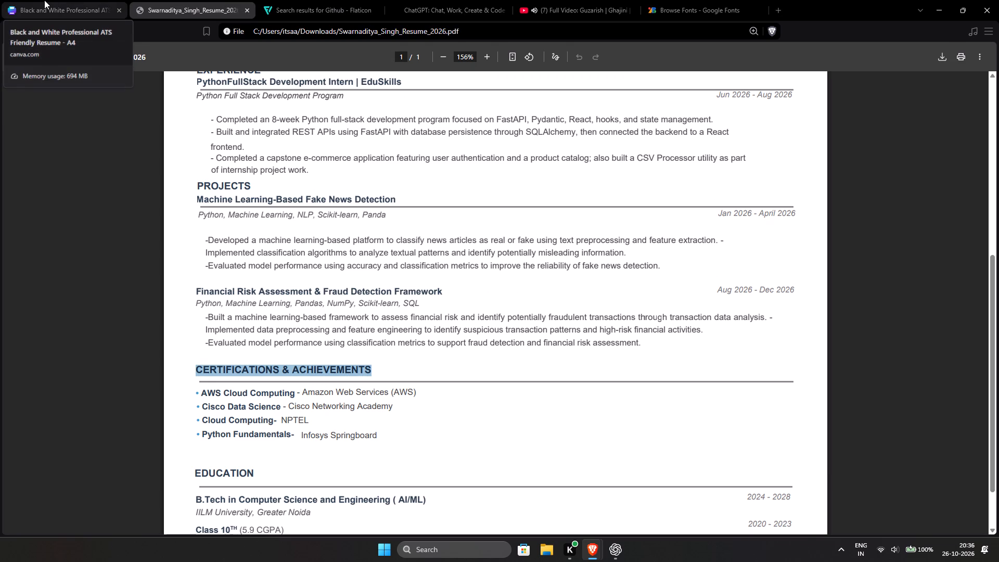
pyautogui.click(44, 0)
pyautogui.click(694, 273)
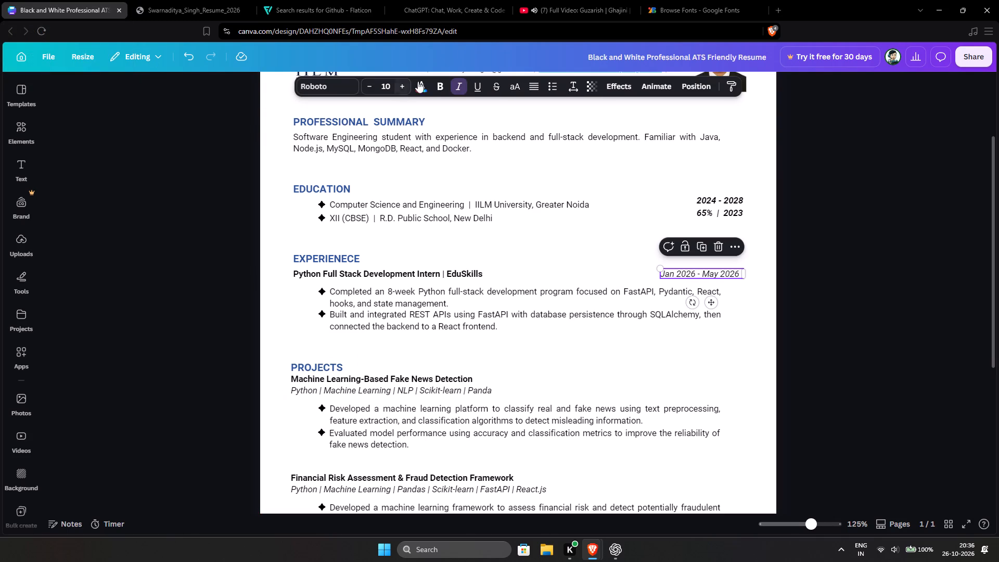
pyautogui.click(590, 87)
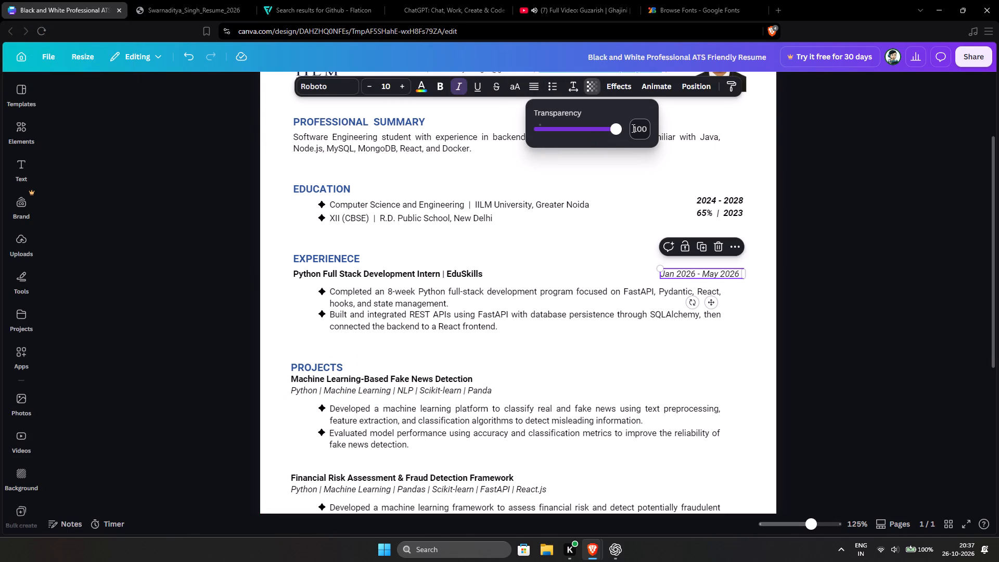
pyautogui.moveTo(634, 127); pyautogui.dragTo(651, 124)
pyautogui.write('50')
pyautogui.press('Return')
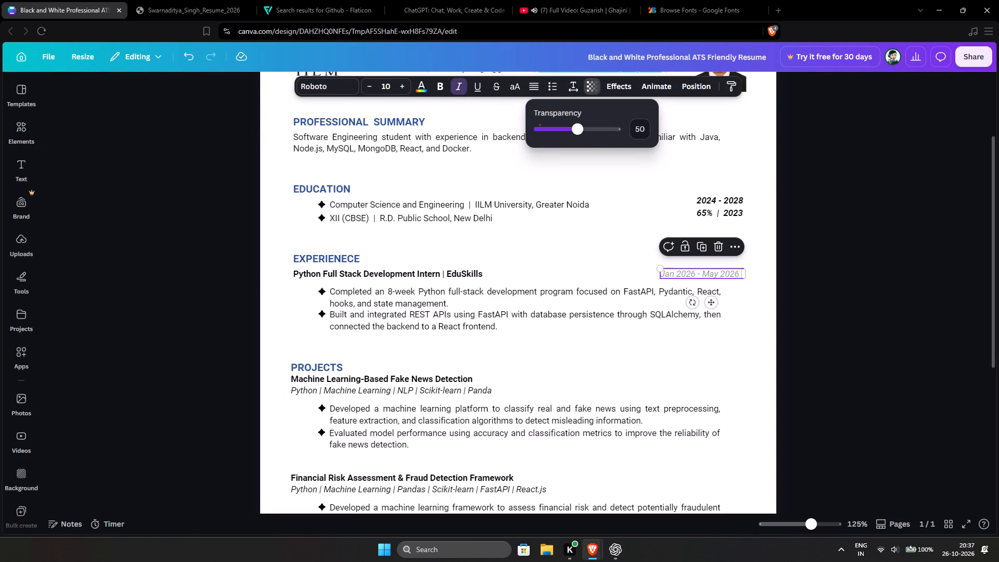
pyautogui.click(624, 239)
# Nudge the internship date slightly to the right so its text ends in line with the Education dates.
pyautogui.click(702, 278)
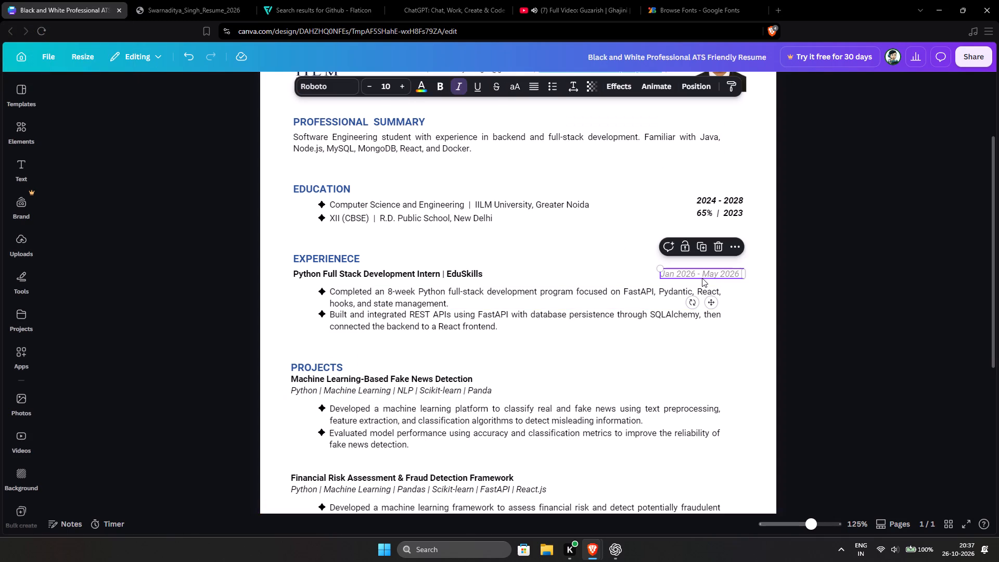
pyautogui.press('Right')
pyautogui.press('Right')
pyautogui.press('Left')
pyautogui.press('Left')
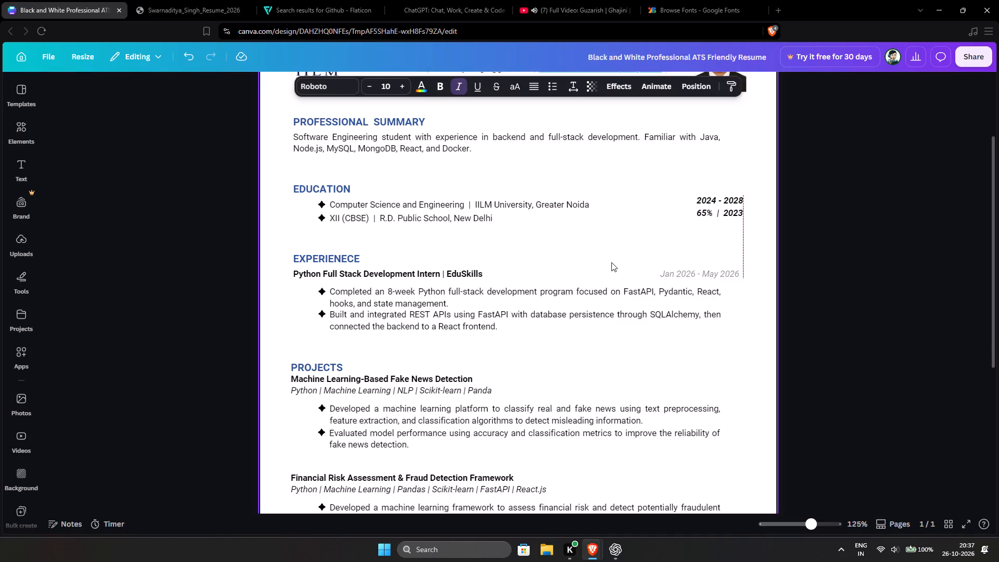
pyautogui.press('Right')
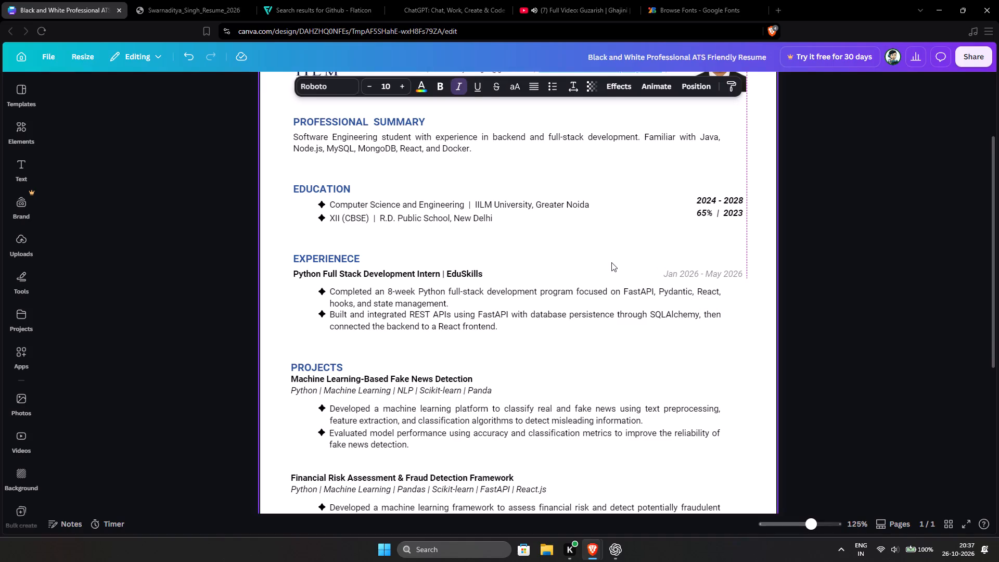
pyautogui.click(611, 262)
# Remove the bold from the "2024 - 2028" Education date and set its transparency to 50.
pyautogui.scroll(1, 708, 248)
pyautogui.click(739, 256)
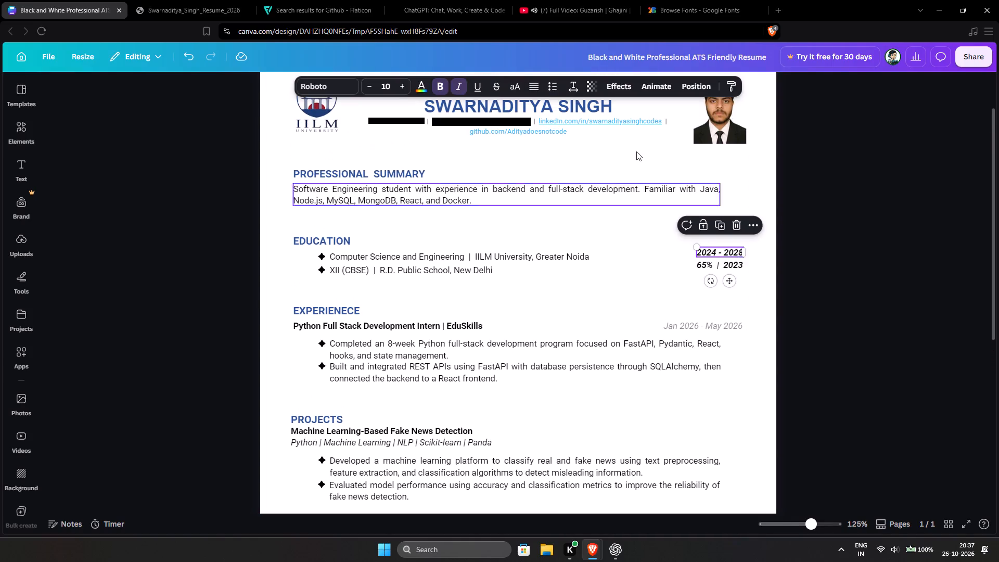
pyautogui.click(441, 90)
pyautogui.click(588, 89)
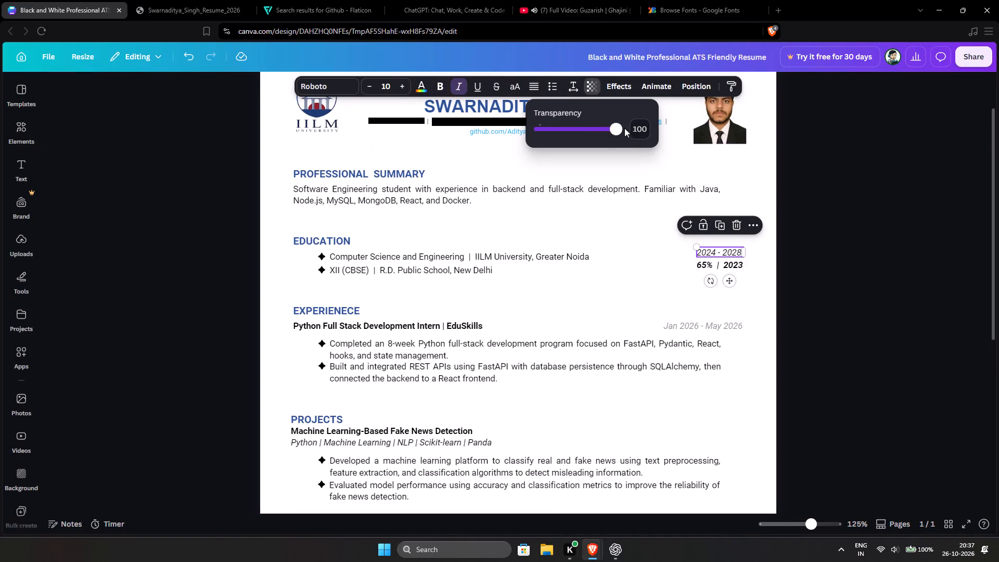
pyautogui.moveTo(635, 131); pyautogui.dragTo(646, 131)
pyautogui.press('BackSpace')
pyautogui.press('BackSpace')
pyautogui.press('BackSpace')
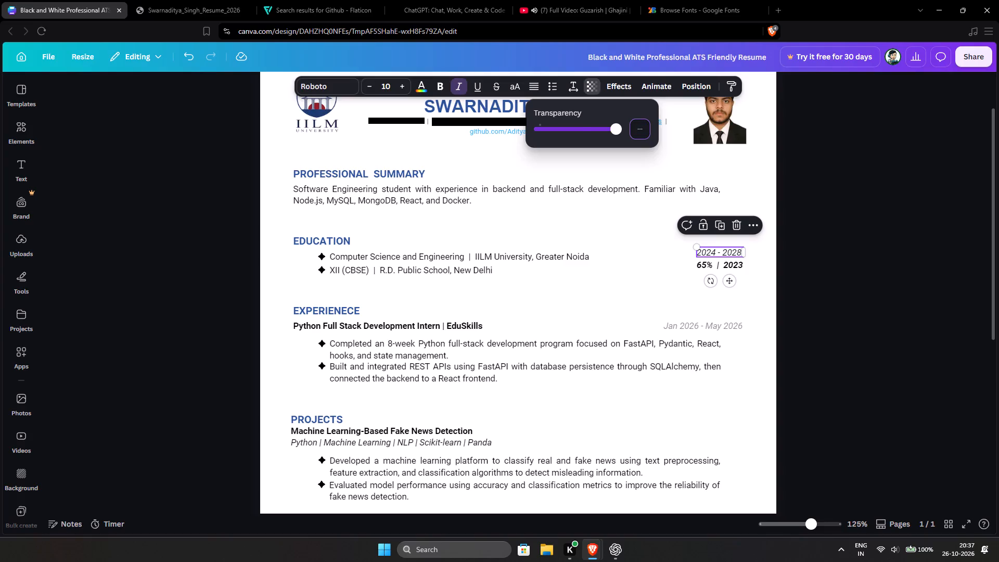
pyautogui.write('50')
pyautogui.press('Return')
pyautogui.click(641, 276)
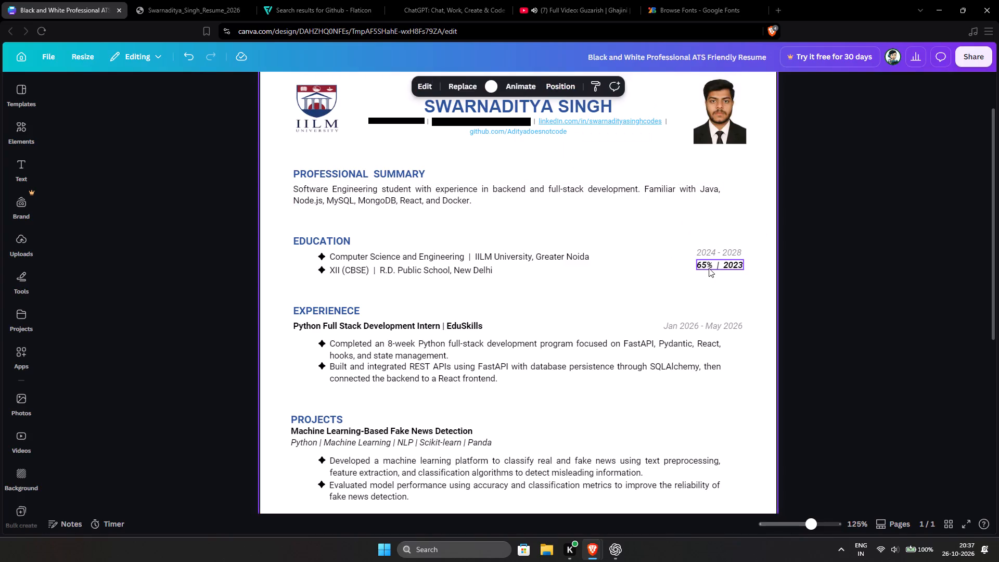
# Remove the bold from the "65% | 2023" Education entry and set its transparency to about 50.
pyautogui.doubleClick(709, 268)
pyautogui.click(442, 86)
pyautogui.click(591, 84)
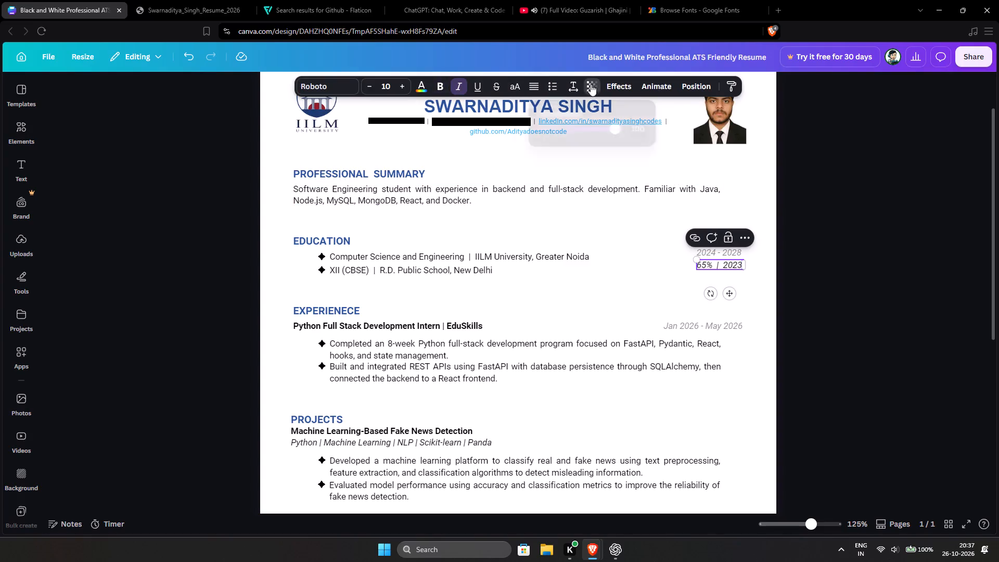
pyautogui.moveTo(618, 130); pyautogui.dragTo(577, 130)
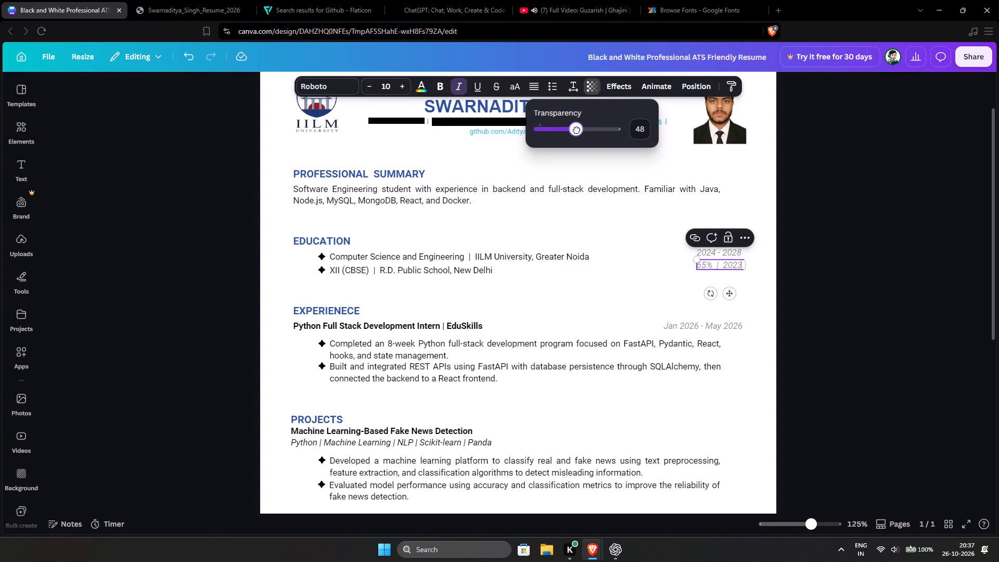
pyautogui.moveTo(577, 130); pyautogui.dragTo(578, 130)
pyautogui.click(656, 260)
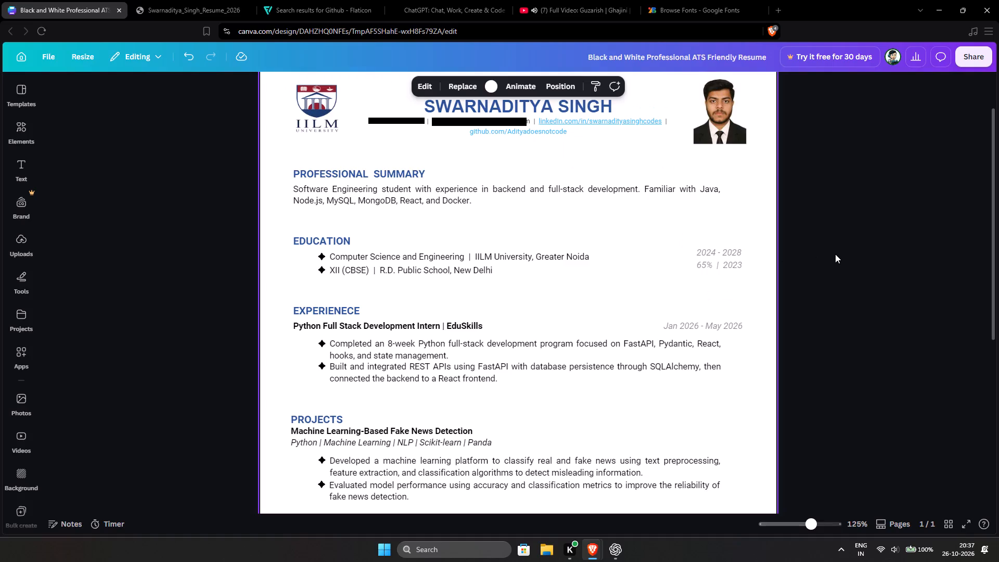
# Make the "2024 - 2028", "65% | 2023" and "Jan 2026 - May 2026" texts bold.
pyautogui.click(722, 251)
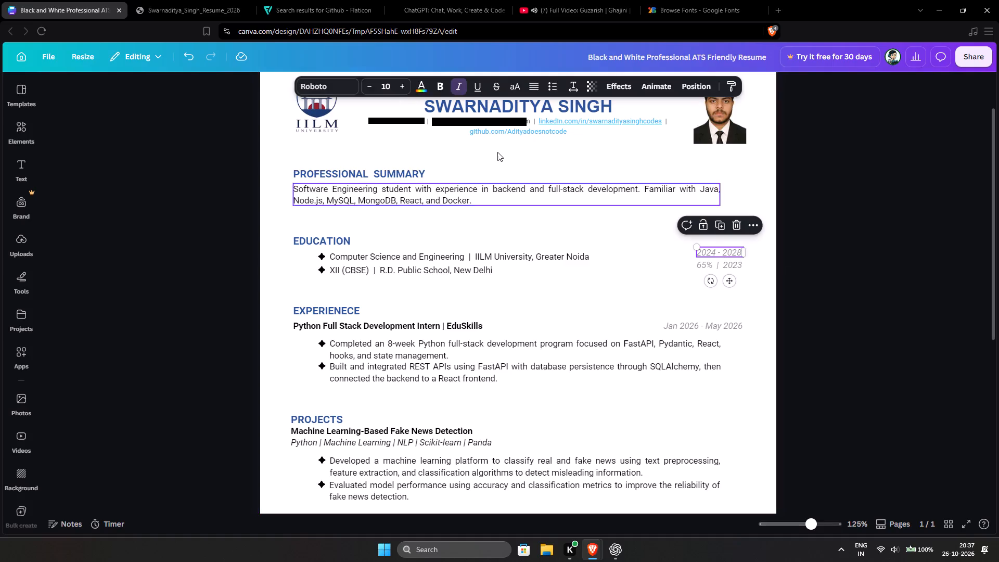
pyautogui.click(441, 88)
pyautogui.click(627, 275)
pyautogui.click(715, 267)
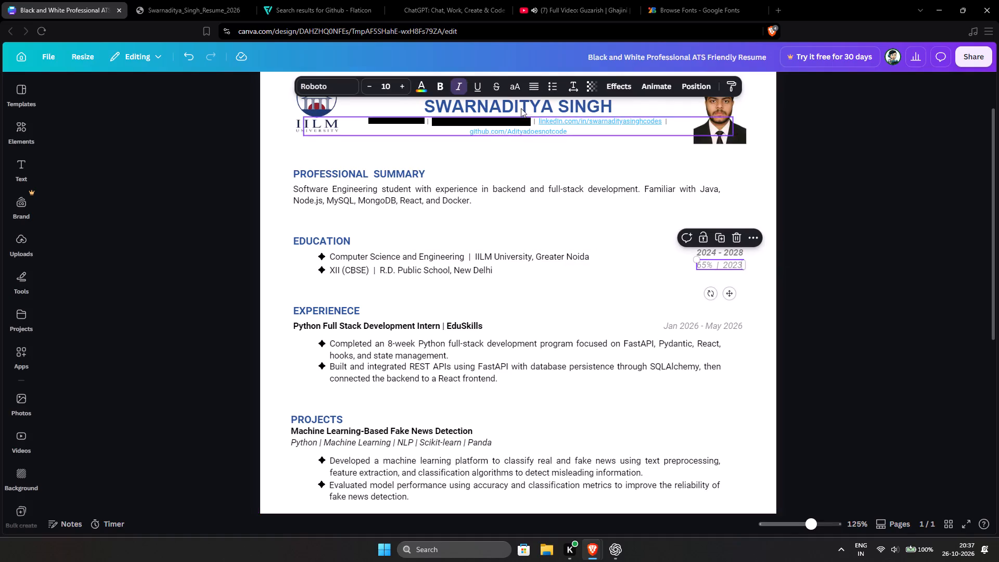
pyautogui.click(440, 91)
pyautogui.click(636, 292)
pyautogui.click(718, 328)
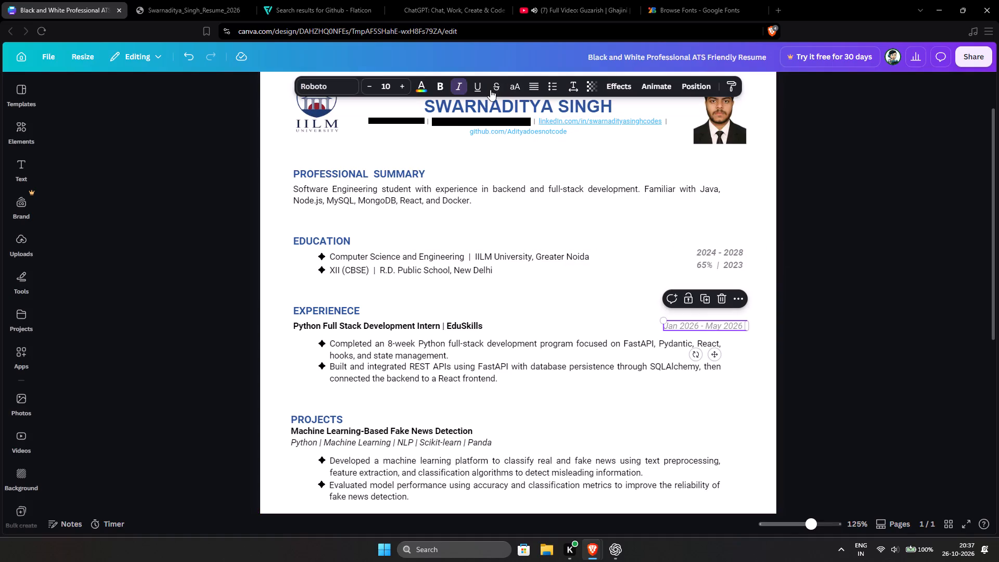
pyautogui.click(442, 88)
pyautogui.click(611, 310)
# Check the project dates in the older PDF, then duplicate the internship date beside the Machine Learning-Based Fake News Detection title.
pyautogui.scroll(-2, 609, 299)
pyautogui.click(690, 166)
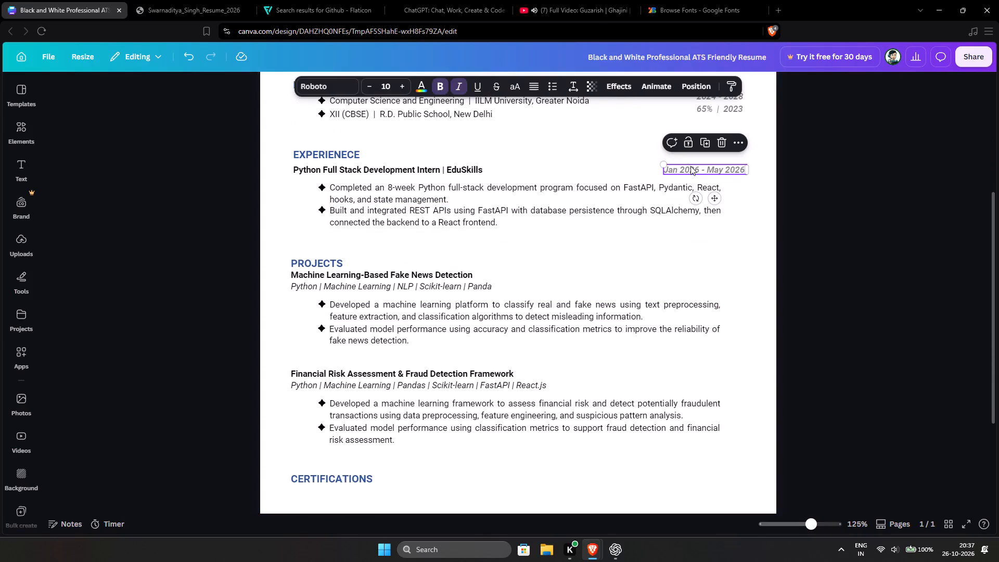
pyautogui.click(168, 0)
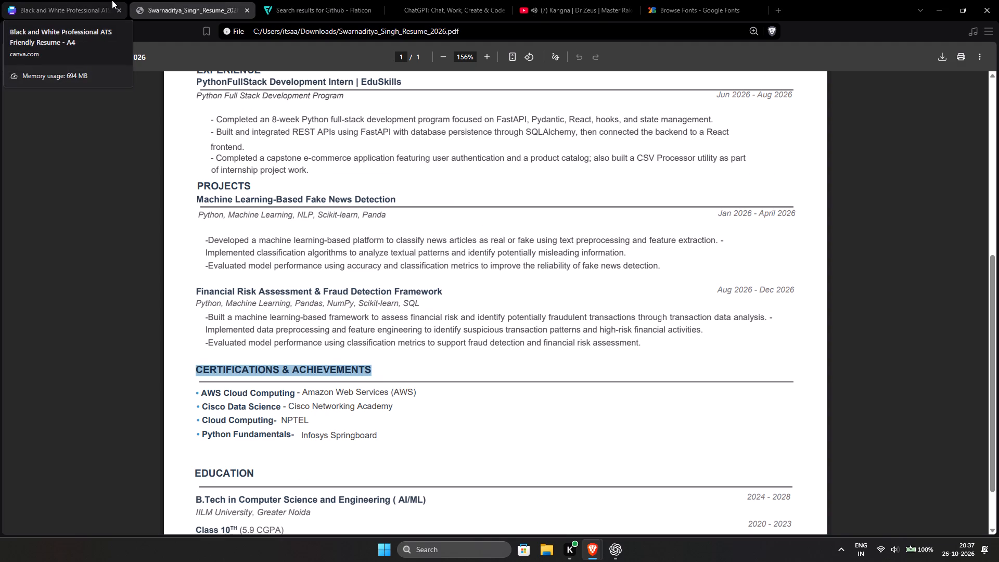
pyautogui.click(112, 0)
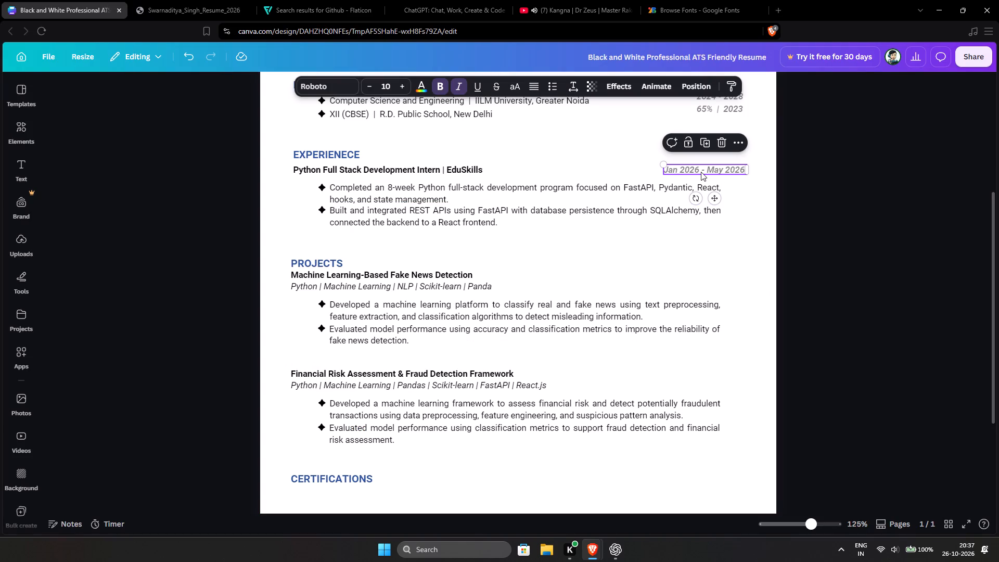
pyautogui.hotkey('ctrl', 'c')
pyautogui.hotkey('ctrl', 'v')
pyautogui.moveTo(714, 182); pyautogui.dragTo(695, 275)
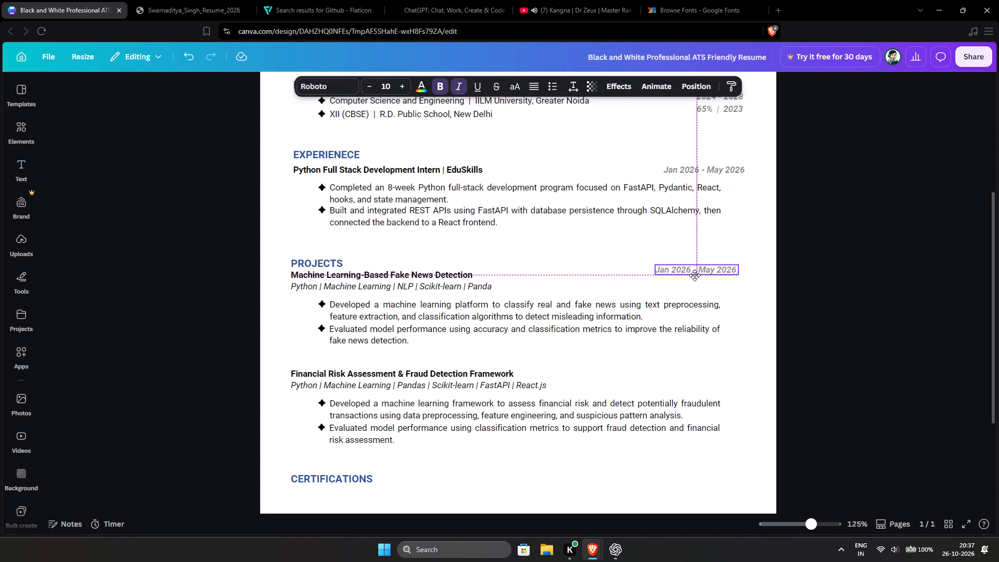
pyautogui.moveTo(695, 275); pyautogui.dragTo(527, 277)
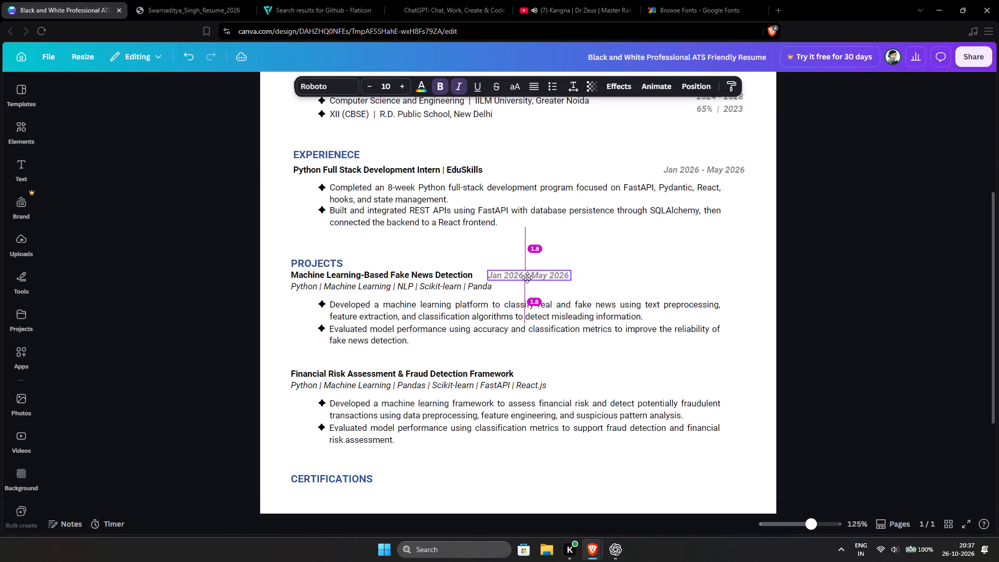
pyautogui.moveTo(527, 277); pyautogui.dragTo(527, 275)
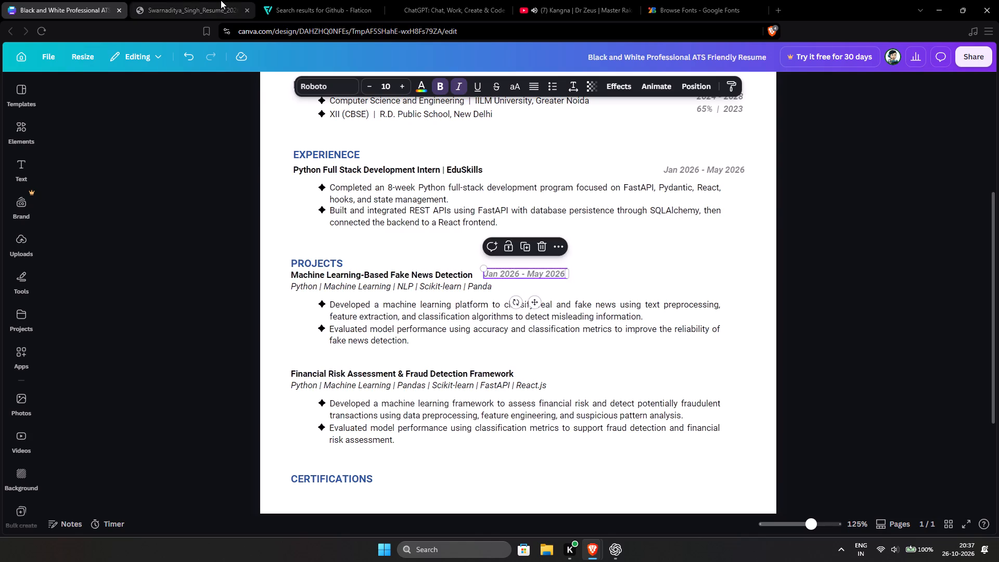
# Move the duplicated date onto the line of the Financial Risk Assessment & Fraud Detection Framework title.
pyautogui.click(221, 0)
pyautogui.click(76, 0)
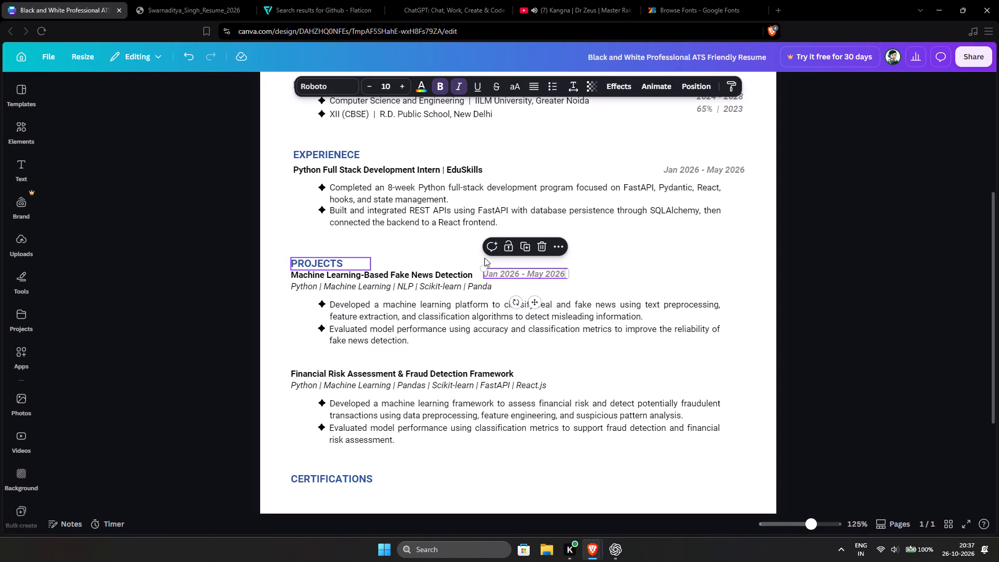
pyautogui.moveTo(516, 271); pyautogui.dragTo(550, 371)
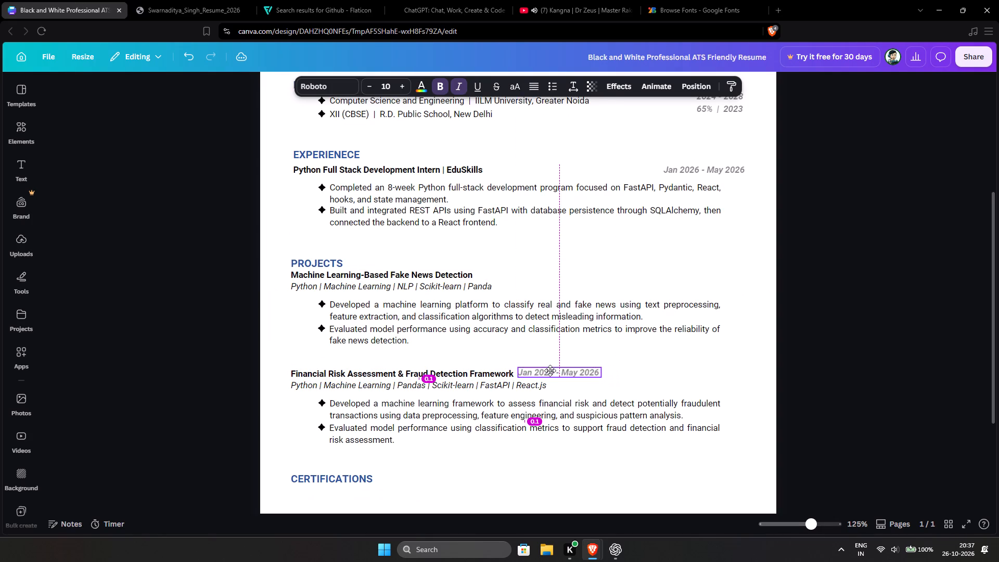
pyautogui.moveTo(550, 371); pyautogui.dragTo(550, 372)
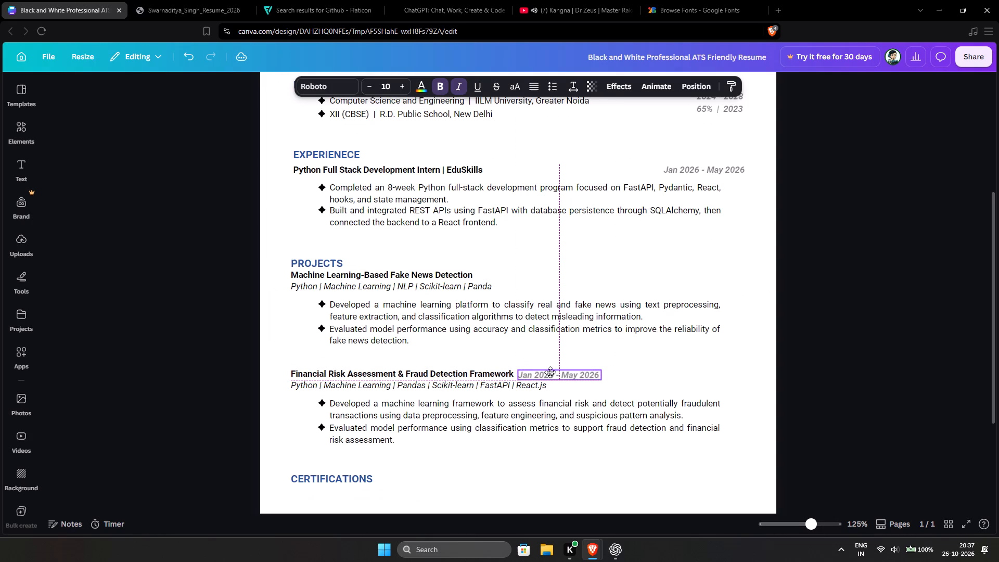
pyautogui.moveTo(550, 372); pyautogui.dragTo(550, 372)
pyautogui.click(652, 362)
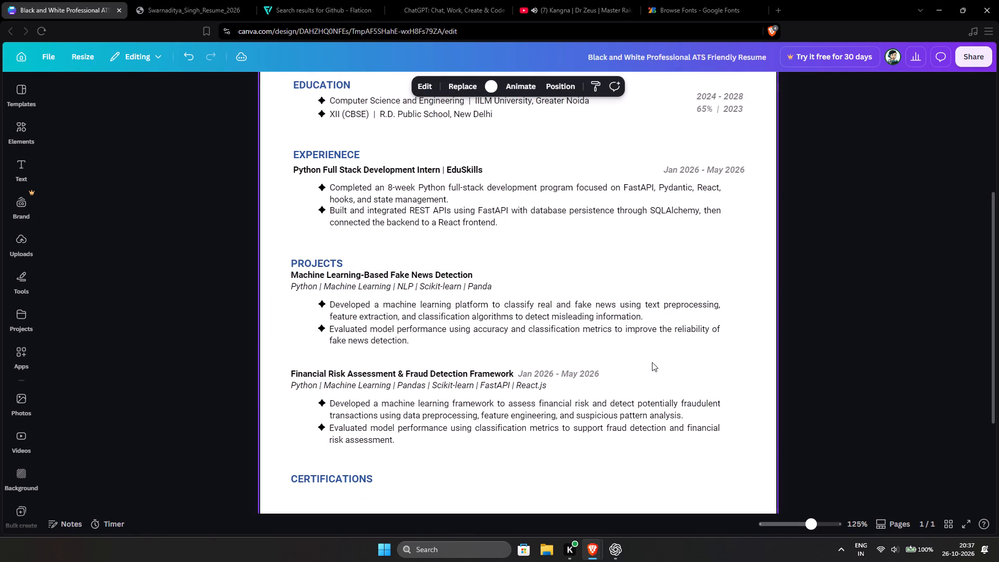
# Shift the Financial Risk project's date to the right along its title line until it aligns with the Education dates' right edge.
pyautogui.press('Right')
pyautogui.click(570, 373)
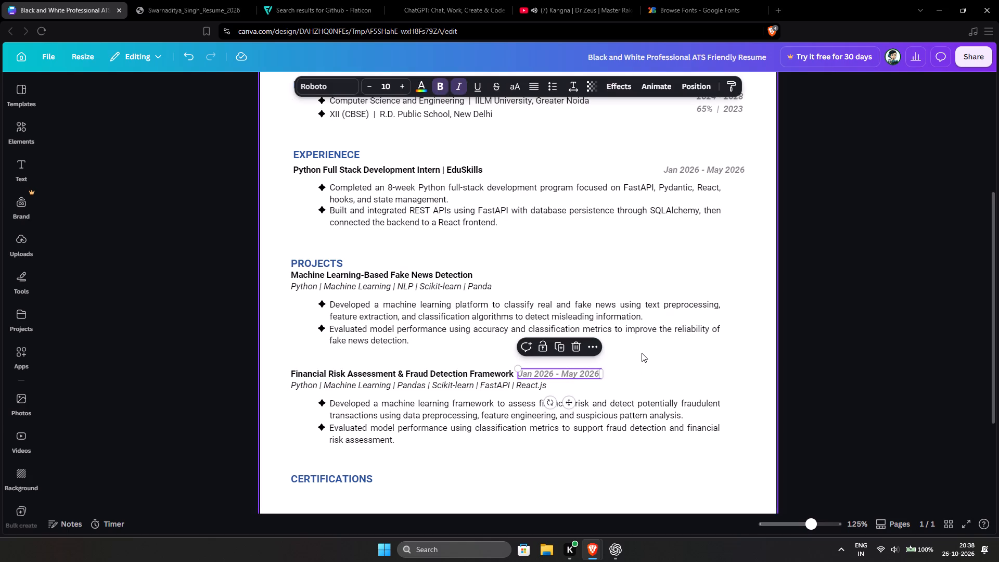
pyautogui.press('Right')
pyautogui.press('Right')
pyautogui.press('Right')
pyautogui.press('Right')
pyautogui.press('Right')
pyautogui.press('Right')
pyautogui.press('Right')
pyautogui.press('Right')
pyautogui.press('Right')
pyautogui.press('Right')
pyautogui.press('Right')
pyautogui.press('Right')
pyautogui.press('Right')
pyautogui.press('Right')
pyautogui.press('Right')
pyautogui.press('Right')
pyautogui.press('Right')
pyautogui.press('Right')
pyautogui.press('Right')
pyautogui.press('Right')
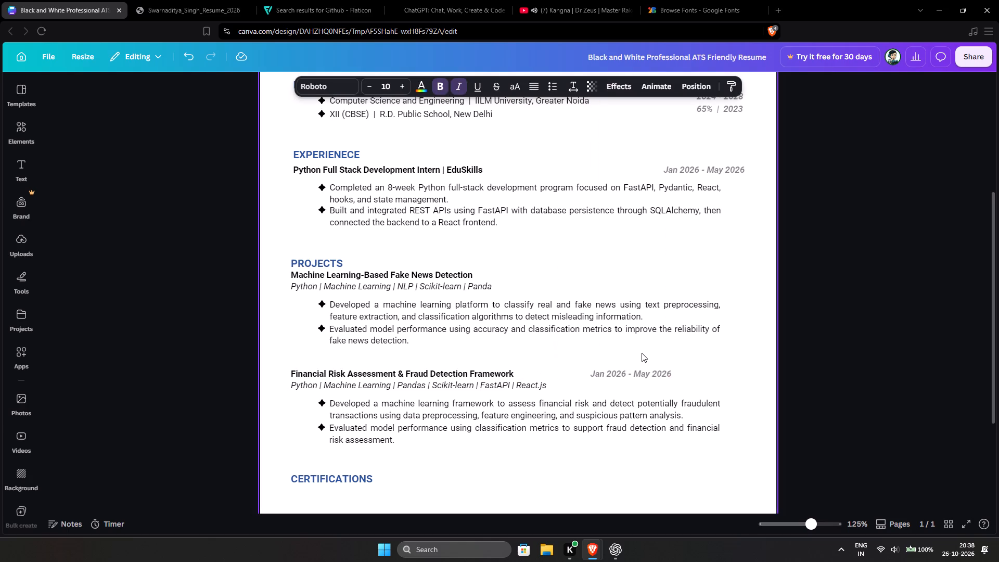
pyautogui.press('Right')
pyautogui.press('Left')
pyautogui.press('Right')
pyautogui.press('Right')
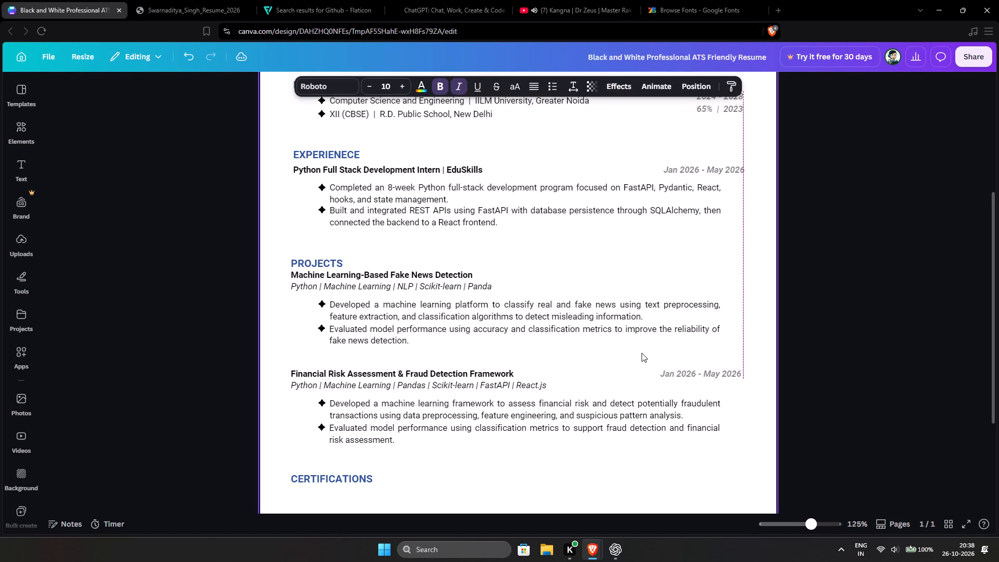
# Change the months in the Financial Risk project's date so it reads "Aug 2026 - Dec 2026".
pyautogui.click(714, 374)
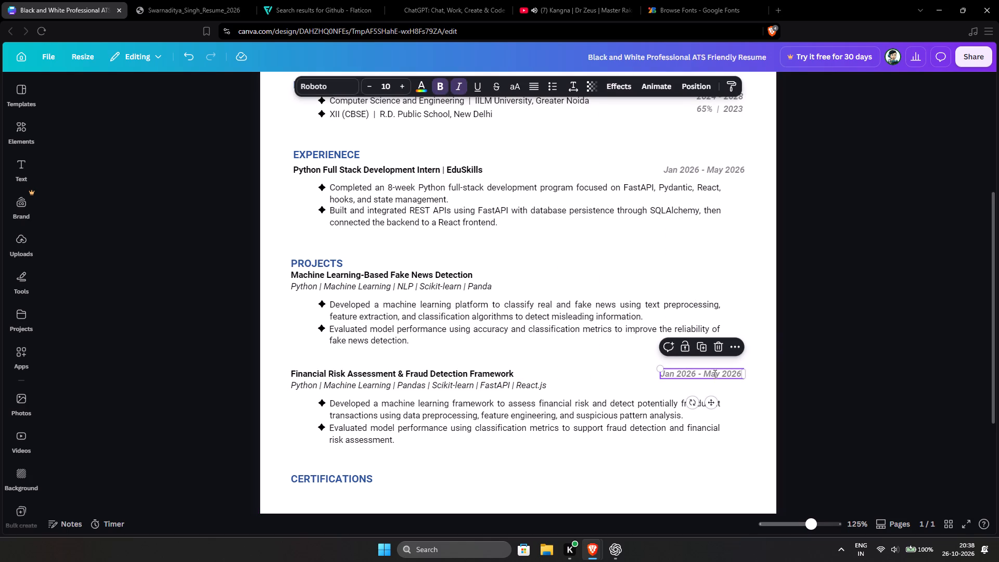
pyautogui.click(720, 374)
pyautogui.press('BackSpace')
pyautogui.press('BackSpace')
pyautogui.press('BackSpace')
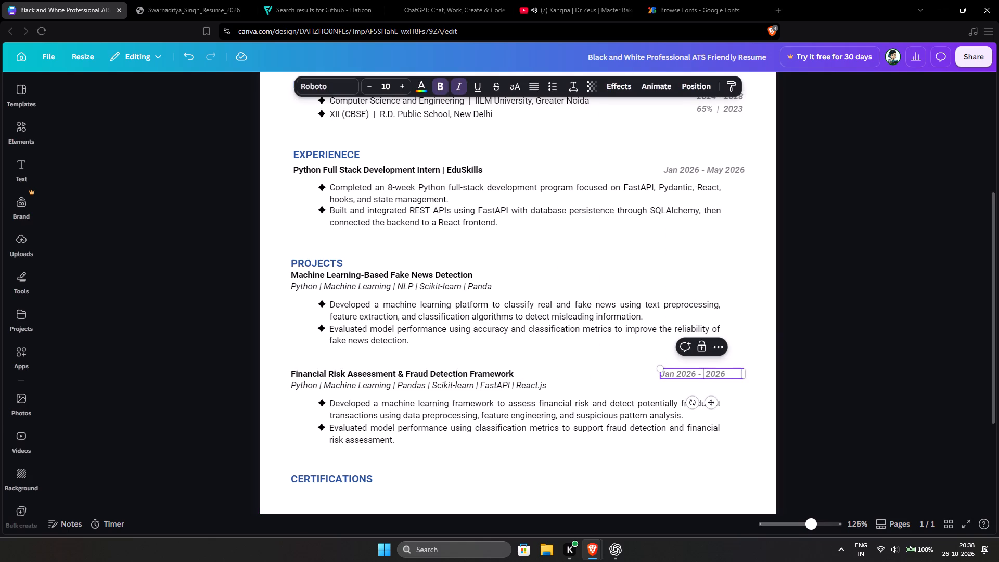
pyautogui.write('Dec')
pyautogui.press('Left')
pyautogui.press('Left')
pyautogui.press('Left')
pyautogui.press('Left')
pyautogui.press('Left')
pyautogui.press('Left')
pyautogui.press('Left')
pyautogui.press('Left')
pyautogui.press('Left')
pyautogui.press('Left')
pyautogui.press('Left')
pyautogui.press('BackSpace')
pyautogui.press('BackSpace')
pyautogui.press('BackSpace')
pyautogui.write('Aug')
pyautogui.click(714, 401)
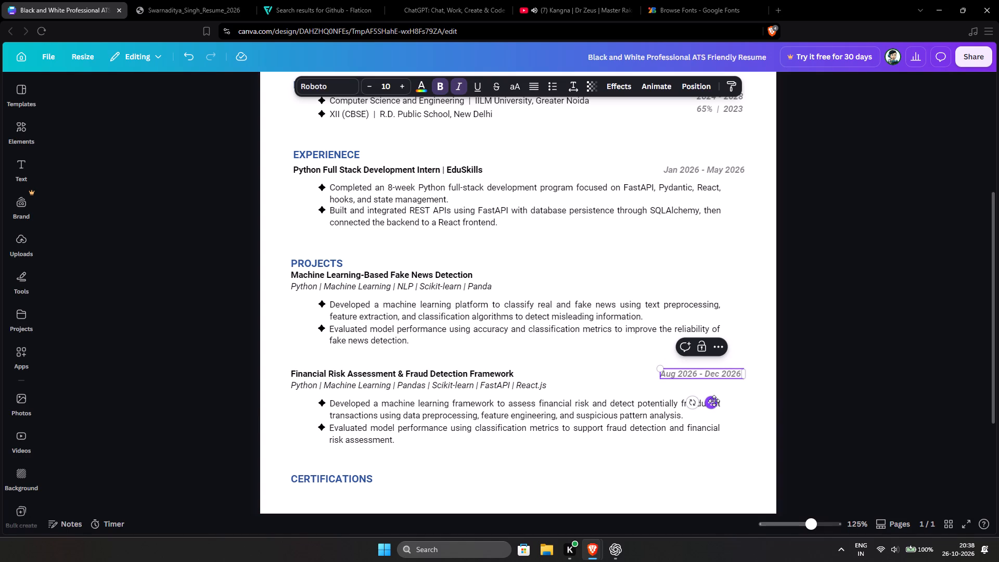
pyautogui.click(814, 386)
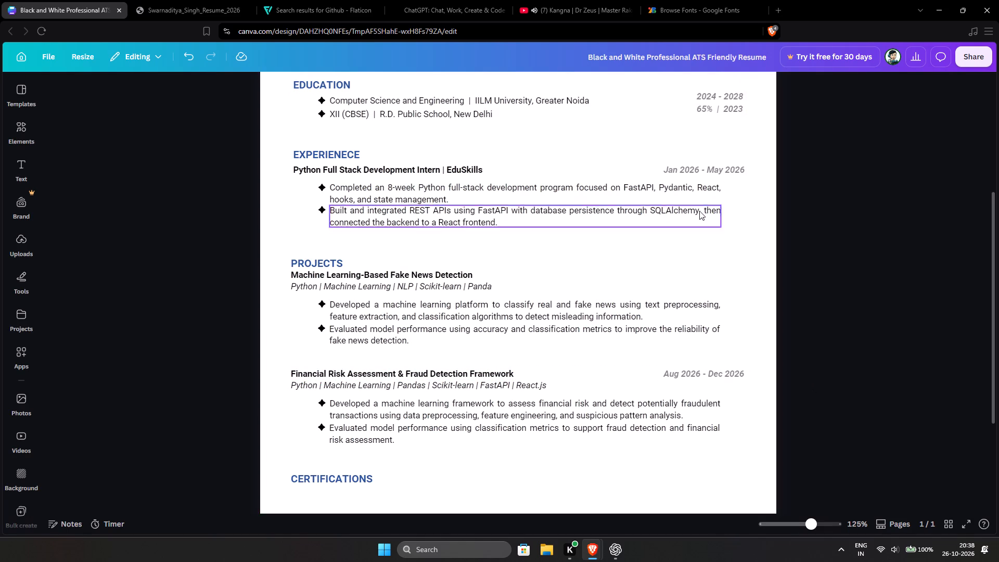
# Move the internship date onto the Machine Learning-Based Fake News Detection title line, right-aligned with the Financial Risk project's date.
pyautogui.moveTo(699, 168); pyautogui.dragTo(509, 273)
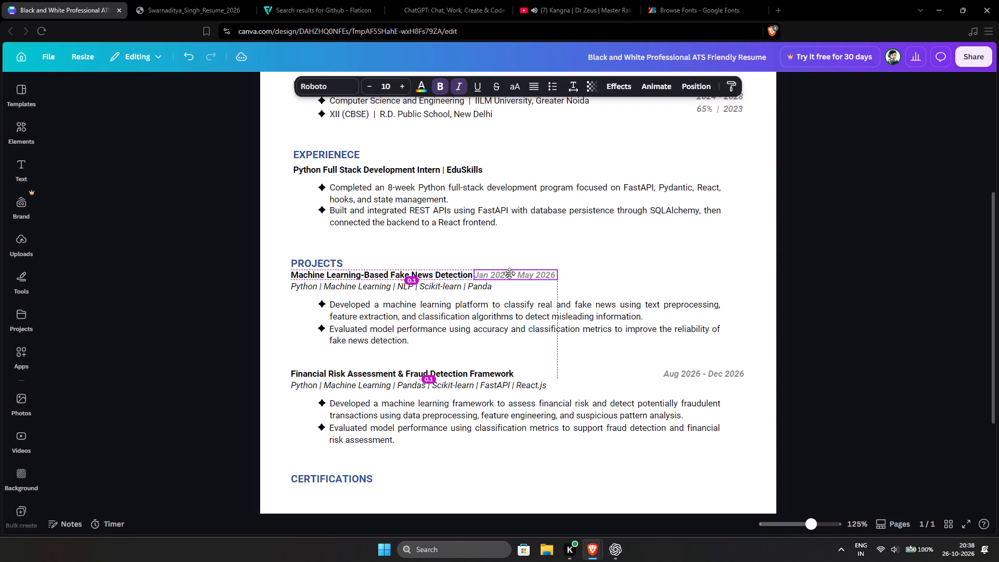
pyautogui.moveTo(509, 273); pyautogui.dragTo(511, 273)
pyautogui.press('Right')
pyautogui.press('Right')
pyautogui.press('Right')
pyautogui.press('Right')
pyautogui.press('Right')
pyautogui.press('Right')
pyautogui.press('Right')
pyautogui.press('Right')
pyautogui.press('Right')
pyautogui.press('Right')
pyautogui.press('Right')
pyautogui.press('Right')
pyautogui.press('Right')
pyautogui.press('Right')
pyautogui.press('Right')
pyautogui.press('Right')
pyautogui.press('Right')
pyautogui.press('Right')
pyautogui.press('Right')
pyautogui.press('Right')
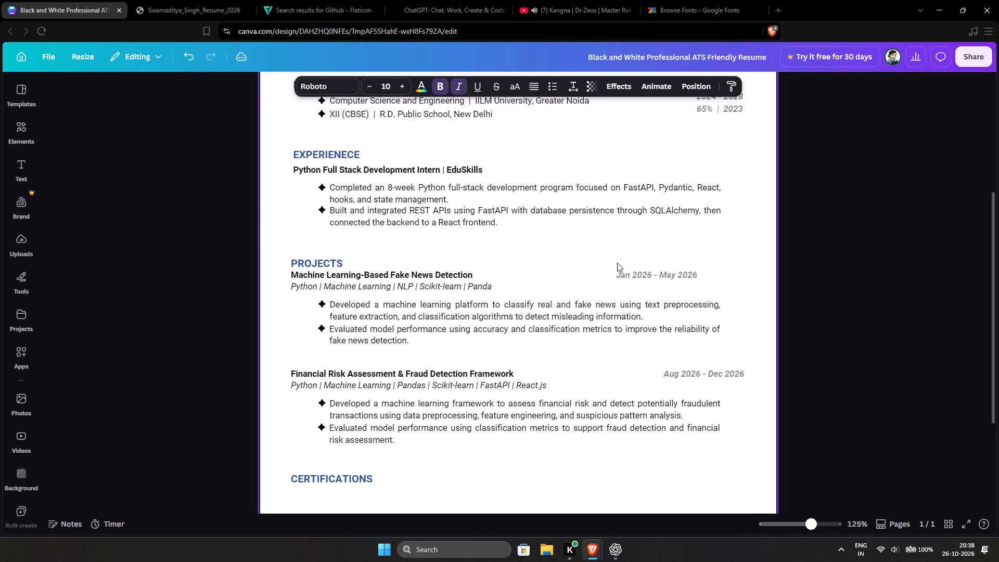
pyautogui.press('Right')
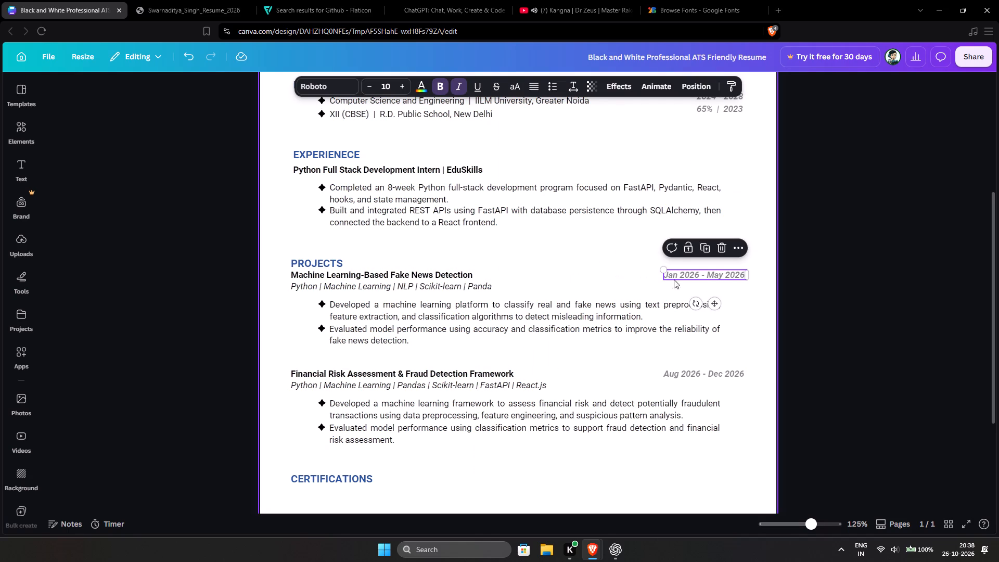
pyautogui.doubleClick(719, 279)
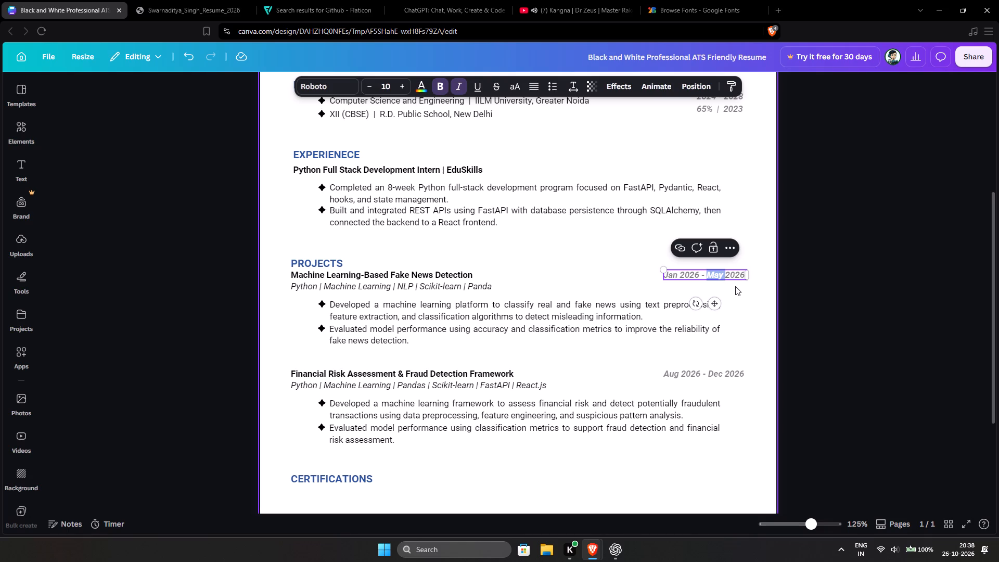
pyautogui.click(621, 277)
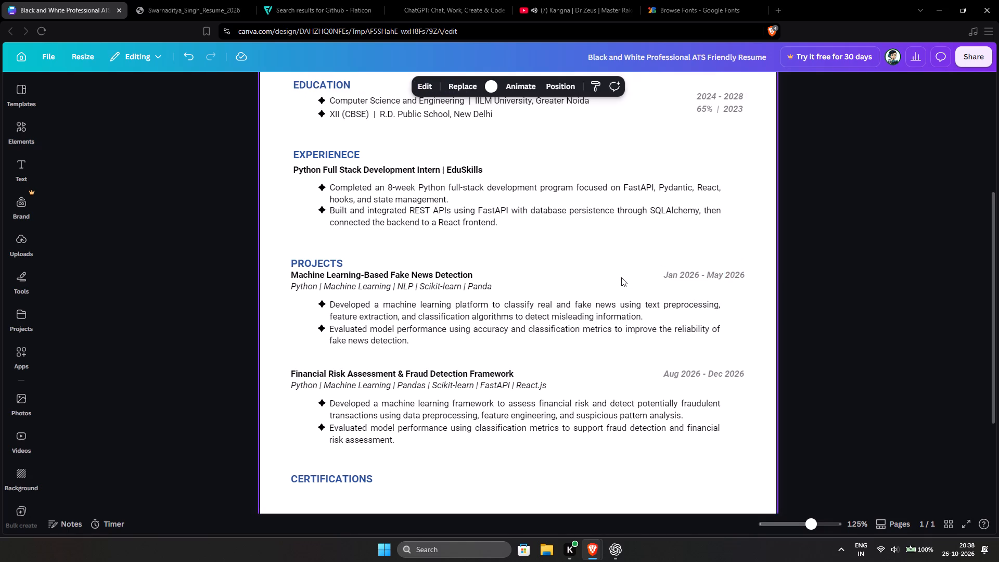
# Duplicate the Fake News Detection project's date and place the copy beside the Python Full Stack Development Intern title, right-aligned with the other dates.
pyautogui.click(703, 278)
pyautogui.hotkey('ctrl', 'c')
pyautogui.hotkey('ctrl', 'v')
pyautogui.moveTo(712, 285); pyautogui.dragTo(697, 163)
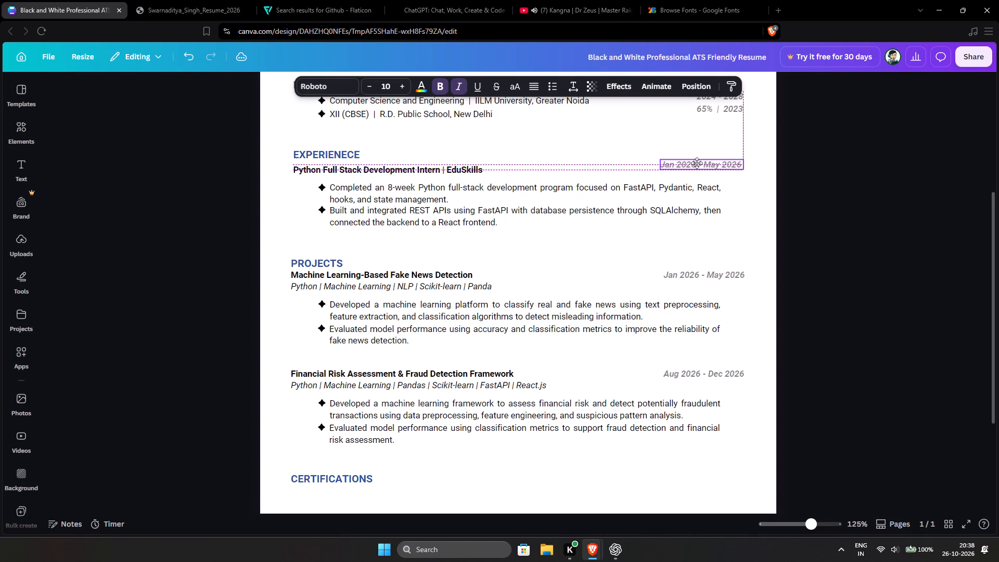
pyautogui.moveTo(697, 163); pyautogui.dragTo(700, 163)
pyautogui.click(633, 148)
pyautogui.scroll(1, 633, 148)
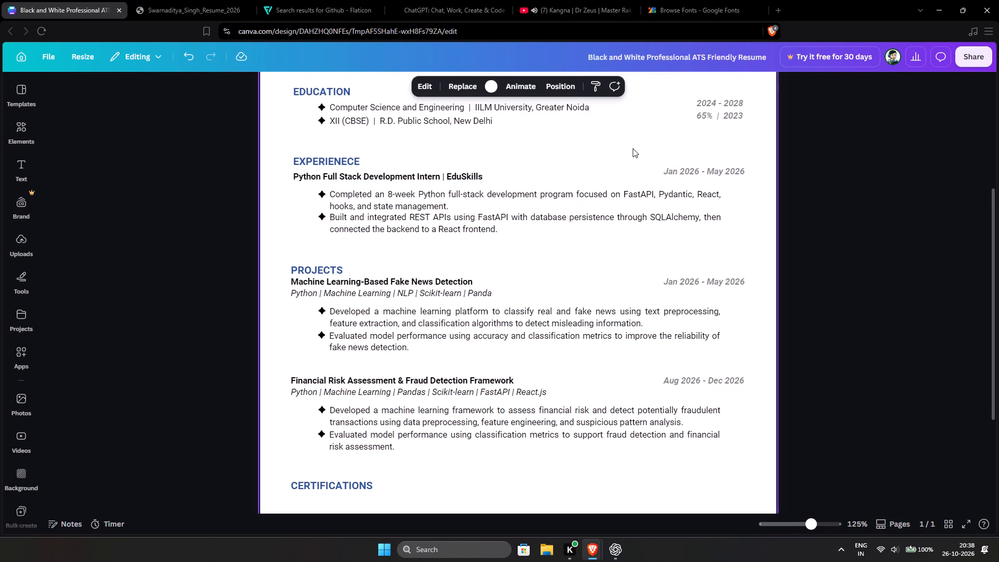
# Move the two Education dates together to just after the Education entries, level with their two lines.
pyautogui.moveTo(676, 141); pyautogui.dragTo(737, 175)
pyautogui.click(728, 189)
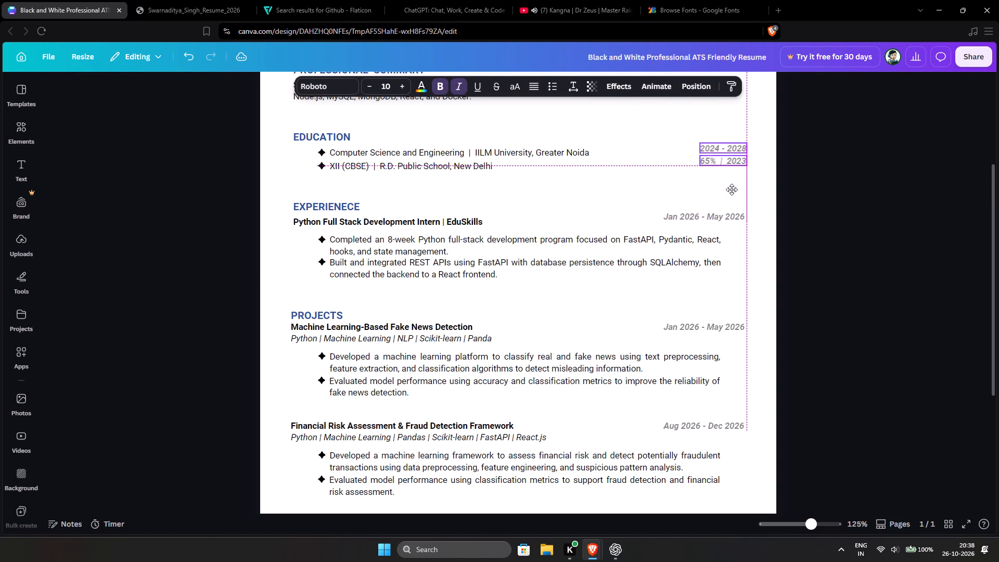
pyautogui.click(646, 174)
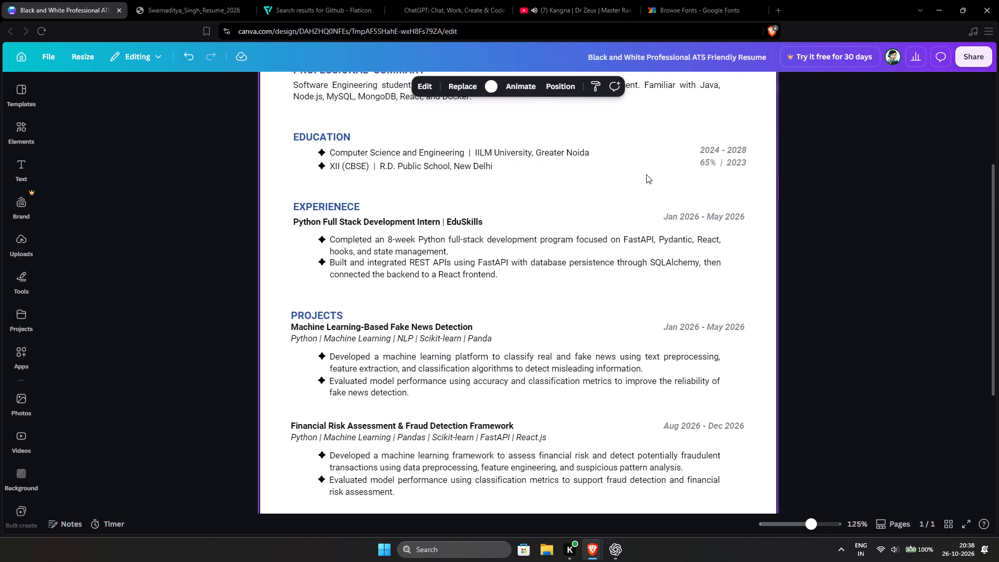
pyautogui.moveTo(677, 136); pyautogui.dragTo(745, 177)
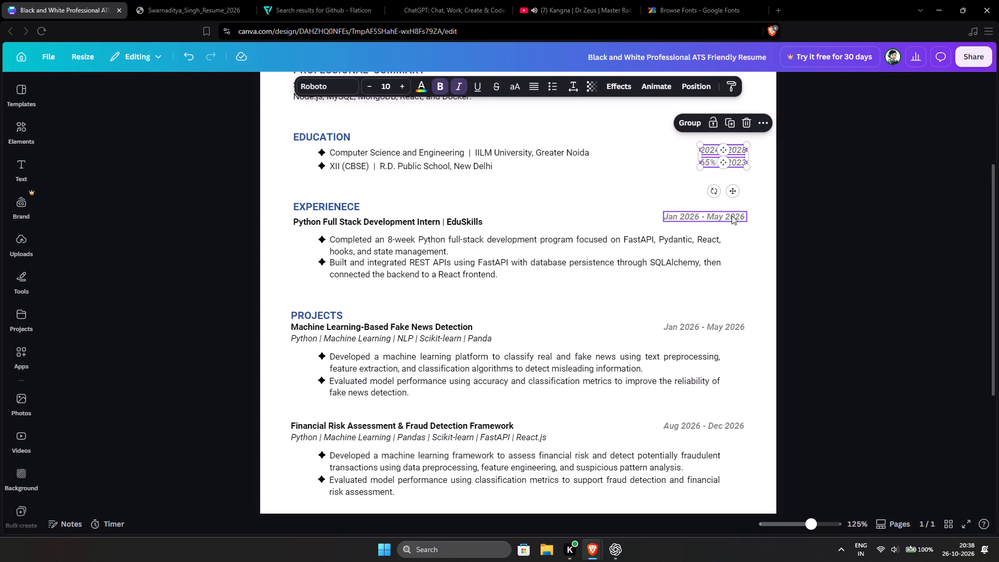
pyautogui.moveTo(729, 189); pyautogui.dragTo(621, 193)
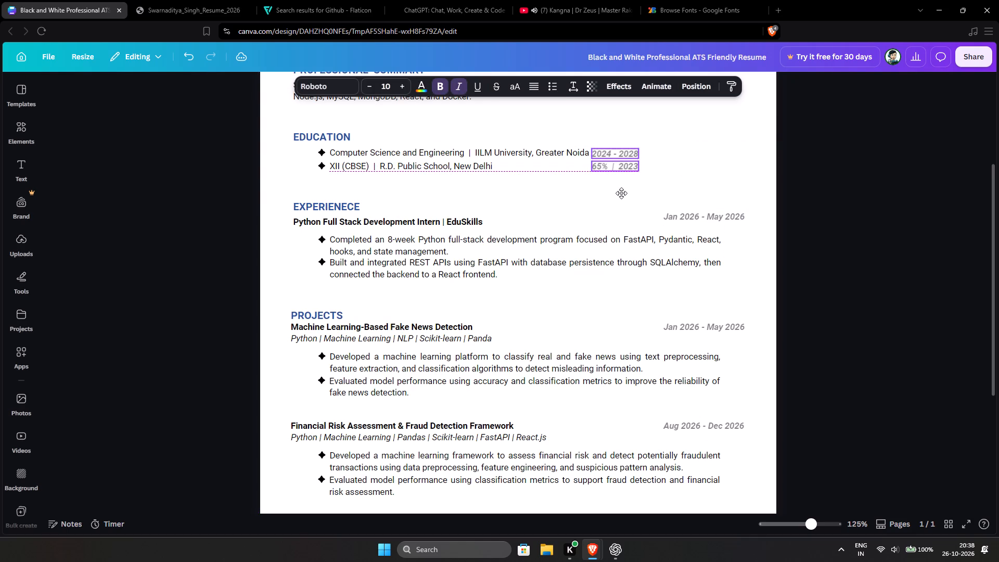
pyautogui.moveTo(621, 193); pyautogui.dragTo(621, 192)
pyautogui.click(552, 186)
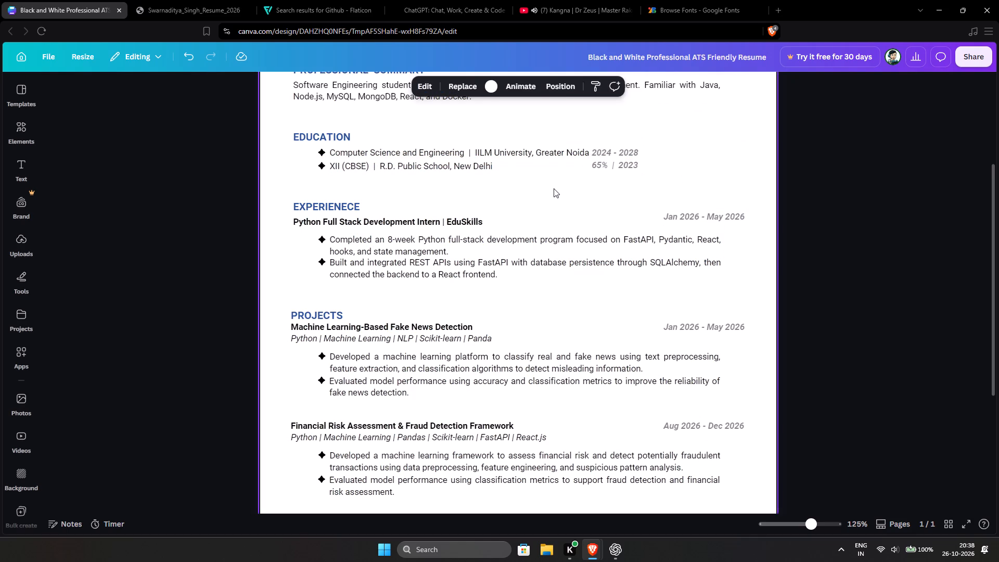
# Shift both Education dates right along their lines until they align with the right edge of the project dates' text boxes.
pyautogui.moveTo(601, 133); pyautogui.dragTo(660, 188)
pyautogui.press('Right')
pyautogui.press('Right')
pyautogui.press('Right')
pyautogui.press('Right')
pyautogui.press('Right')
pyautogui.press('Right')
pyautogui.press('Right')
pyautogui.press('Right')
pyautogui.press('Right')
pyautogui.press('Right')
pyautogui.press('Right')
pyautogui.press('Right')
pyautogui.press('Right')
pyautogui.press('Right')
pyautogui.press('Right')
pyautogui.press('Right')
pyautogui.press('Right')
pyautogui.press('Right')
pyautogui.press('Right')
pyautogui.press('Right')
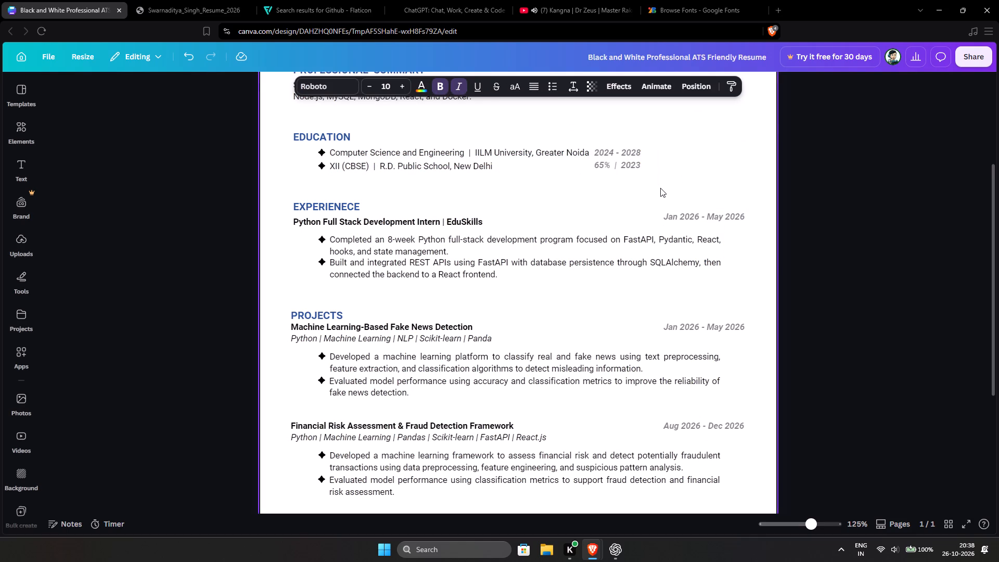
pyautogui.press('Right')
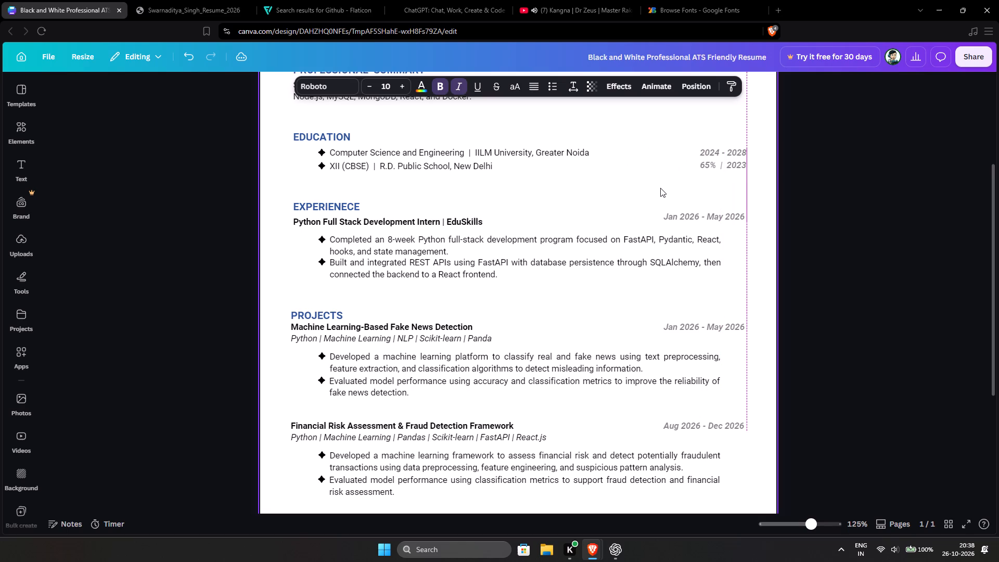
pyautogui.click(660, 188)
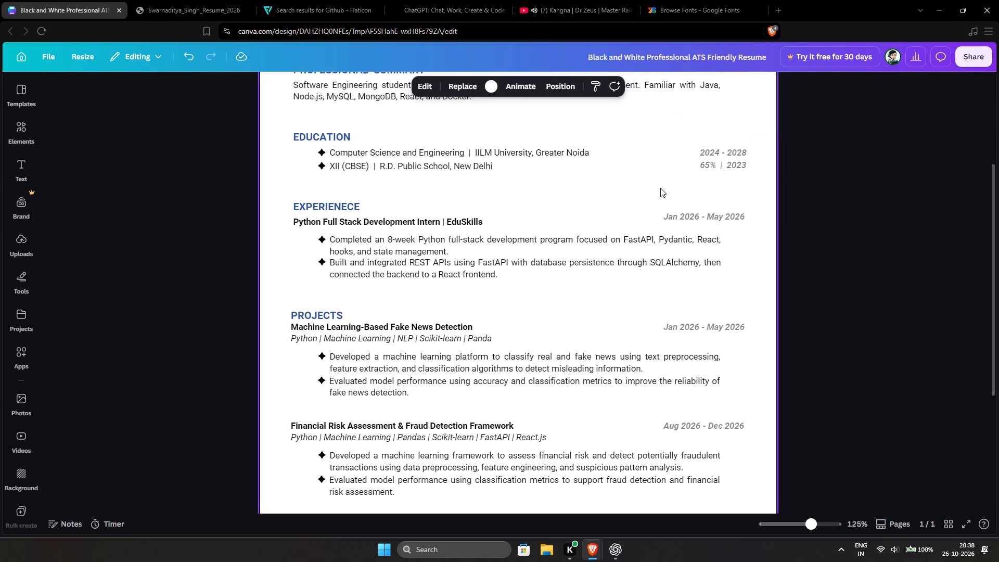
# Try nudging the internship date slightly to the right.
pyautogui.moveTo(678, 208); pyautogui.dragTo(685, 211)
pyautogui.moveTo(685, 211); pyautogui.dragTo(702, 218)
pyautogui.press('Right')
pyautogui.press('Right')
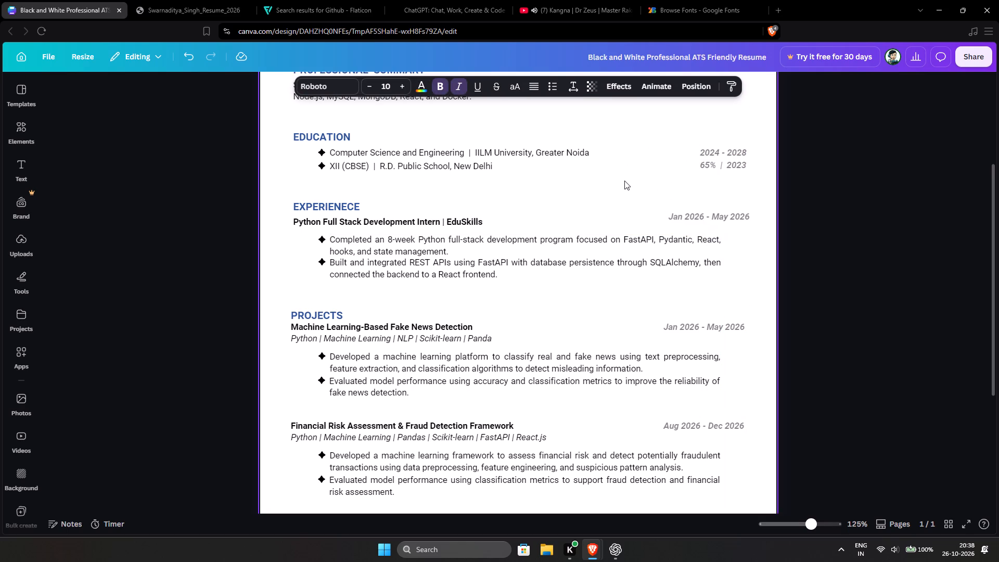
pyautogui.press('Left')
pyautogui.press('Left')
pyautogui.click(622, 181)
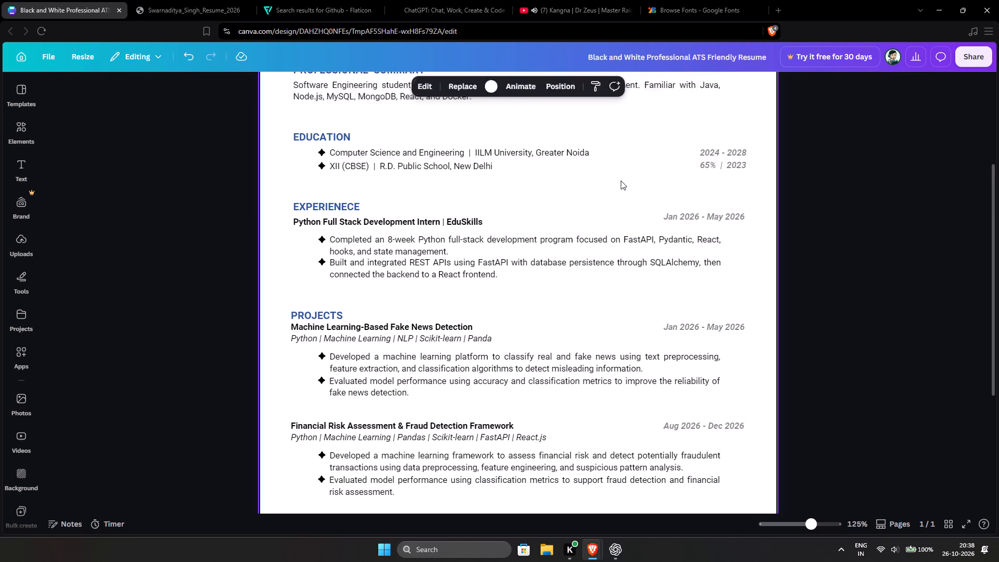
# Check the internship dates in the older PDF, then change the months in the resume's internship date so it reads "Jun 2026 - Aug 2026".
pyautogui.scroll(3, 621, 181)
pyautogui.scroll(-1, 621, 181)
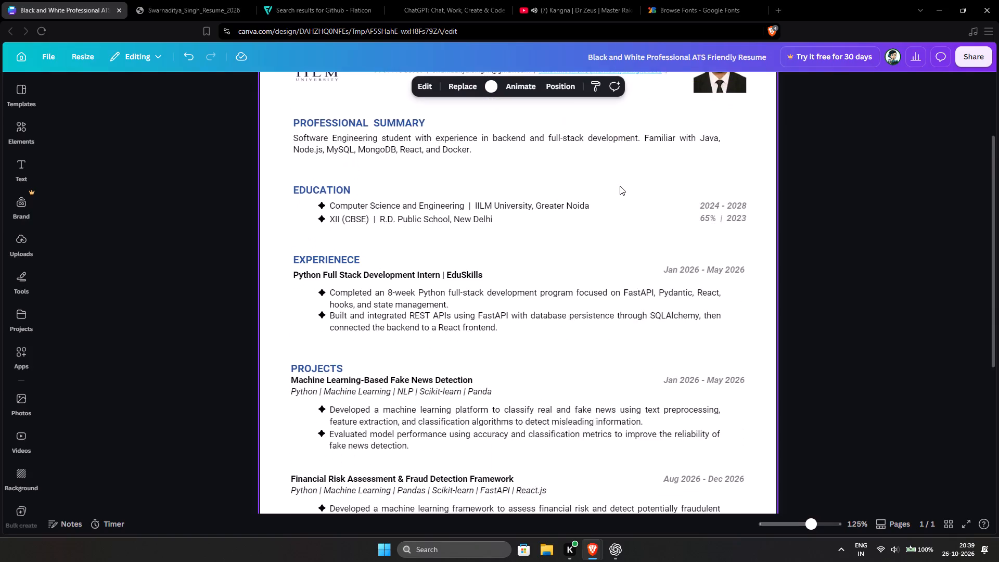
pyautogui.scroll(-2, 620, 186)
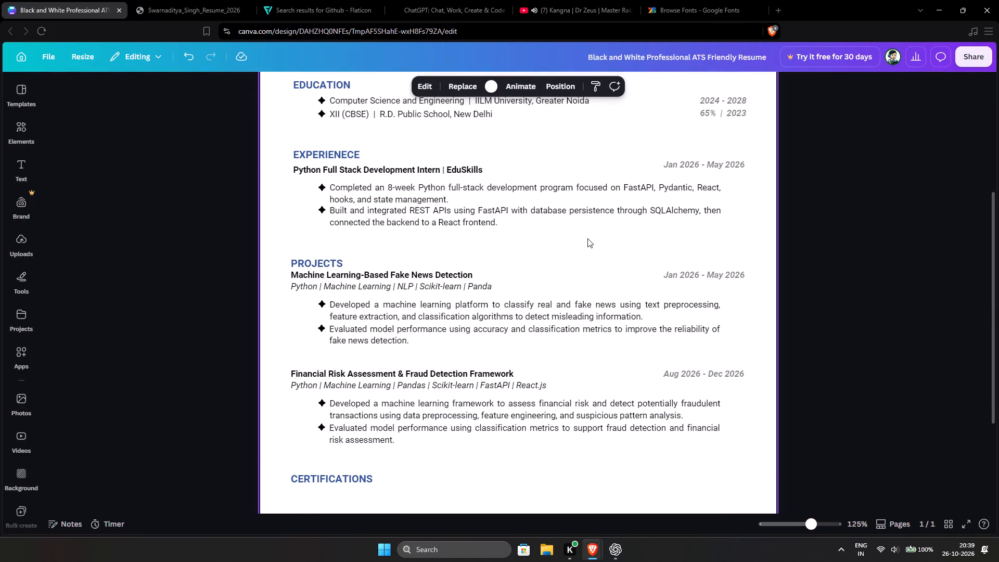
pyautogui.click(216, 0)
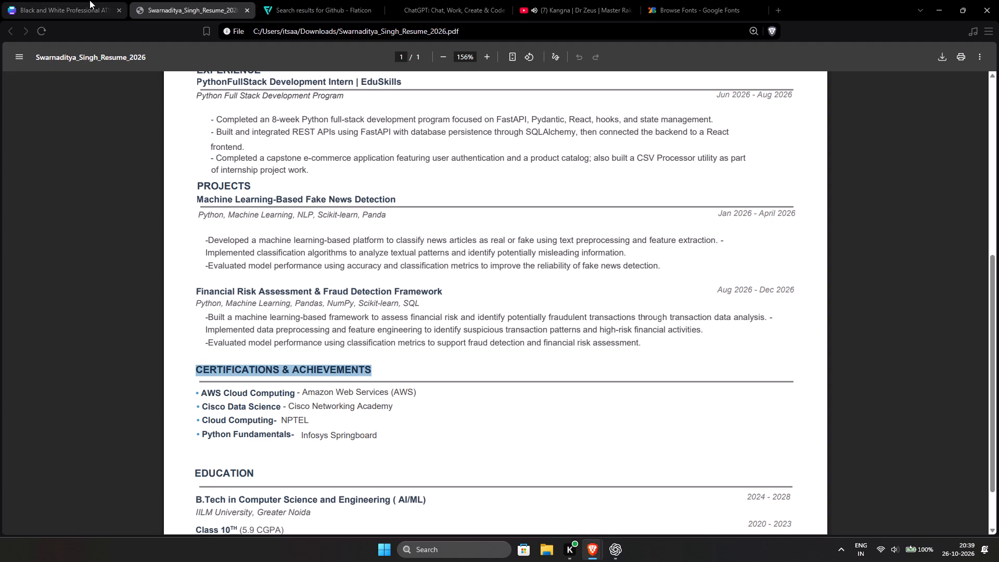
pyautogui.click(89, 0)
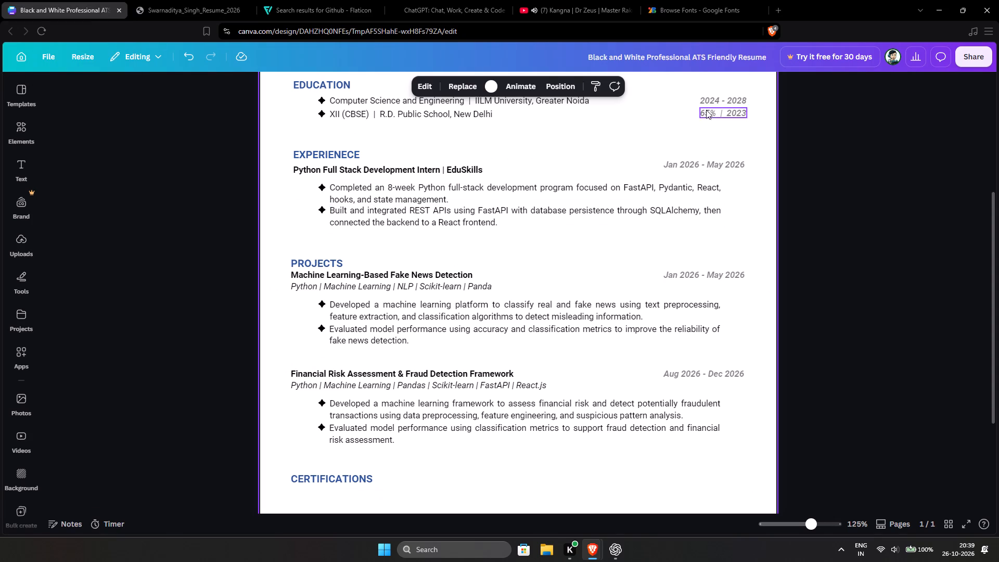
pyautogui.doubleClick(667, 167)
pyautogui.click(676, 167)
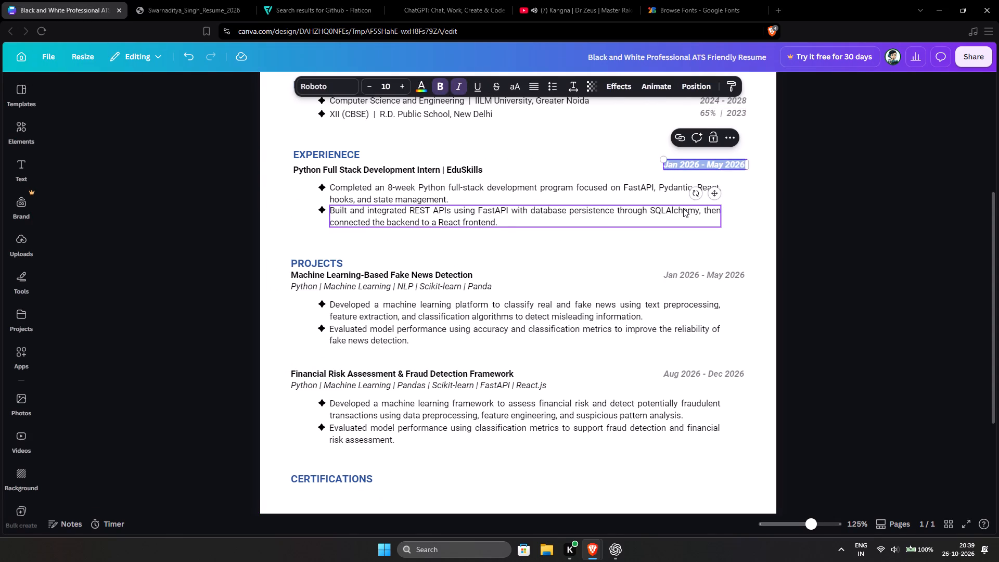
pyautogui.press('Left')
pyautogui.press('Left')
pyautogui.press('Left')
pyautogui.press('Left')
pyautogui.press('Left')
pyautogui.press('Right')
pyautogui.press('Right')
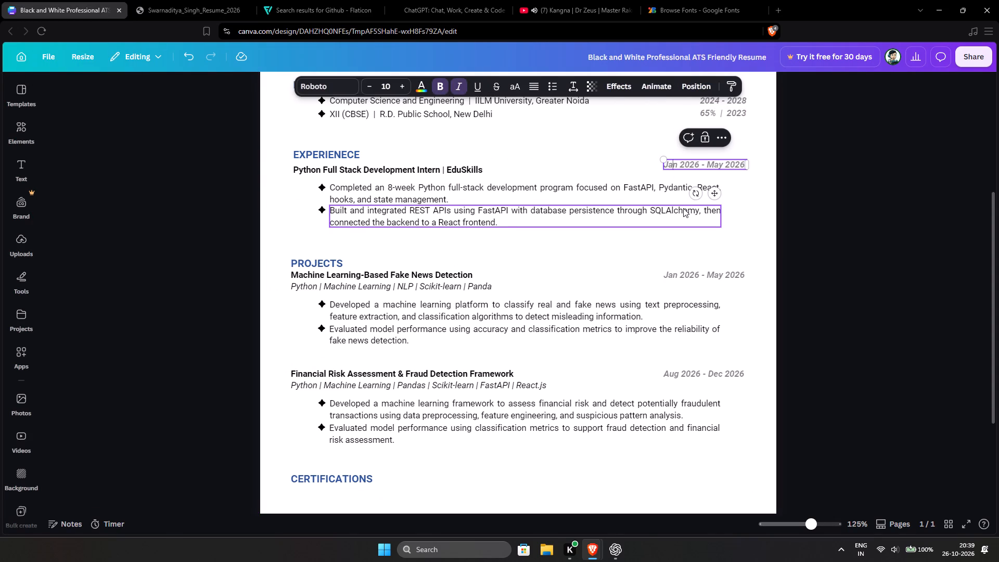
pyautogui.press('BackSpace')
pyautogui.press('u')
pyautogui.press('Right')
pyautogui.press('Right')
pyautogui.press('Right')
pyautogui.press('Right')
pyautogui.press('Right')
pyautogui.press('Right')
pyautogui.press('Right')
pyautogui.press('Right')
pyautogui.press('Right')
pyautogui.press('Right')
pyautogui.press('Right')
pyautogui.press('Right')
pyautogui.press('BackSpace')
pyautogui.press('BackSpace')
pyautogui.press('BackSpace')
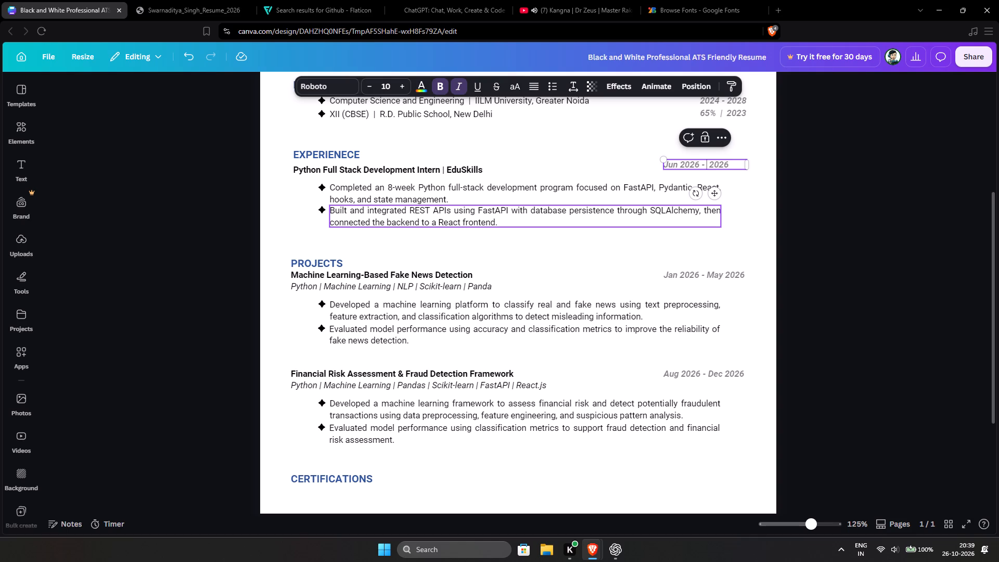
pyautogui.write('Aug')
pyautogui.click(742, 225)
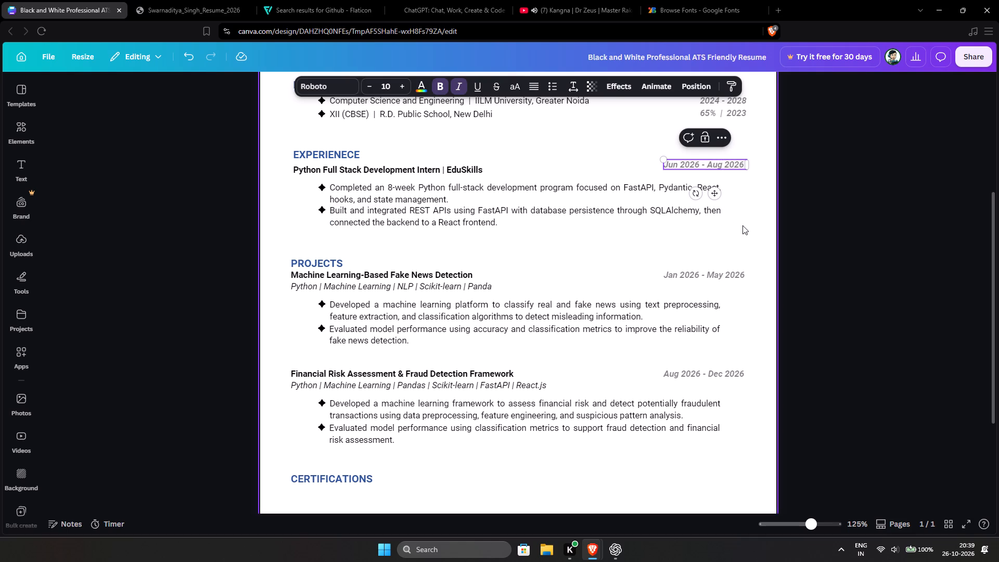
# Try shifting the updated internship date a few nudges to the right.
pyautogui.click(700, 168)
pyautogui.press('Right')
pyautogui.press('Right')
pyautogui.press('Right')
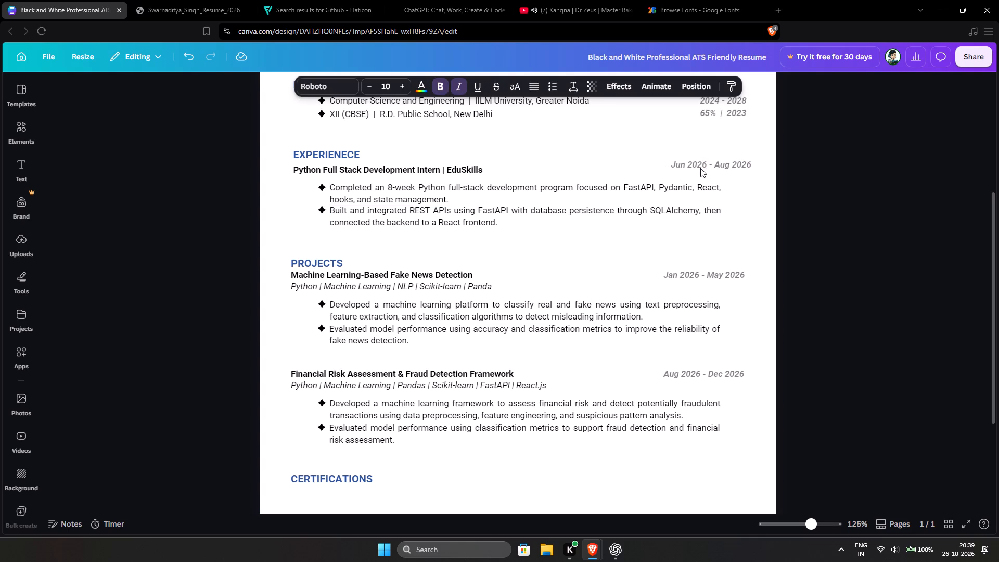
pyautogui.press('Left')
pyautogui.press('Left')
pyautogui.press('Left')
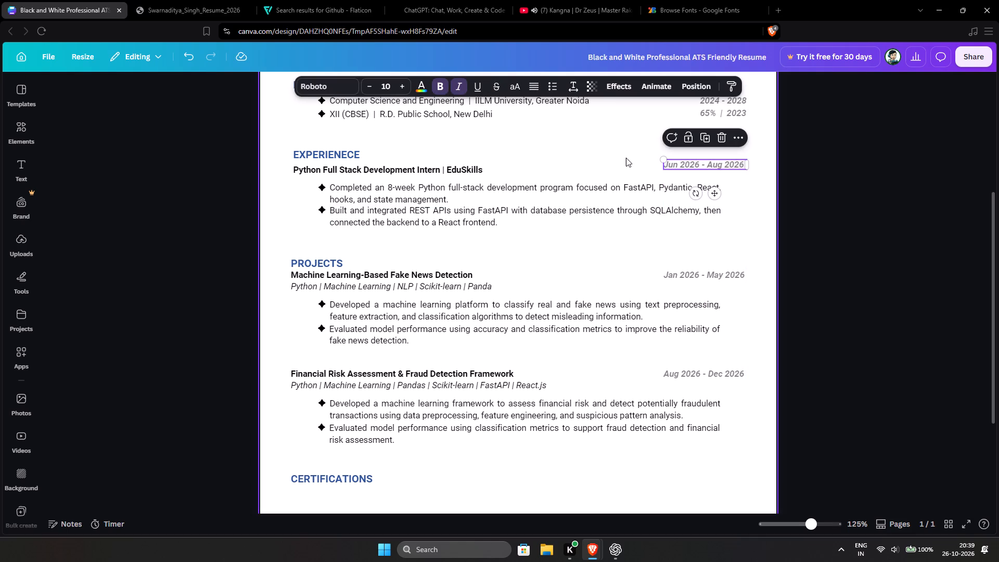
# Narrow the internship date's text box slightly from its right edge, keeping the date on one line.
pyautogui.click(750, 166)
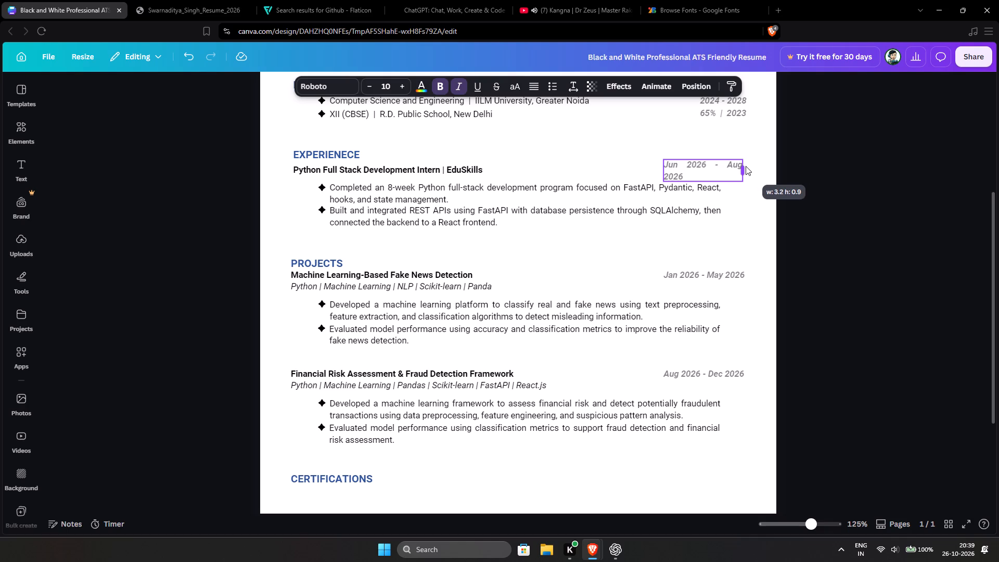
pyautogui.click(735, 243)
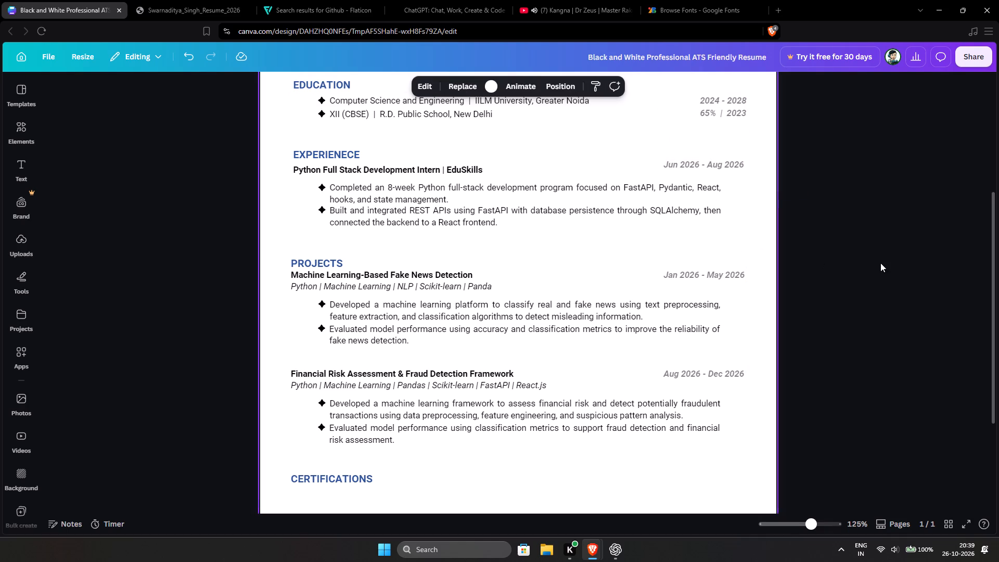
# Review the resume's lower sections, then examine the Certifications & Achievements and Technical Skills sections in the older PDF.
pyautogui.scroll(-3, 752, 237)
pyautogui.scroll(3, 752, 237)
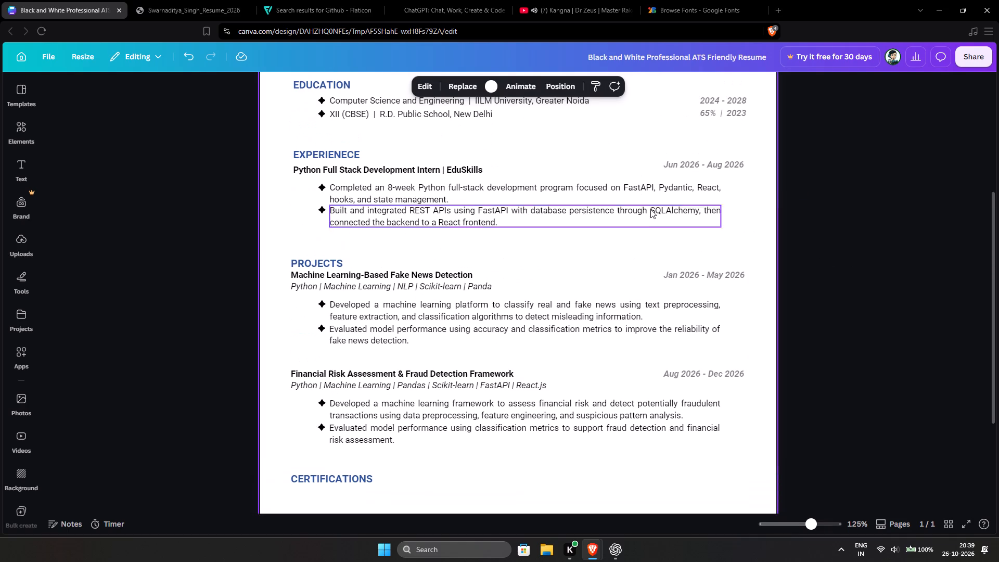
pyautogui.click(206, 0)
pyautogui.click(59, 0)
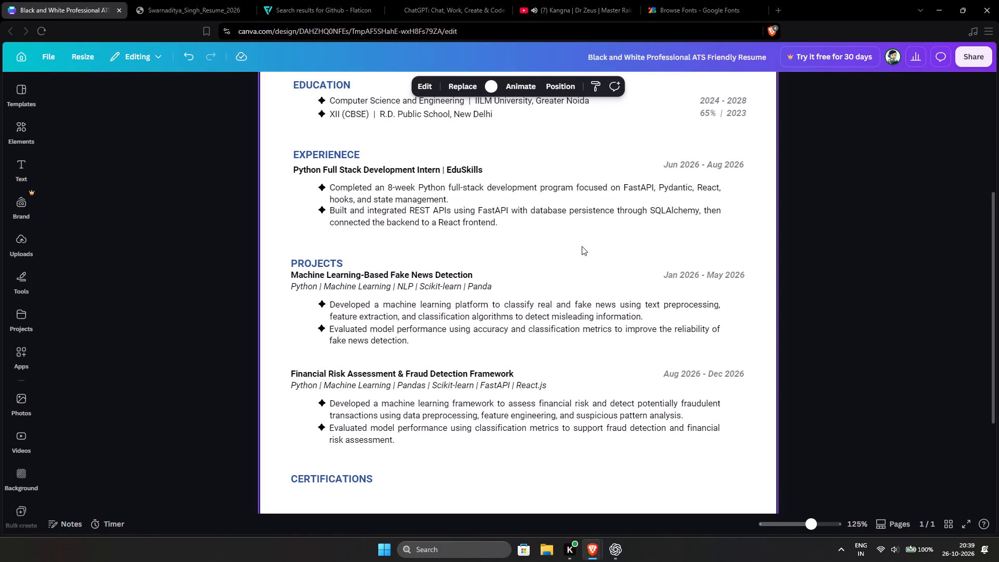
pyautogui.scroll(-2, 555, 258)
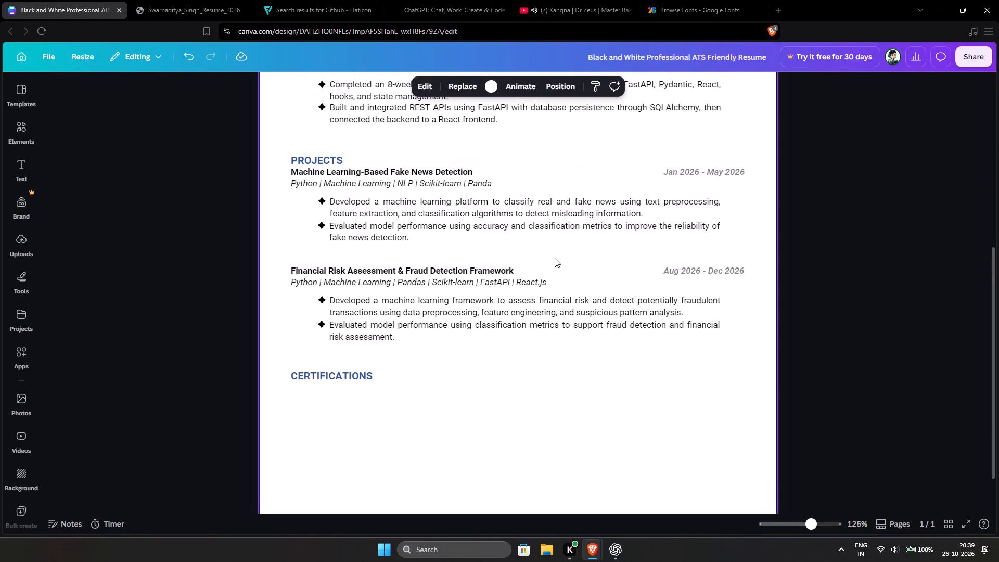
pyautogui.scroll(-3, 555, 258)
pyautogui.click(149, 0)
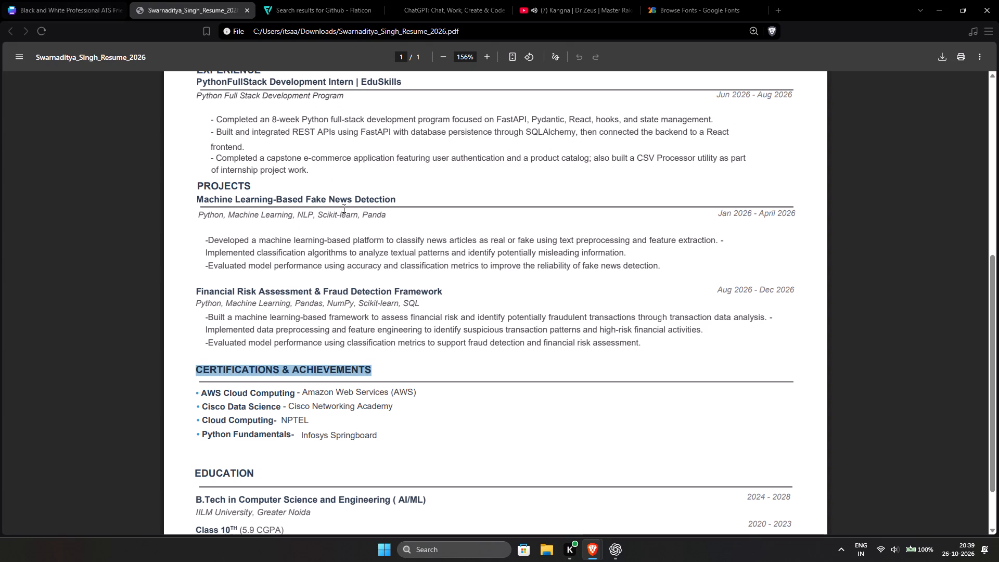
pyautogui.scroll(-2, 350, 219)
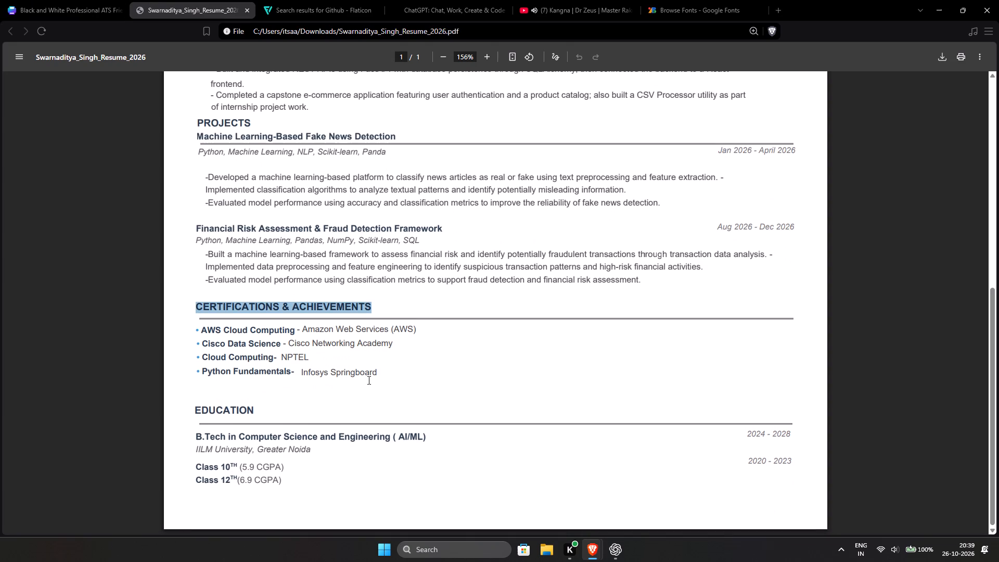
pyautogui.scroll(-4, 436, 376)
pyautogui.scroll(2, 443, 378)
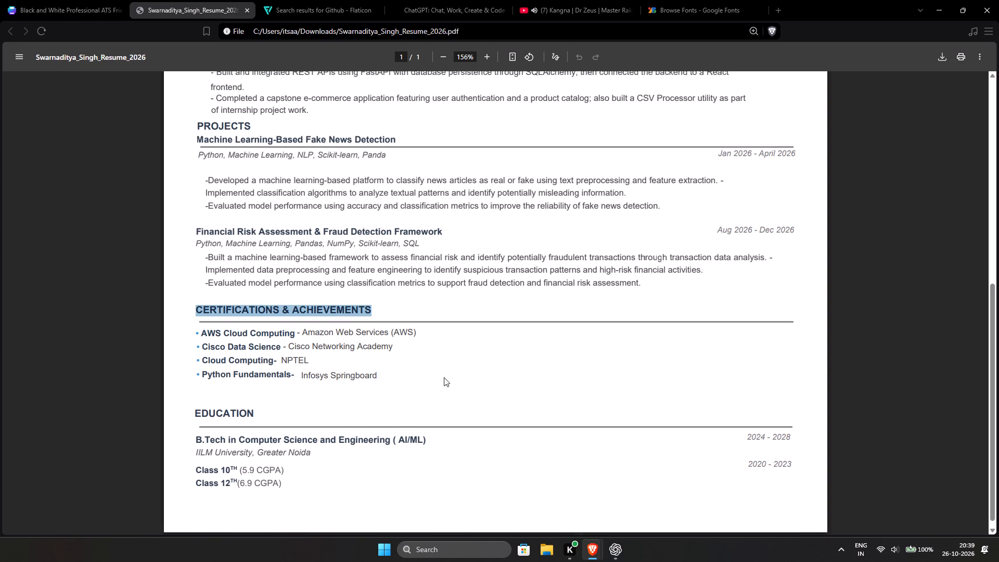
pyautogui.scroll(5, 444, 377)
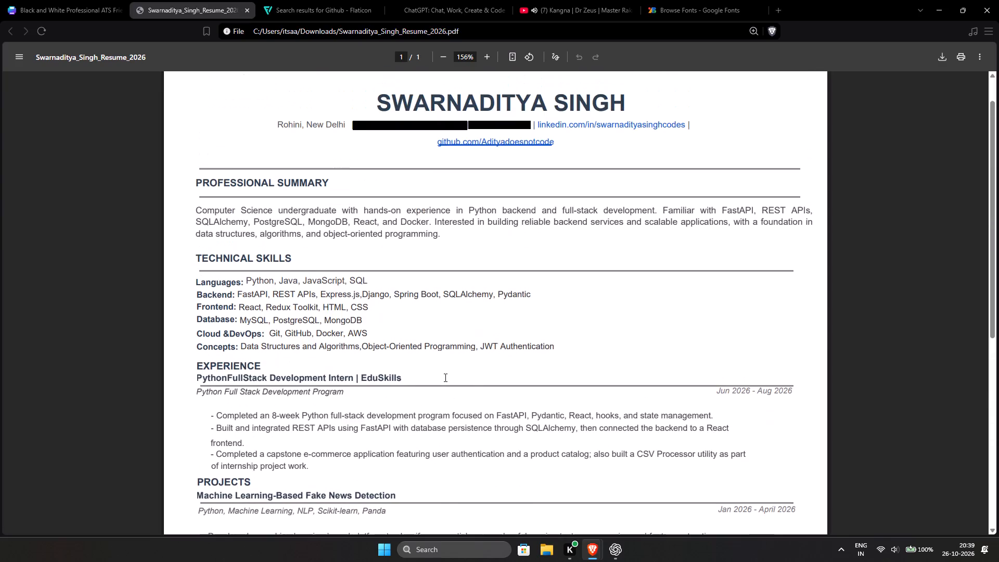
pyautogui.moveTo(560, 358); pyautogui.dragTo(245, 301)
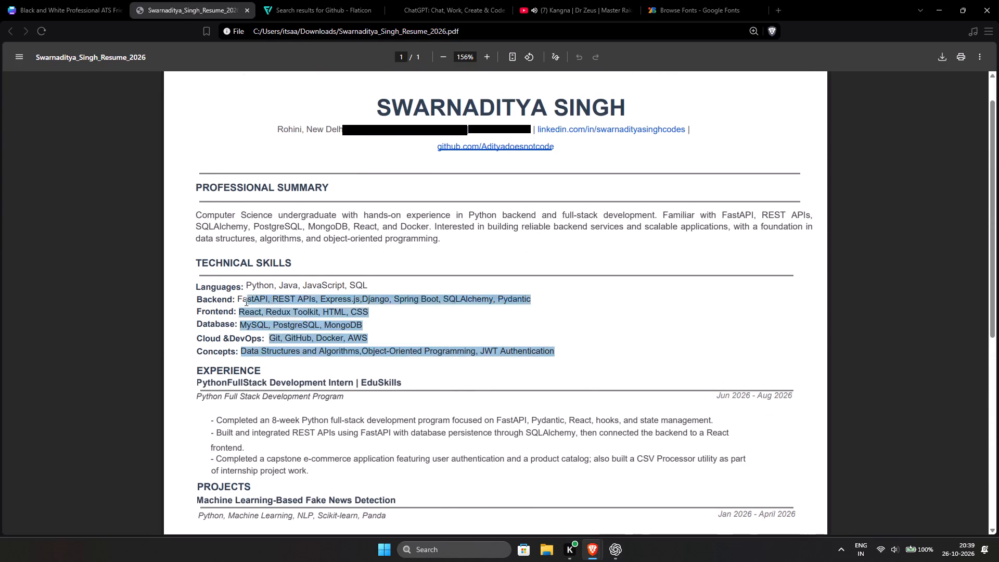
pyautogui.moveTo(245, 301); pyautogui.dragTo(451, 316)
pyautogui.click(591, 324)
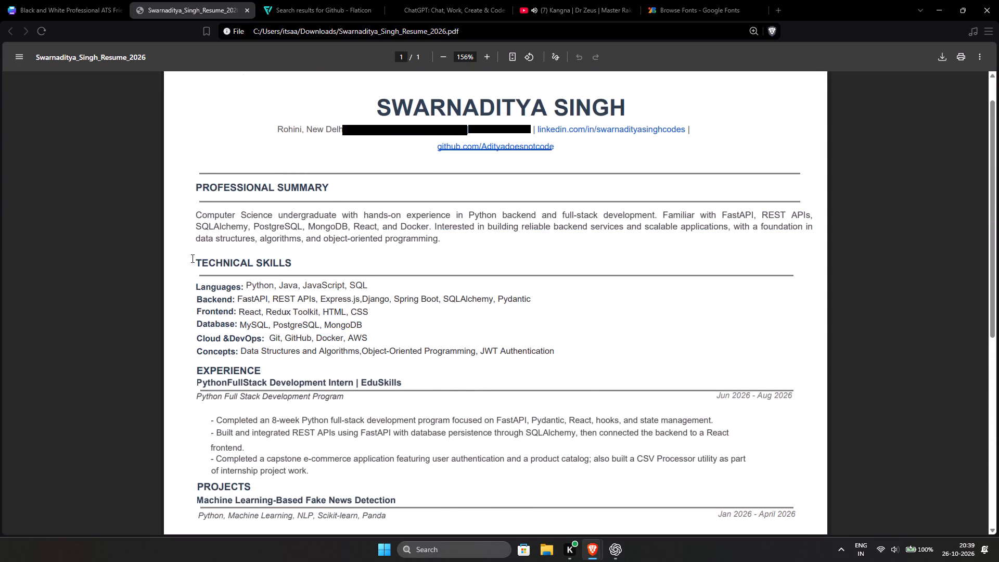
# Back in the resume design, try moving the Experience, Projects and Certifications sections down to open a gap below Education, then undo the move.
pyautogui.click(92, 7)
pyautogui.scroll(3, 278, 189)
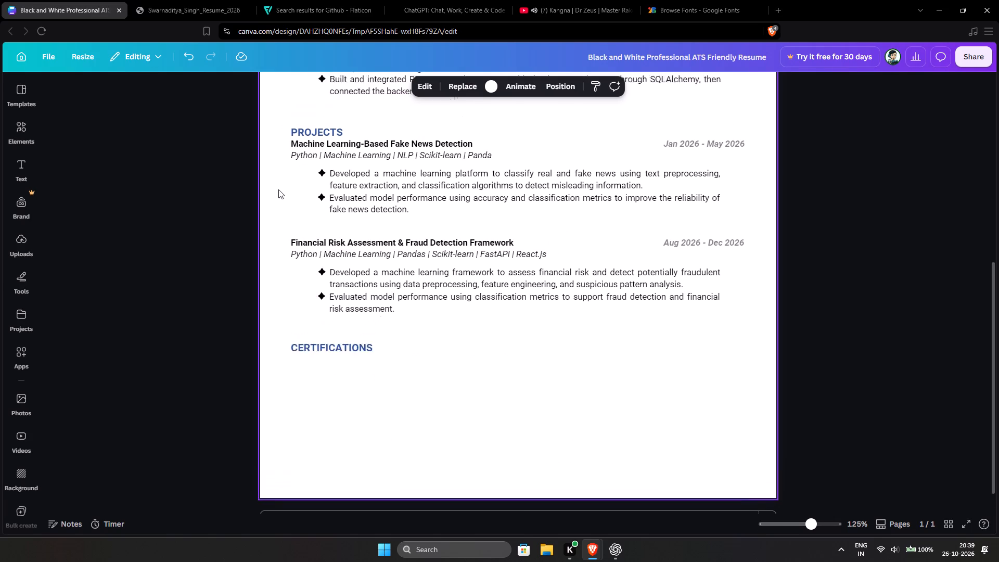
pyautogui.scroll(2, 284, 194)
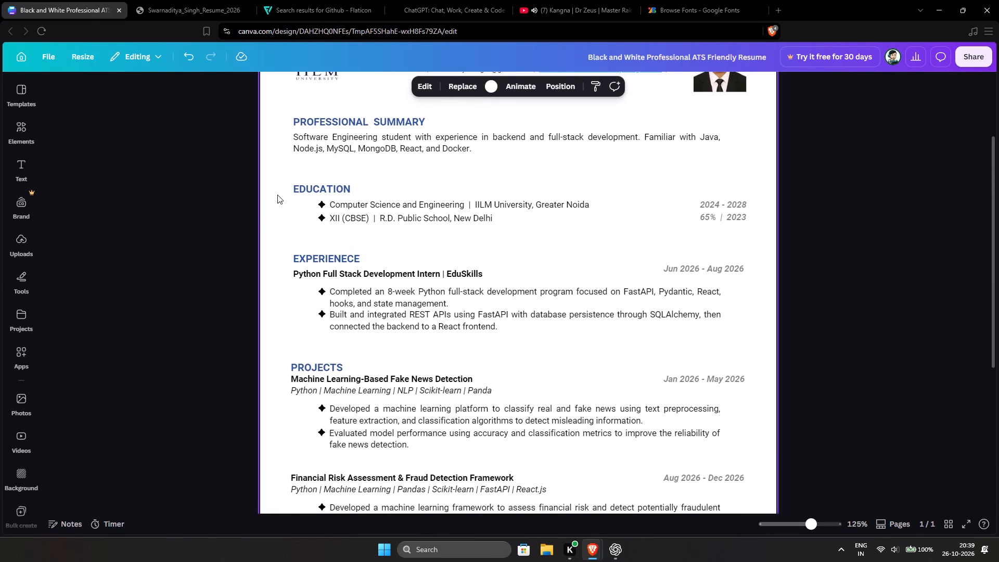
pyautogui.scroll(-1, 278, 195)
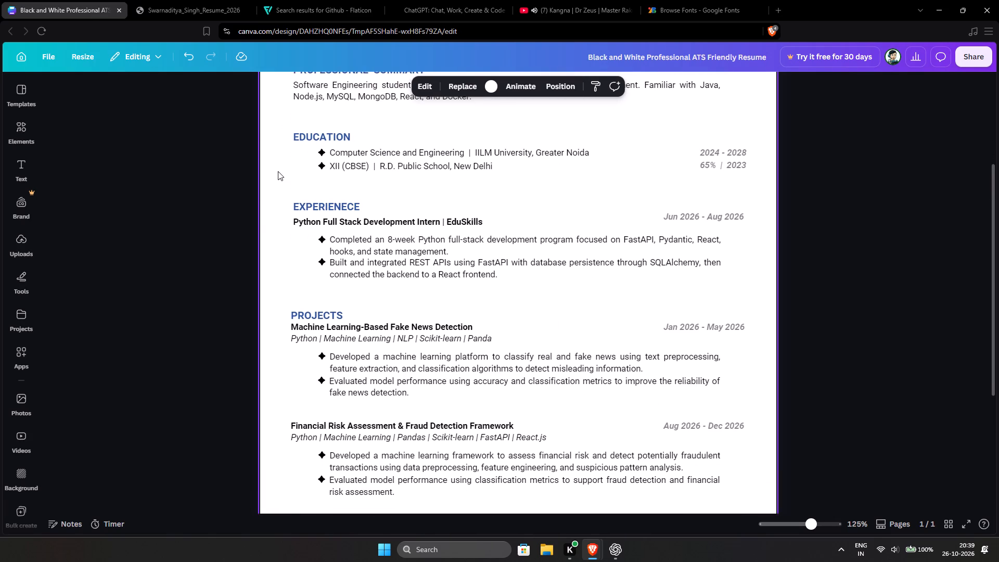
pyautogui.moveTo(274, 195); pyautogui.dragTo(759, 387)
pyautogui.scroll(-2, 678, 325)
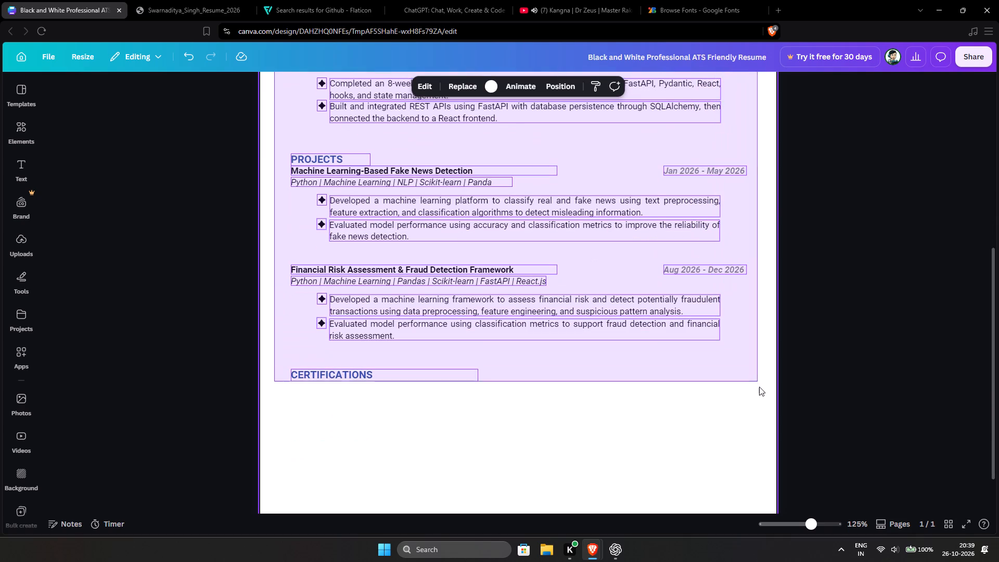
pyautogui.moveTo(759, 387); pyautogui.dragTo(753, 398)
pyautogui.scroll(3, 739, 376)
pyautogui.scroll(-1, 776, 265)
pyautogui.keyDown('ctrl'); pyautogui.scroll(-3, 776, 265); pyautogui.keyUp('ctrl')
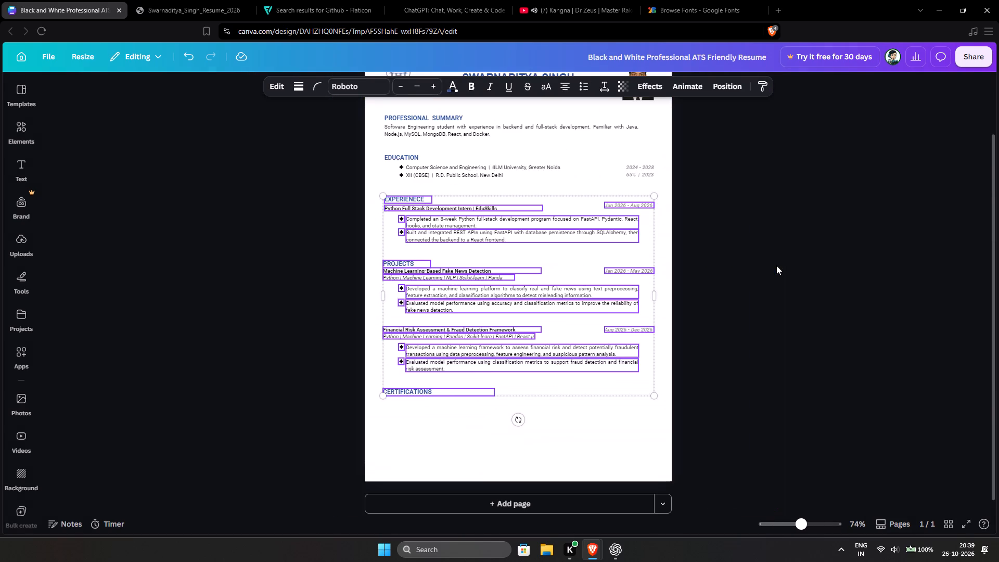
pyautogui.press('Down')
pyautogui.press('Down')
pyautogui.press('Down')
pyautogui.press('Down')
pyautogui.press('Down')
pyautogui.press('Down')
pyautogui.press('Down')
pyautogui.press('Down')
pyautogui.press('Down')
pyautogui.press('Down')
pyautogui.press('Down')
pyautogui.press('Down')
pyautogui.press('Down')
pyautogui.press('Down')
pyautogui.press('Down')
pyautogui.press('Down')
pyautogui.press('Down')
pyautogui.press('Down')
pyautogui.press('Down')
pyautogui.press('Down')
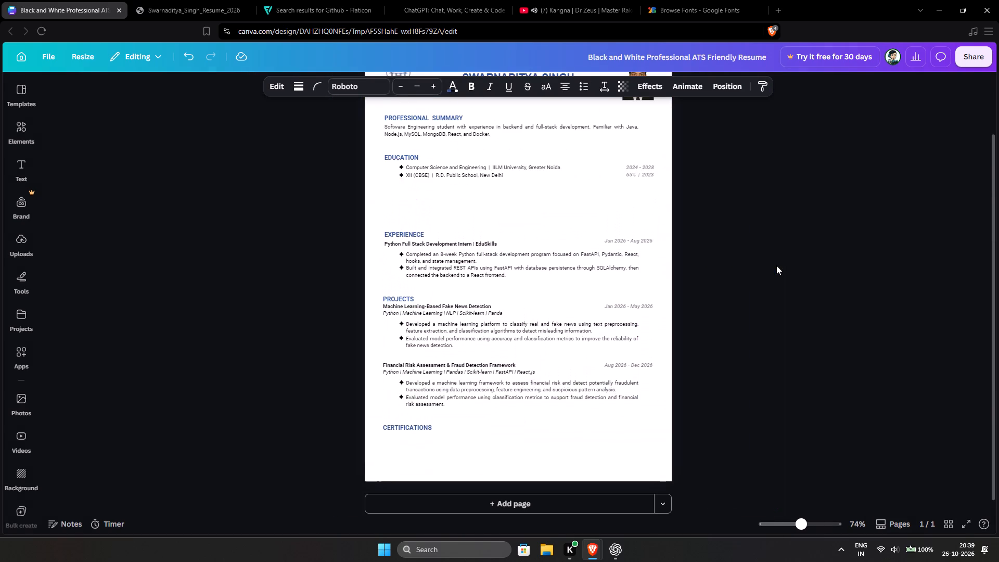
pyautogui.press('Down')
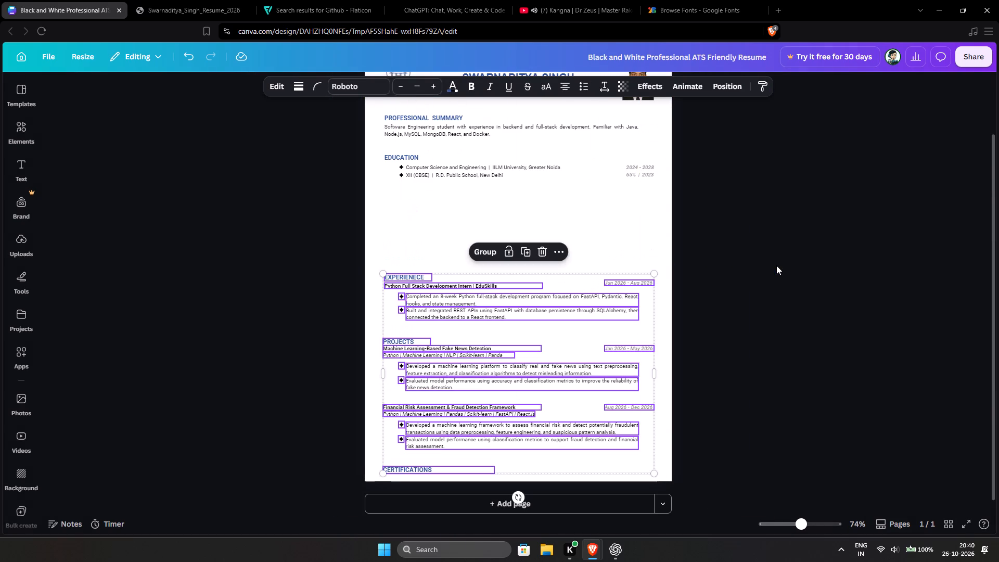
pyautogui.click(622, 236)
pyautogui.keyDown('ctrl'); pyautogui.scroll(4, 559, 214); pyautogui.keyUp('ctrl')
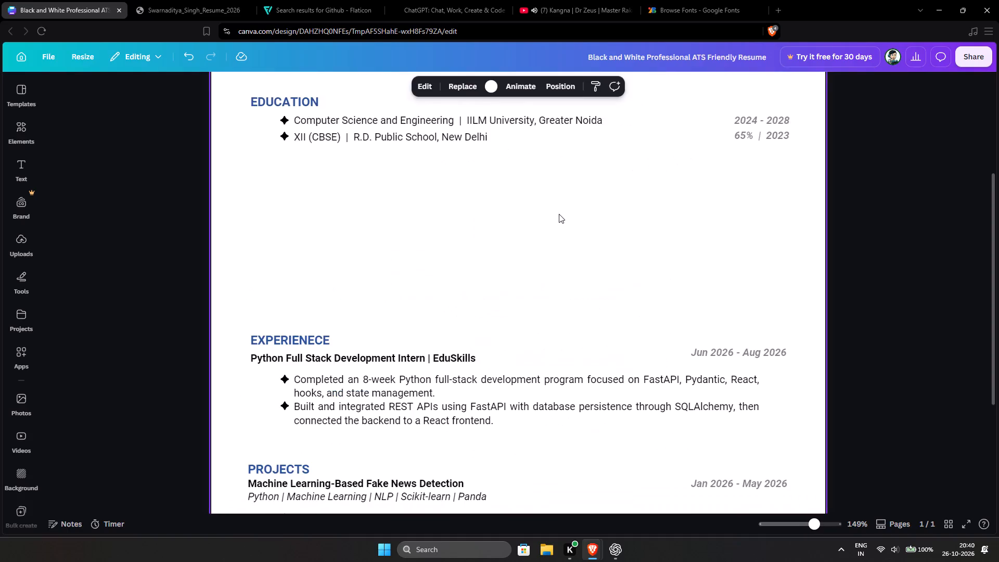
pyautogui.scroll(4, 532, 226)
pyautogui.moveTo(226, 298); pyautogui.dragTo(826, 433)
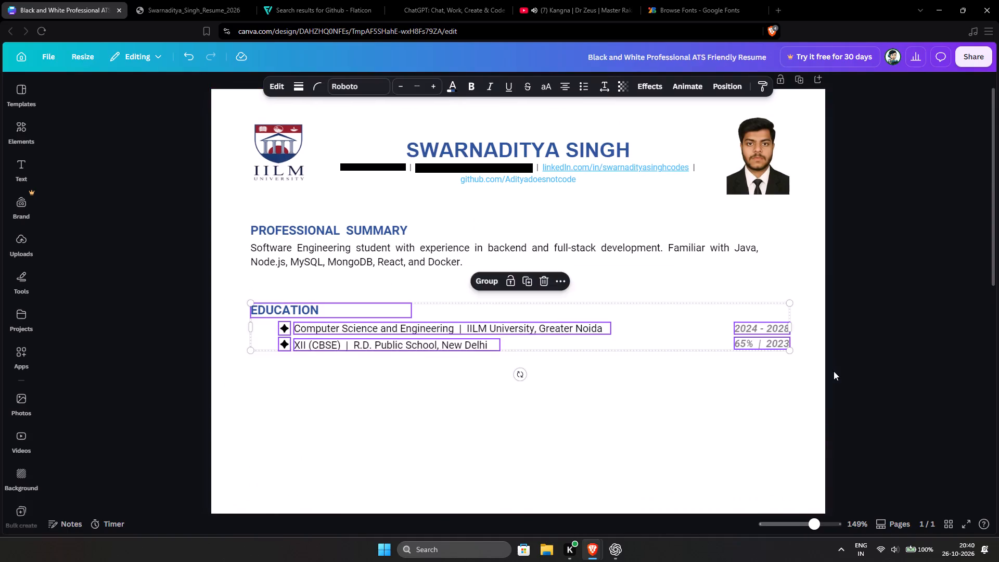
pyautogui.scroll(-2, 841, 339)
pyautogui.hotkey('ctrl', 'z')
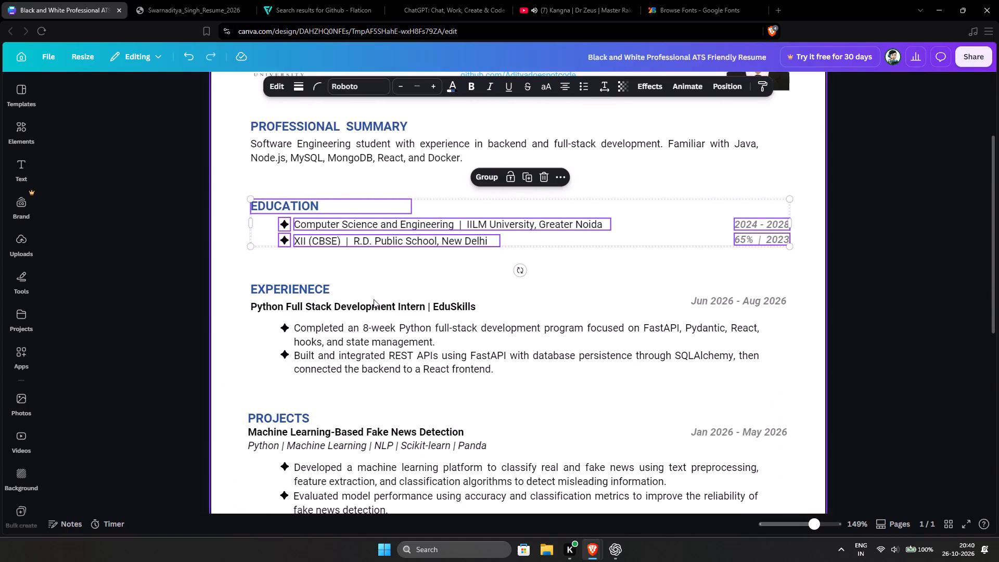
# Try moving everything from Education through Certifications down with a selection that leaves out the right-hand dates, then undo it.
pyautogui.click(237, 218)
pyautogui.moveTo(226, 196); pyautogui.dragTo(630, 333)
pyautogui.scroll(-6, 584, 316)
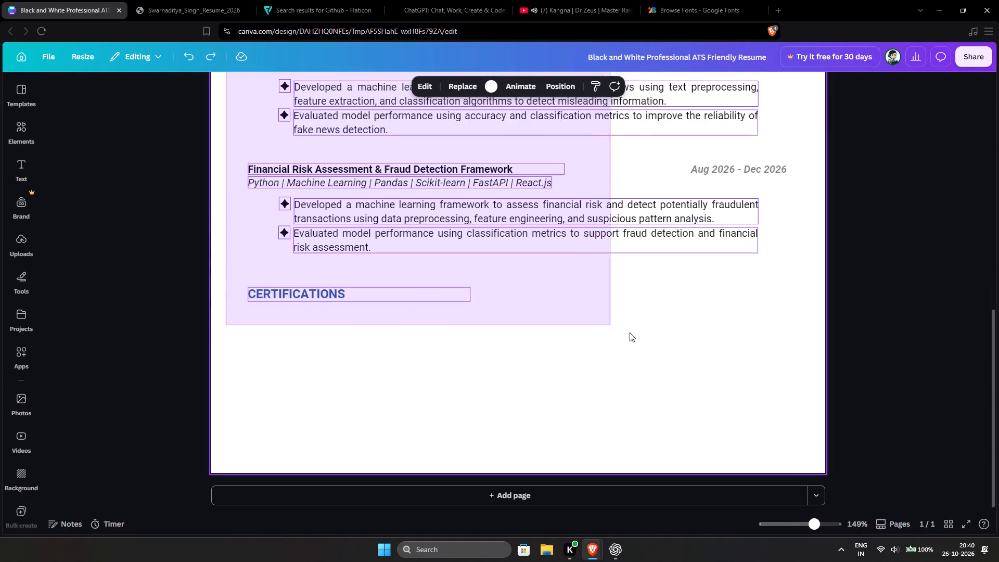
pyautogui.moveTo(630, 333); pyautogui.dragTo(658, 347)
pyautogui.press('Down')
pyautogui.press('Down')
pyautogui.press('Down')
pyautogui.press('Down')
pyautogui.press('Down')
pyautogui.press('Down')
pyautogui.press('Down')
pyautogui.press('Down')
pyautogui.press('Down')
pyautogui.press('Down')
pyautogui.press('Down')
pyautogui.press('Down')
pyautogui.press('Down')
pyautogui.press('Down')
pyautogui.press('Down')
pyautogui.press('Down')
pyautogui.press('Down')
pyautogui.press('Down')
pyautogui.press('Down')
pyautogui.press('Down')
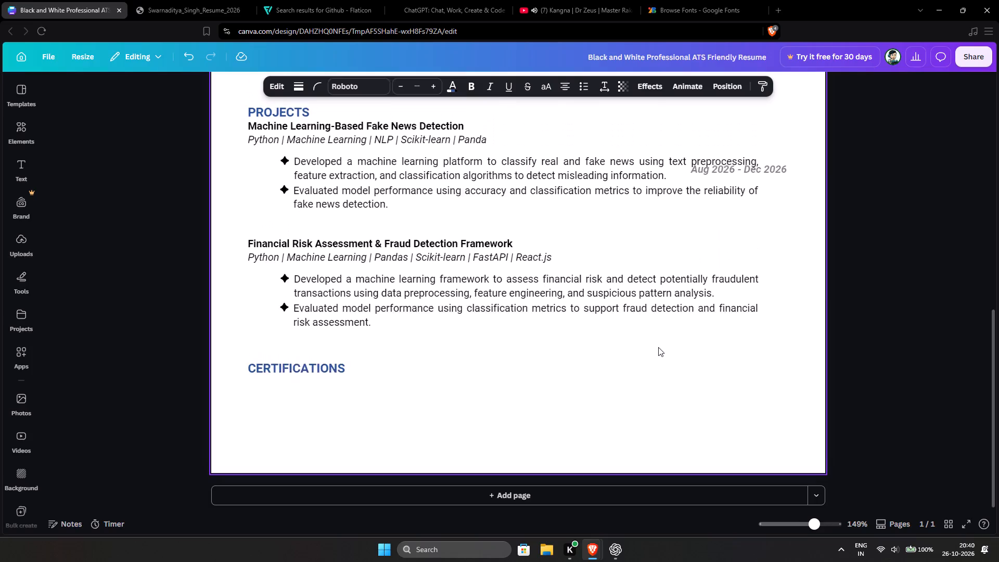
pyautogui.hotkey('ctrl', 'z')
# Move Education, Experience, Projects and Certifications, including all their dates, down together until the Certifications heading sits near the page's bottom edge.
pyautogui.moveTo(225, 381); pyautogui.dragTo(673, 251)
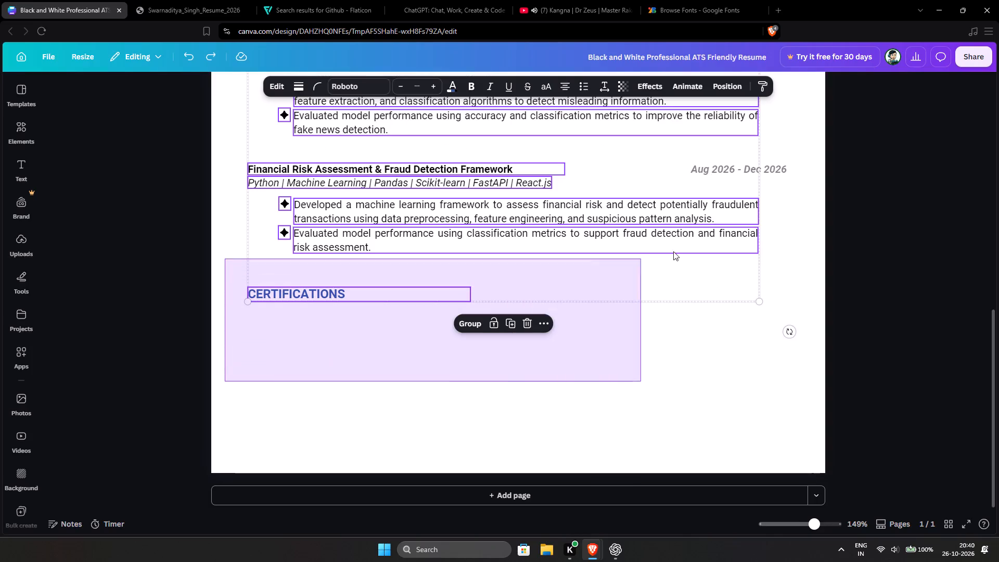
pyautogui.moveTo(673, 251); pyautogui.dragTo(790, 251)
pyautogui.scroll(8, 797, 132)
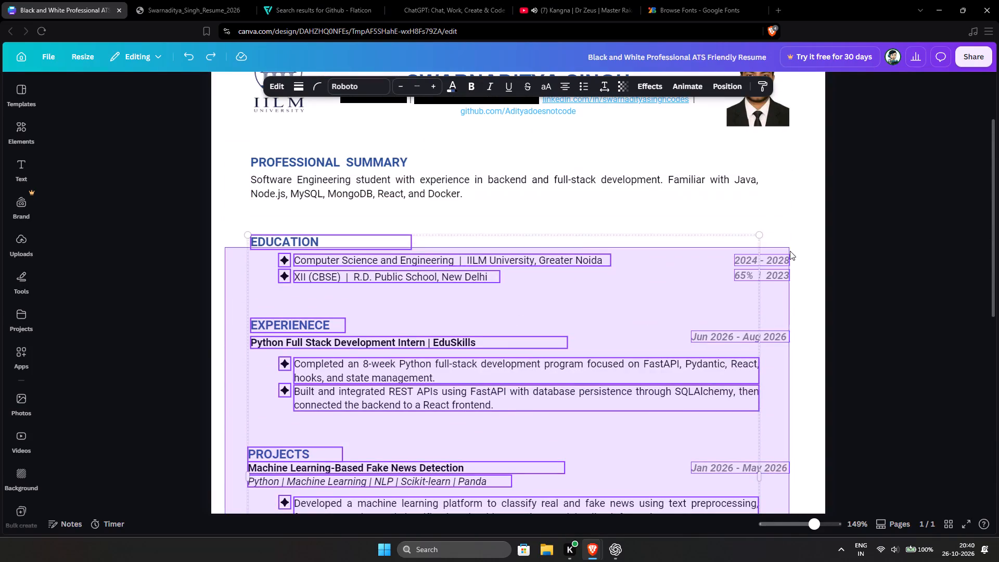
pyautogui.moveTo(790, 251); pyautogui.dragTo(792, 211)
pyautogui.scroll(-8, 792, 211)
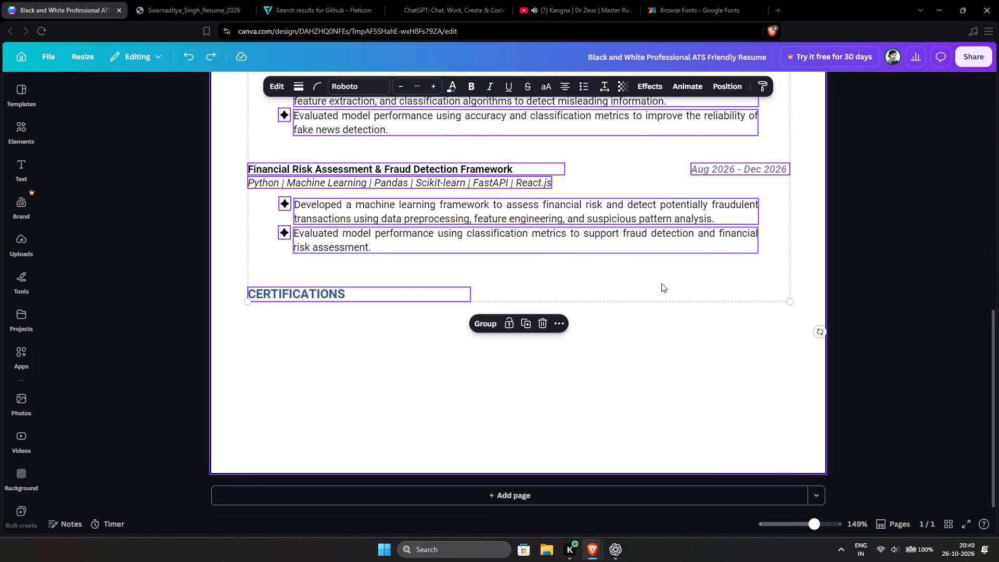
pyautogui.moveTo(530, 281); pyautogui.dragTo(532, 366)
pyautogui.hotkey('ctrl', 'z')
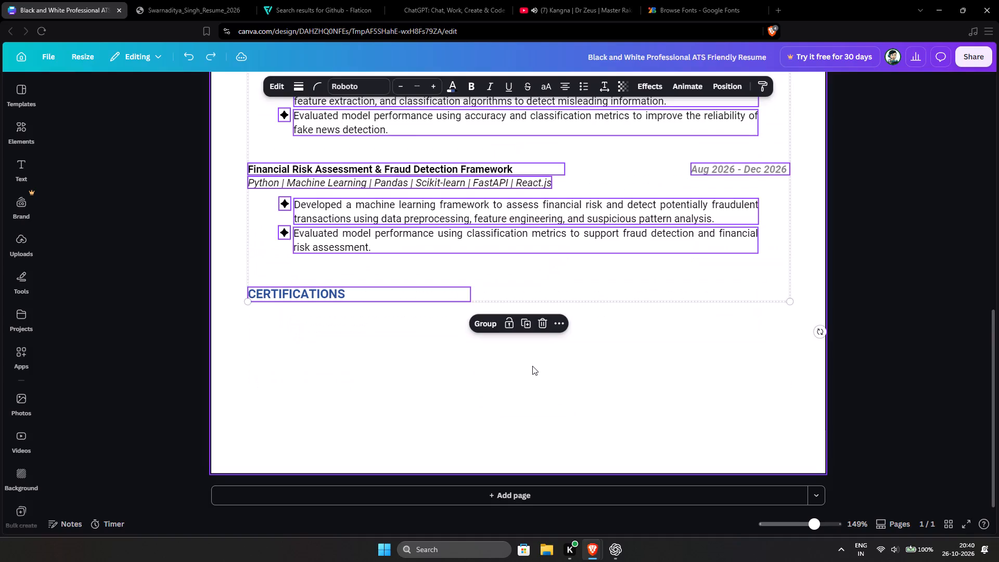
pyautogui.press('Down')
pyautogui.press('Down')
pyautogui.press('Down')
pyautogui.press('Down')
pyautogui.press('Down')
pyautogui.press('Down')
pyautogui.press('Down')
pyautogui.press('Down')
pyautogui.press('Down')
pyautogui.press('Down')
pyautogui.press('Down')
pyautogui.press('Down')
pyautogui.press('Down')
pyautogui.press('Down')
pyautogui.press('Down')
pyautogui.press('Down')
pyautogui.press('Down')
pyautogui.press('Down')
pyautogui.press('Down')
pyautogui.press('Down')
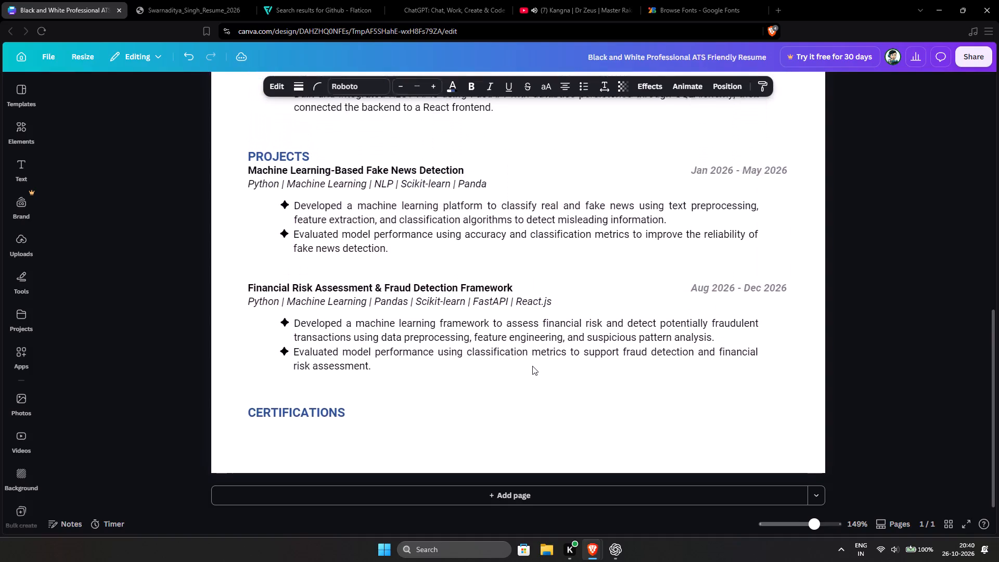
pyautogui.press('Down')
pyautogui.press('Down')
pyautogui.press('Down')
pyautogui.press('Down')
pyautogui.press('Down')
pyautogui.press('Down')
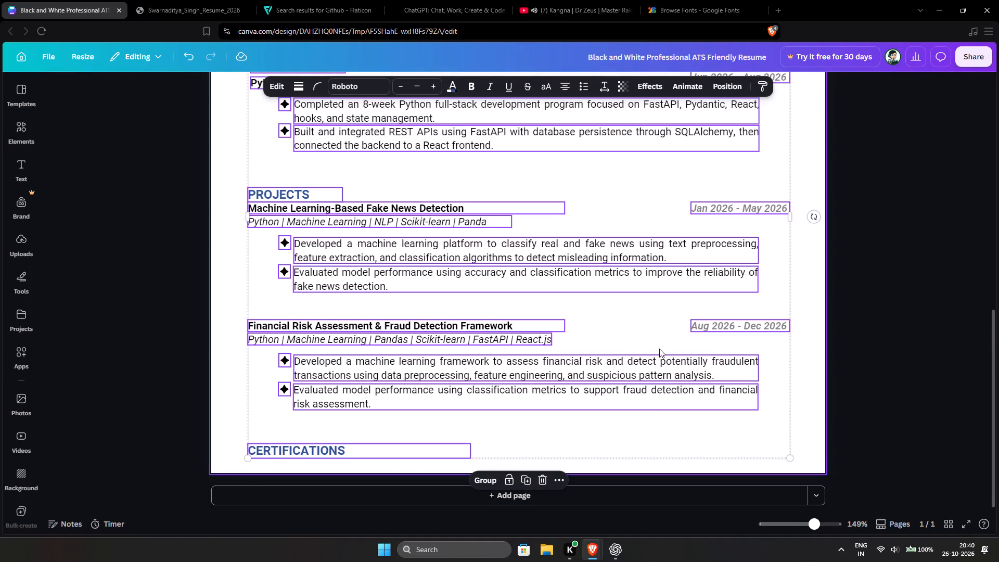
pyautogui.click(803, 288)
# Duplicate the Professional Summary heading and paragraph and place the copy left-aligned in the gap above Education.
pyautogui.scroll(9, 803, 288)
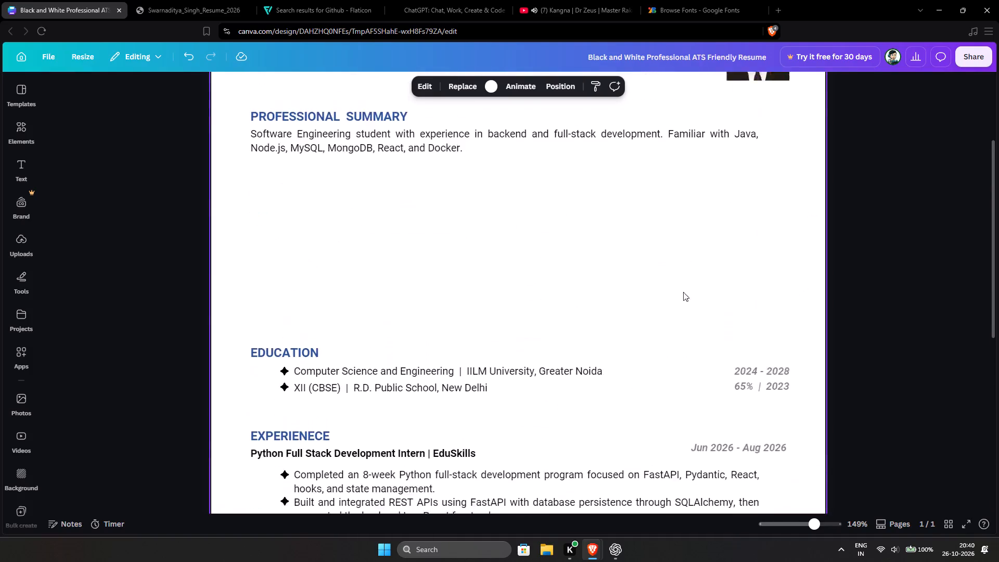
pyautogui.moveTo(237, 208); pyautogui.dragTo(331, 256)
pyautogui.hotkey('ctrl', 'c')
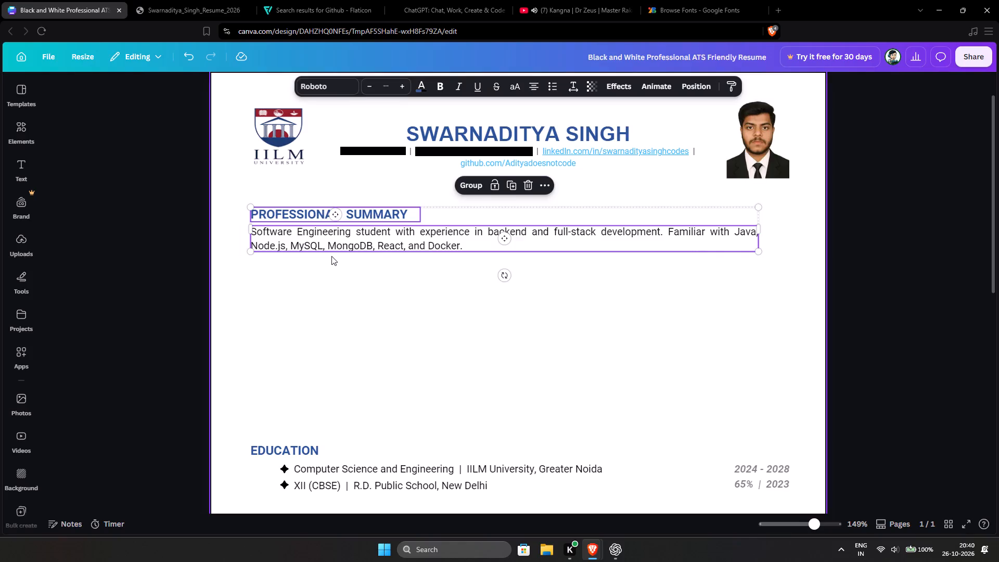
pyautogui.hotkey('ctrl', 'v')
pyautogui.moveTo(360, 260); pyautogui.dragTo(347, 322)
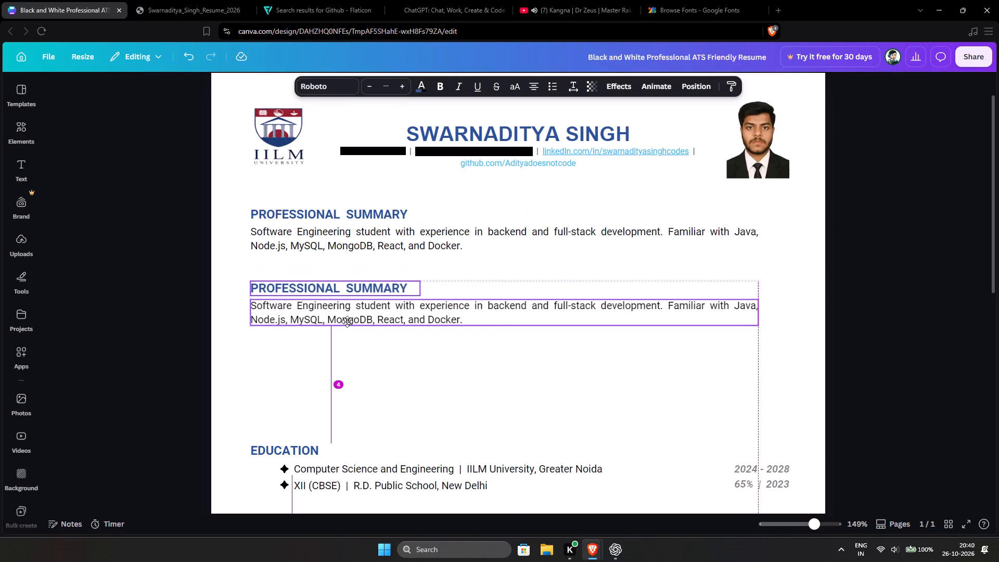
pyautogui.moveTo(347, 322); pyautogui.dragTo(347, 329)
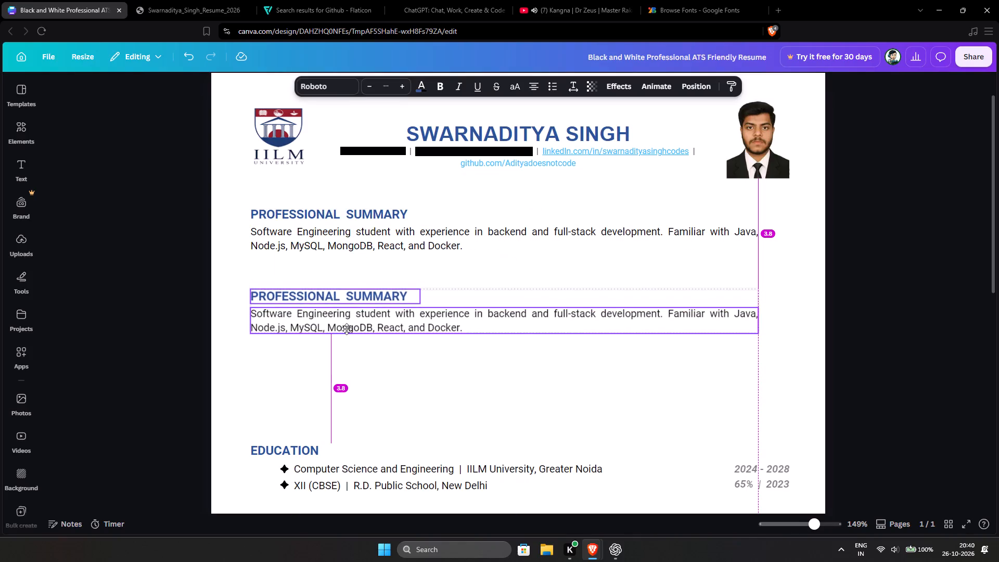
pyautogui.moveTo(347, 329); pyautogui.dragTo(347, 328)
pyautogui.click(232, 323)
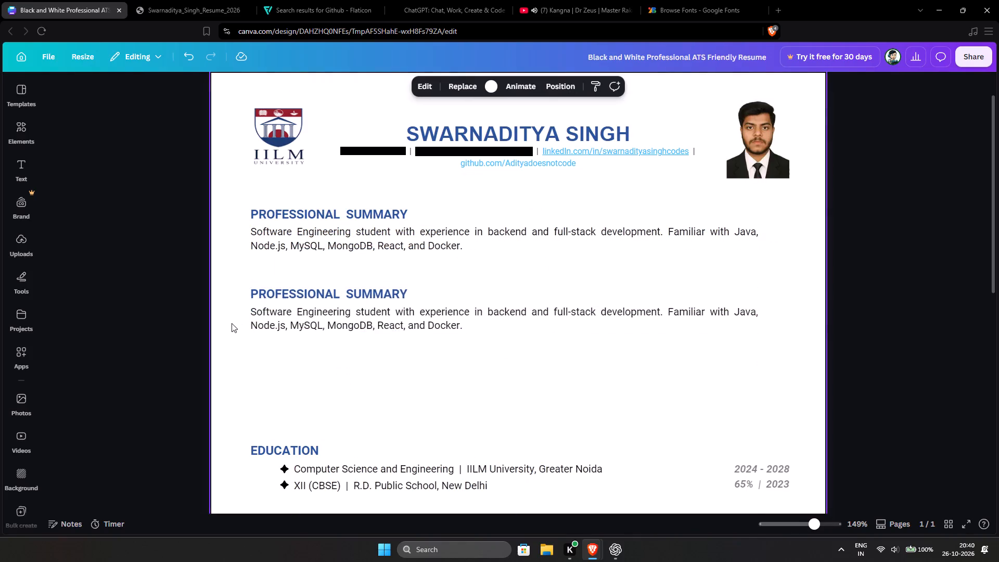
# Replace the duplicated section's heading with "TECHNICAL SKILLS" copied from the older PDF.
pyautogui.click(174, 0)
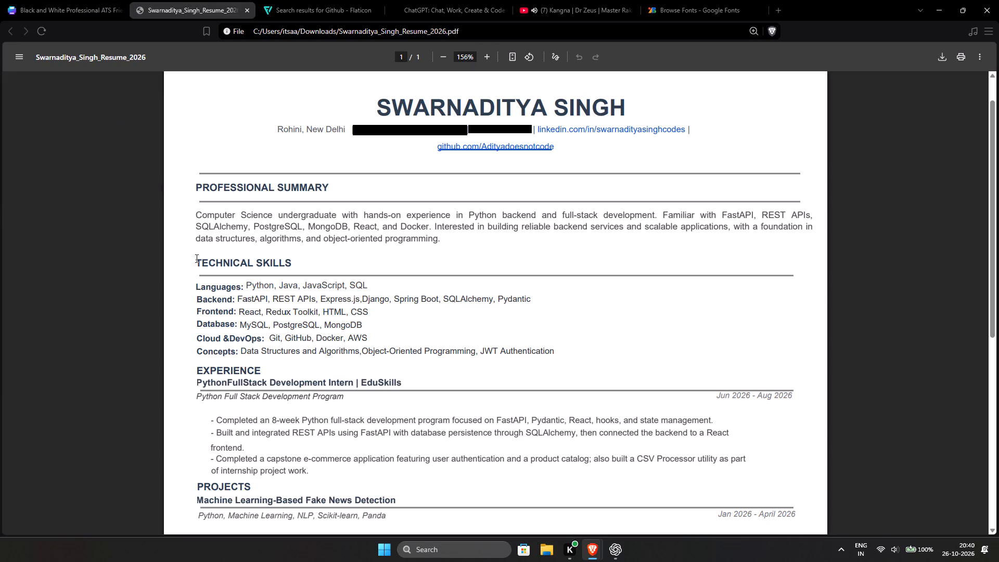
pyautogui.moveTo(194, 263); pyautogui.dragTo(324, 262)
pyautogui.hotkey('ctrl', 'c')
pyautogui.click(30, 0)
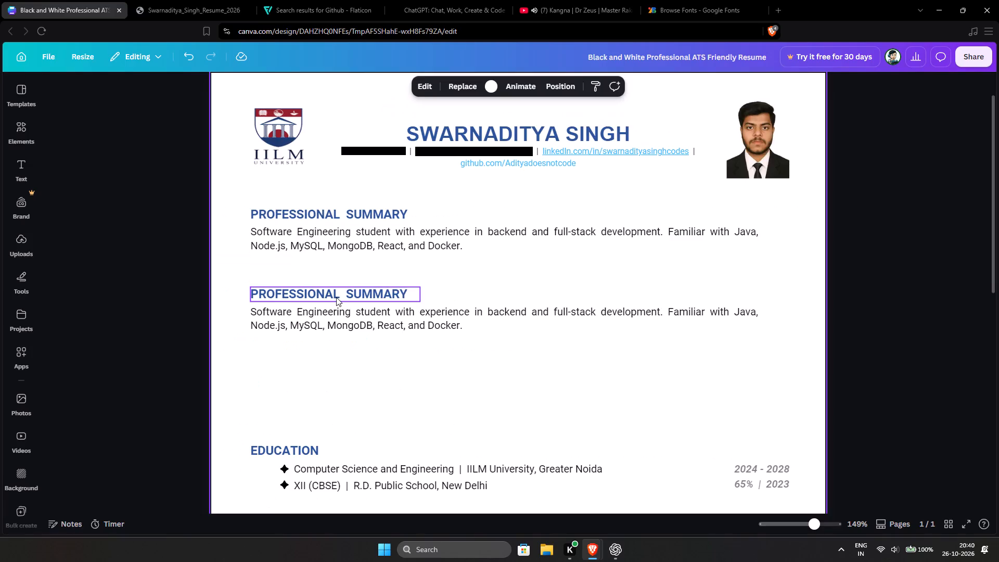
pyautogui.doubleClick(336, 297)
pyautogui.hotkey('ctrl', 'v')
pyautogui.click(354, 368)
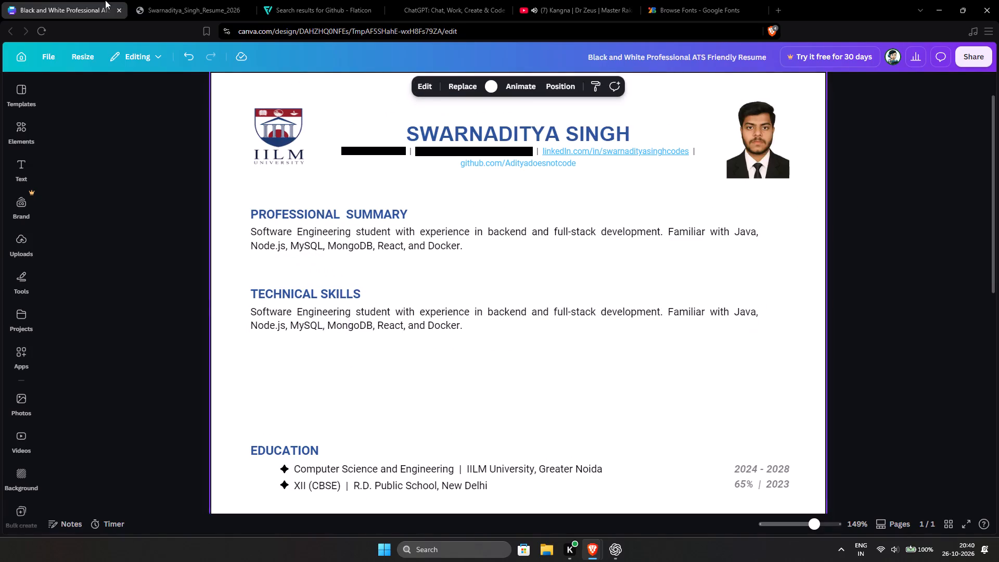
# Replace the paragraph under TECHNICAL SKILLS with the "Languages:" label copied from the older PDF.
pyautogui.click(85, 0)
pyautogui.click(178, 0)
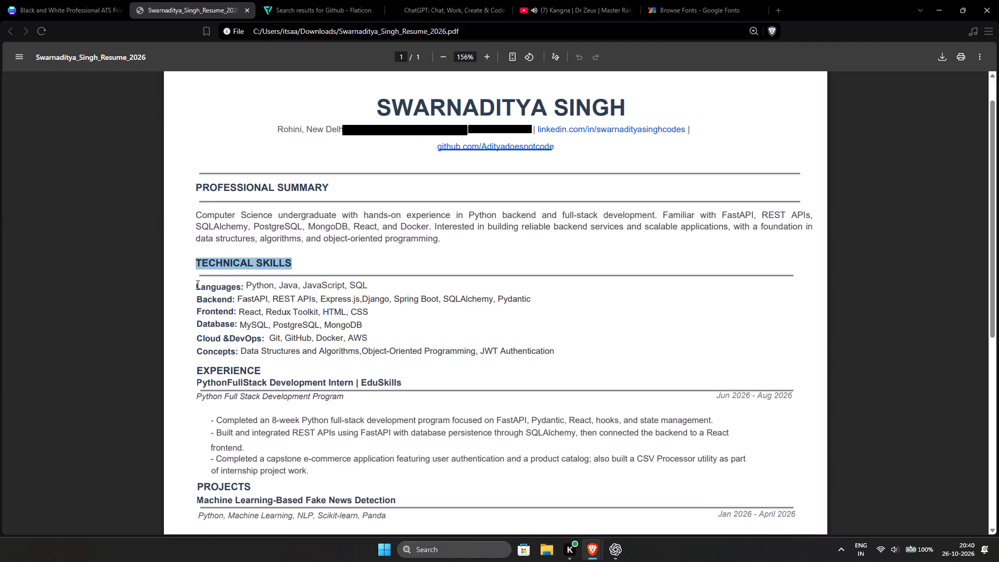
pyautogui.moveTo(197, 284); pyautogui.dragTo(242, 283)
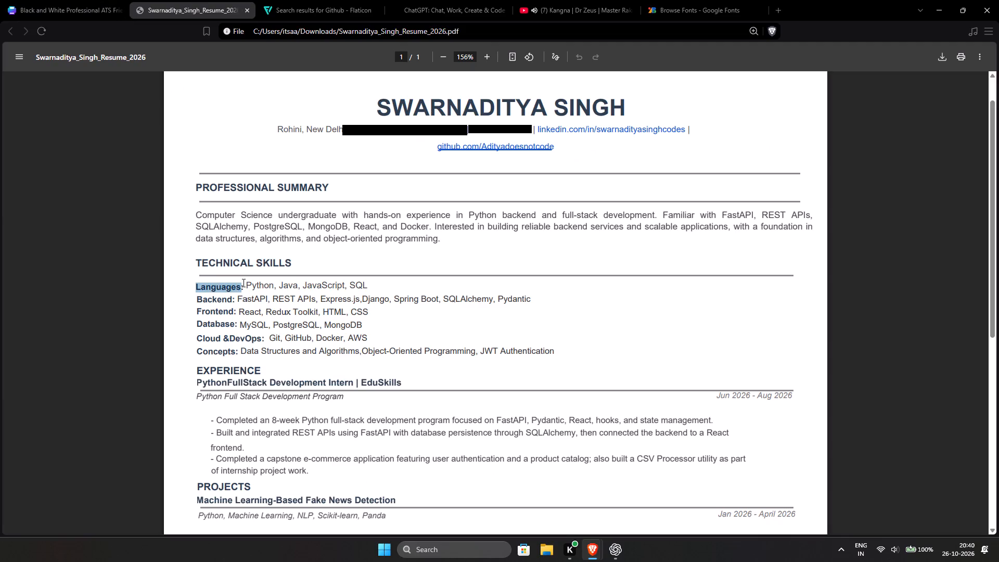
pyautogui.moveTo(242, 283); pyautogui.dragTo(244, 283)
pyautogui.hotkey('ctrl', 'c')
pyautogui.click(32, 0)
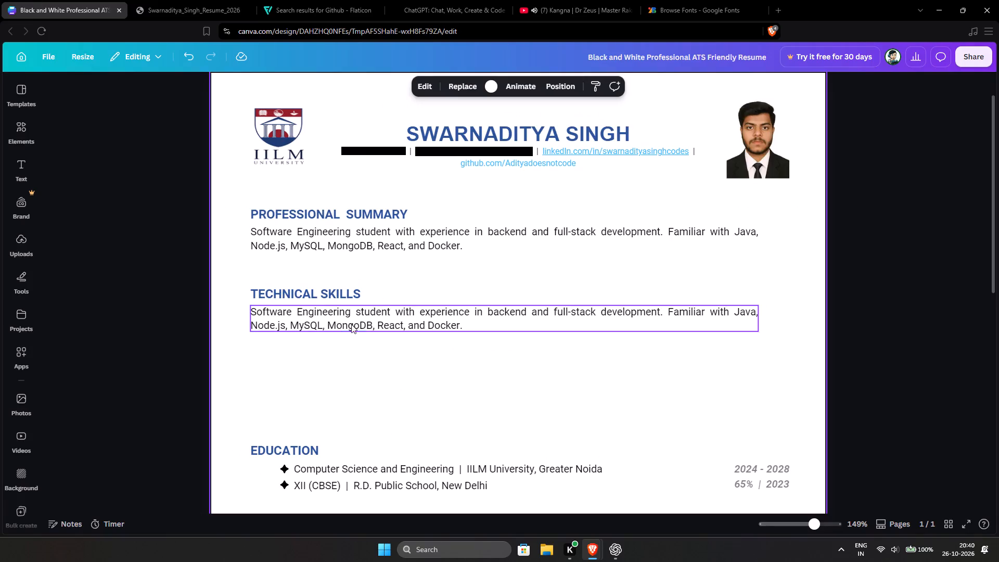
pyautogui.scroll(-2, 377, 346)
pyautogui.scroll(2, 378, 347)
pyautogui.doubleClick(375, 323)
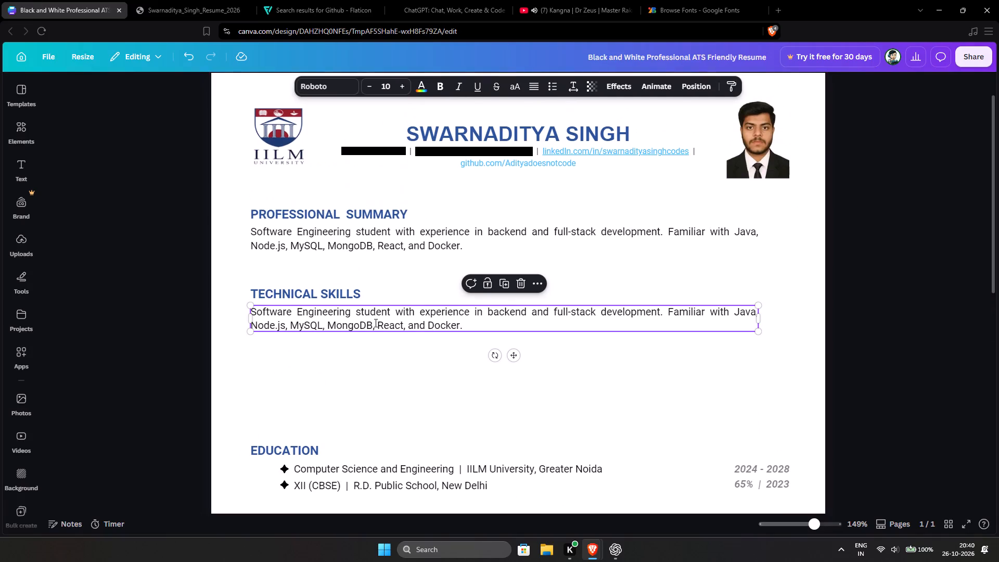
pyautogui.hotkey('ctrl', 'v')
pyautogui.click(370, 342)
# Make the "Languages:" label under TECHNICAL SKILLS bold.
pyautogui.click(291, 314)
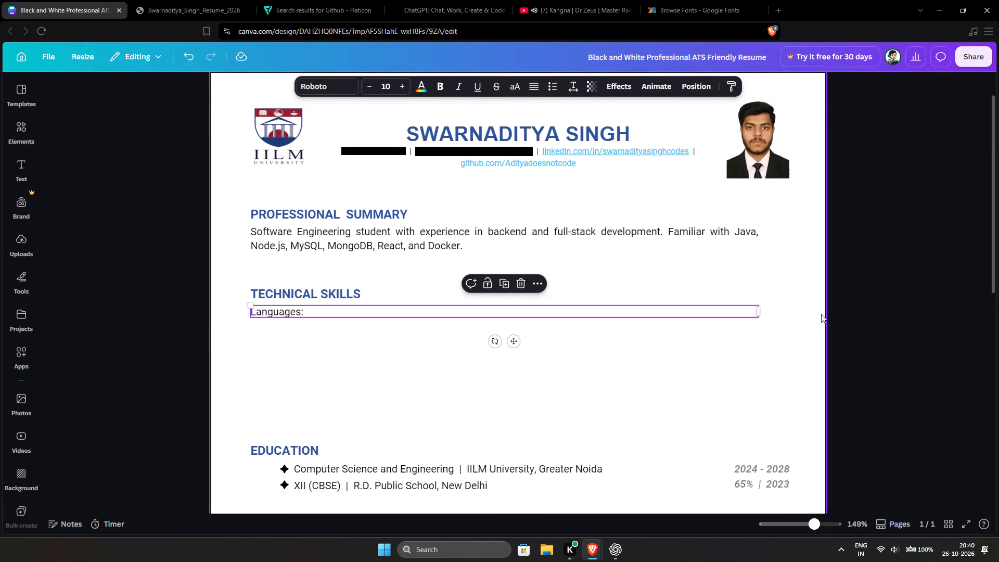
pyautogui.click(313, 314)
pyautogui.moveTo(306, 313); pyautogui.dragTo(264, 313)
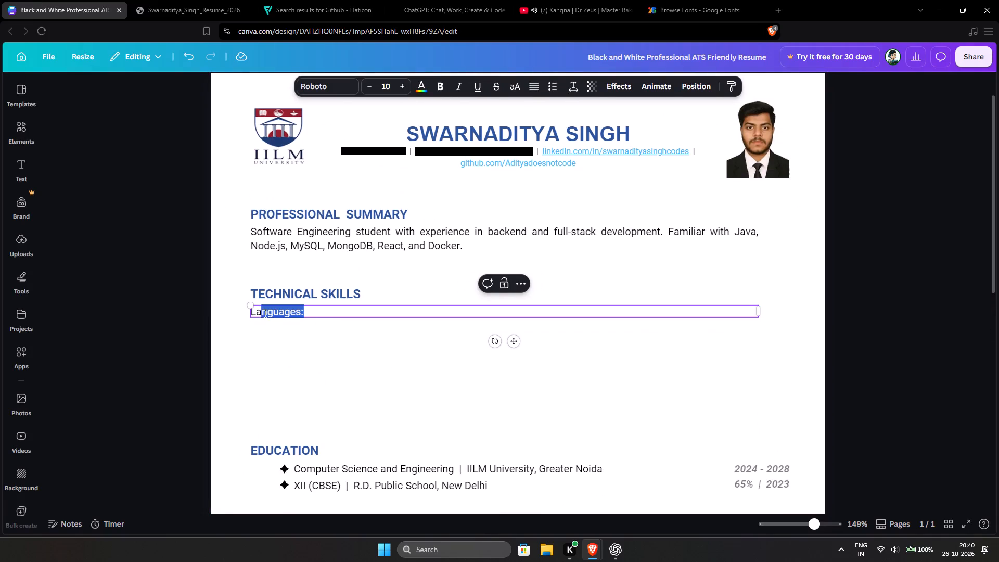
pyautogui.moveTo(264, 313); pyautogui.dragTo(253, 314)
pyautogui.click(445, 82)
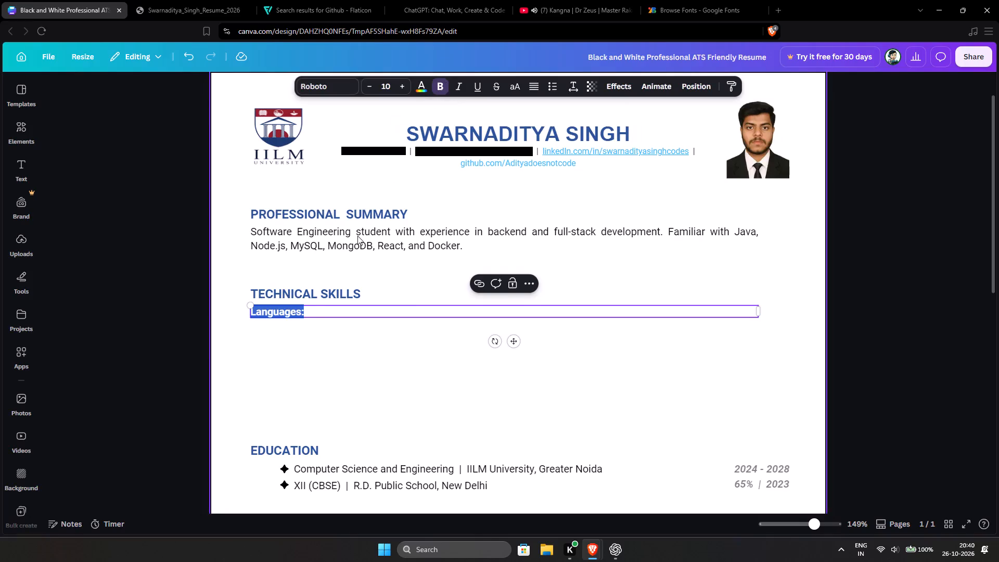
pyautogui.click(323, 339)
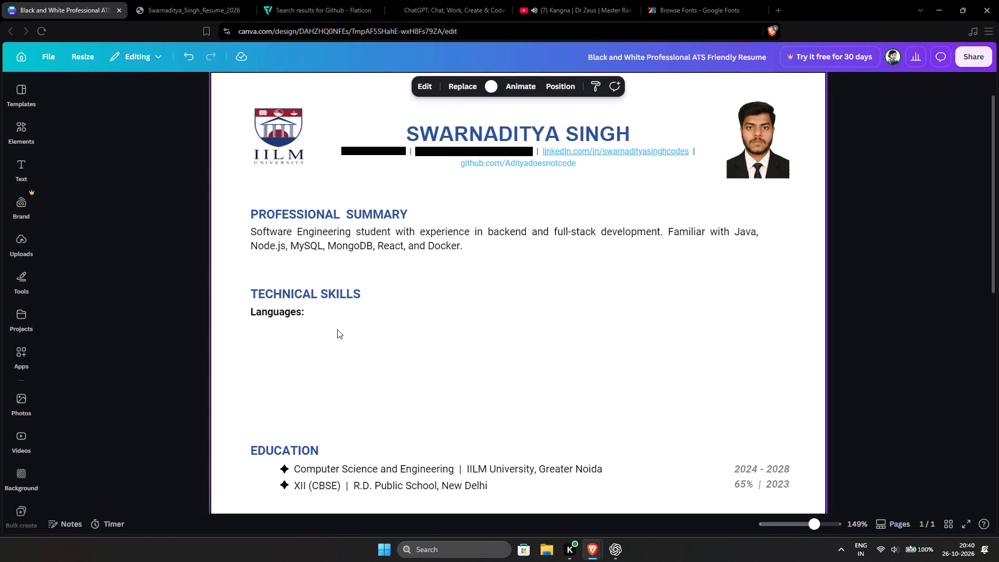
# Add "Python, Java, JavaScript, SQL" from the older PDF after the "Languages:" label, separated by a space.
pyautogui.doubleClick(311, 311)
pyautogui.press('space')
pyautogui.click(127, 0)
pyautogui.click(177, 0)
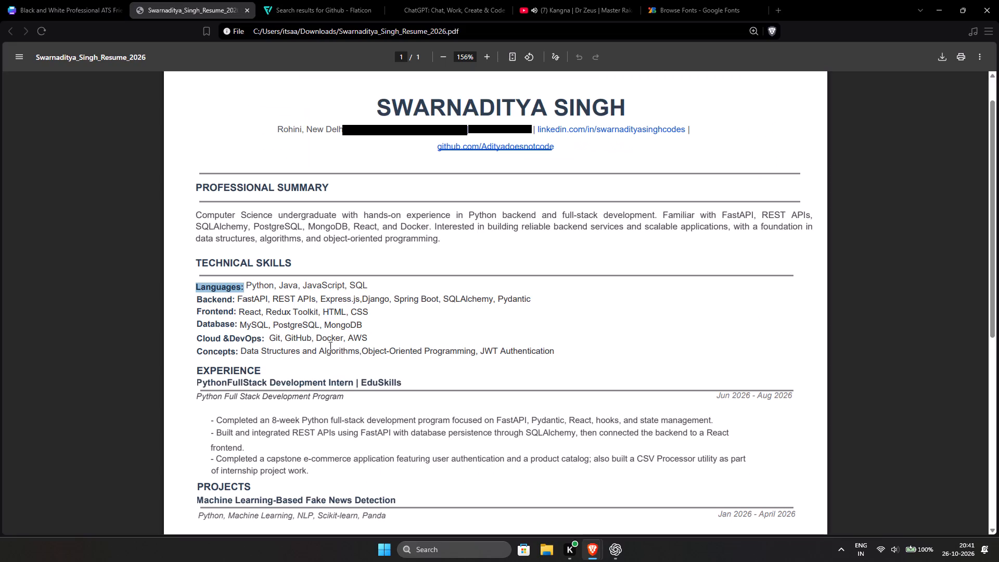
pyautogui.moveTo(246, 285); pyautogui.dragTo(345, 285)
pyautogui.click(389, 279)
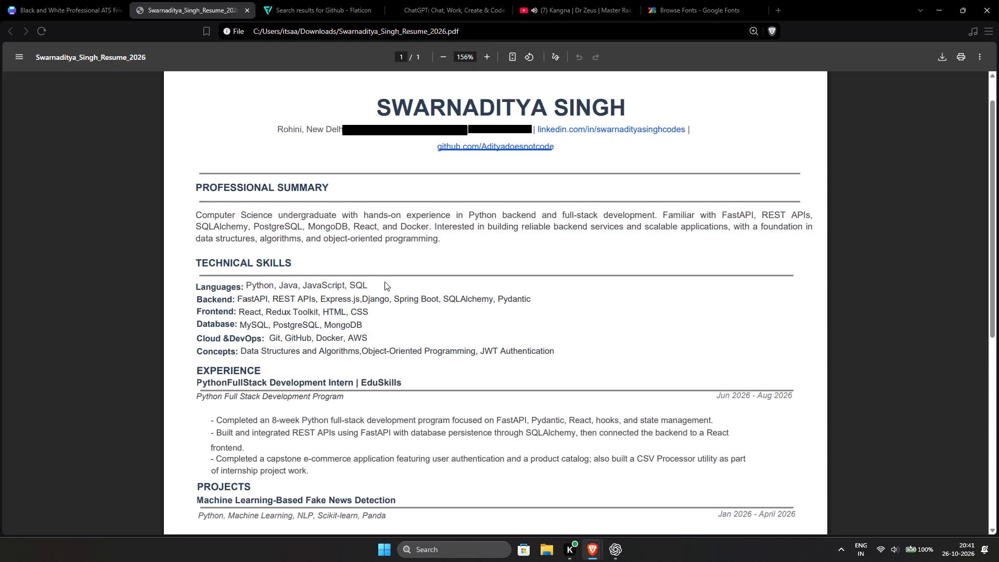
pyautogui.moveTo(369, 285); pyautogui.dragTo(247, 286)
pyautogui.click(247, 286)
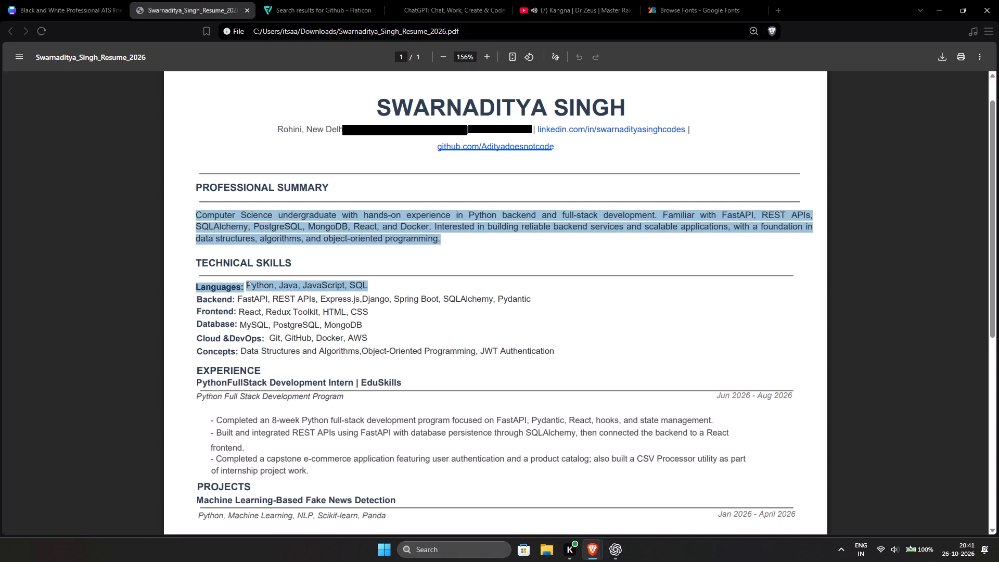
pyautogui.click(391, 280)
pyautogui.moveTo(368, 285); pyautogui.dragTo(248, 286)
pyautogui.hotkey('ctrl', 'c')
pyautogui.click(76, 0)
pyautogui.doubleClick(330, 314)
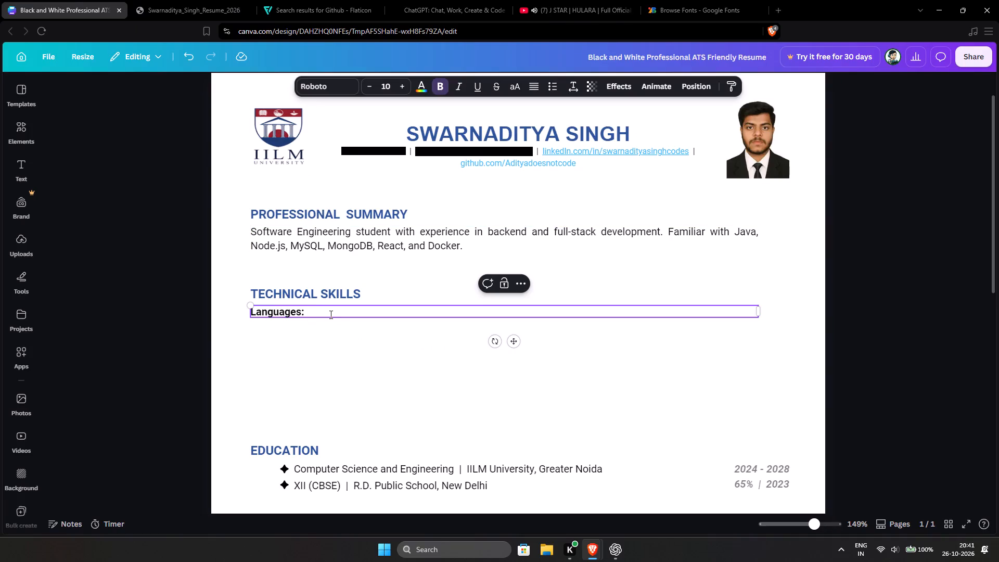
pyautogui.click(330, 314)
pyautogui.hotkey('ctrl', 'v')
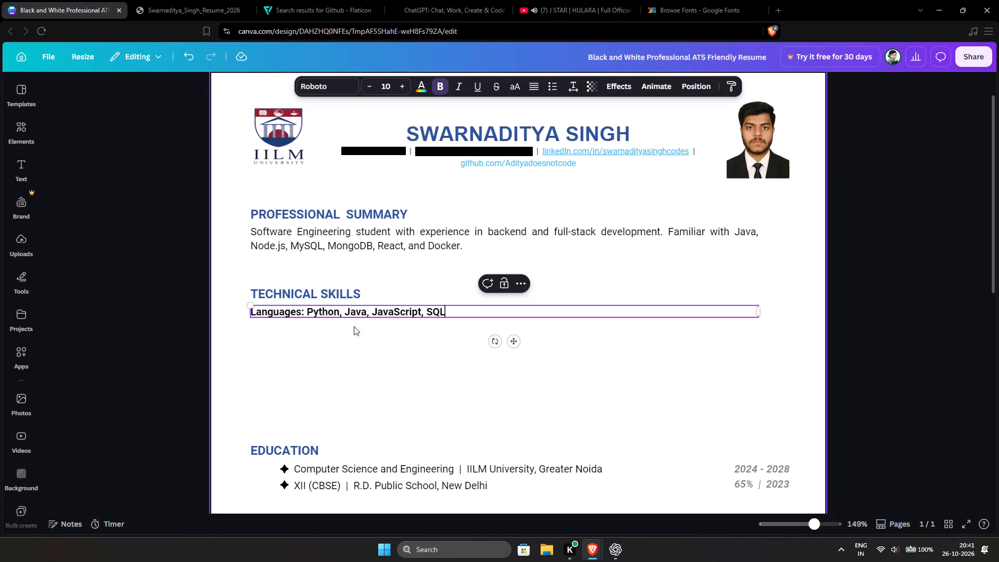
# Change the language list "Python, Java, JavaScript, SQL" from bold to italic, leaving the label bold.
pyautogui.moveTo(308, 313); pyautogui.dragTo(445, 314)
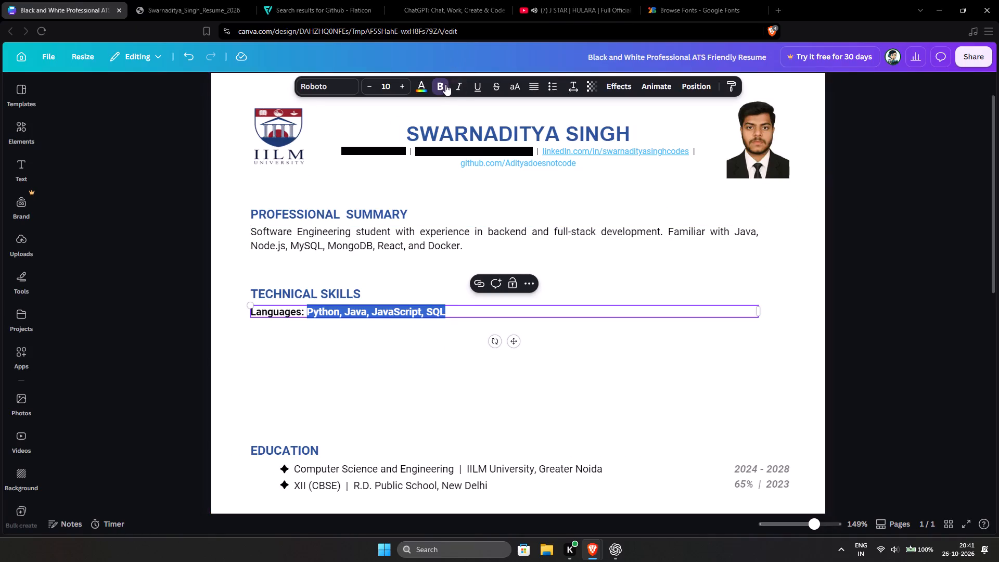
pyautogui.click(443, 84)
pyautogui.click(459, 89)
pyautogui.click(399, 363)
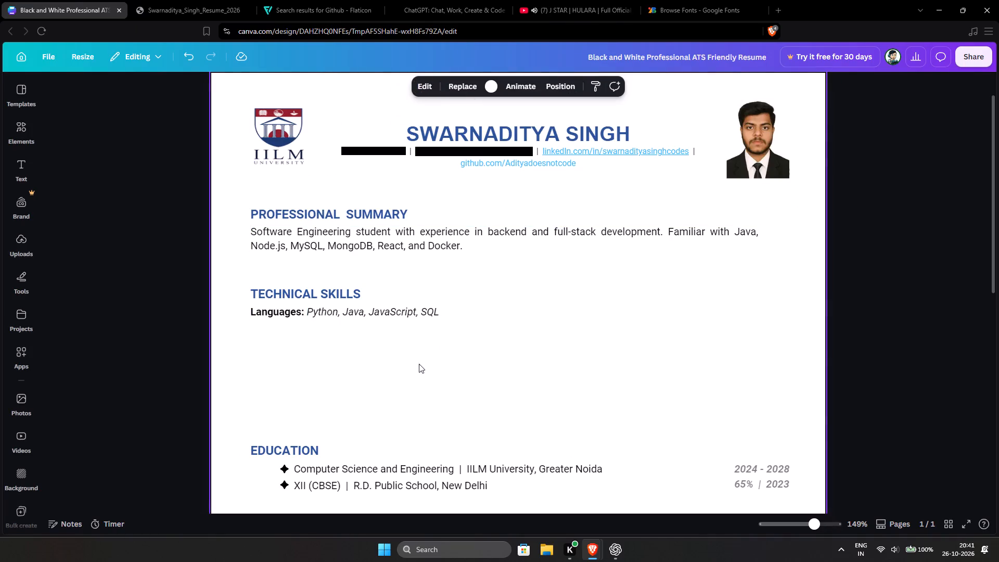
# Insert a space before the colon so the label reads "Languages :".
pyautogui.click(306, 313)
pyautogui.click(305, 313)
pyautogui.click(302, 313)
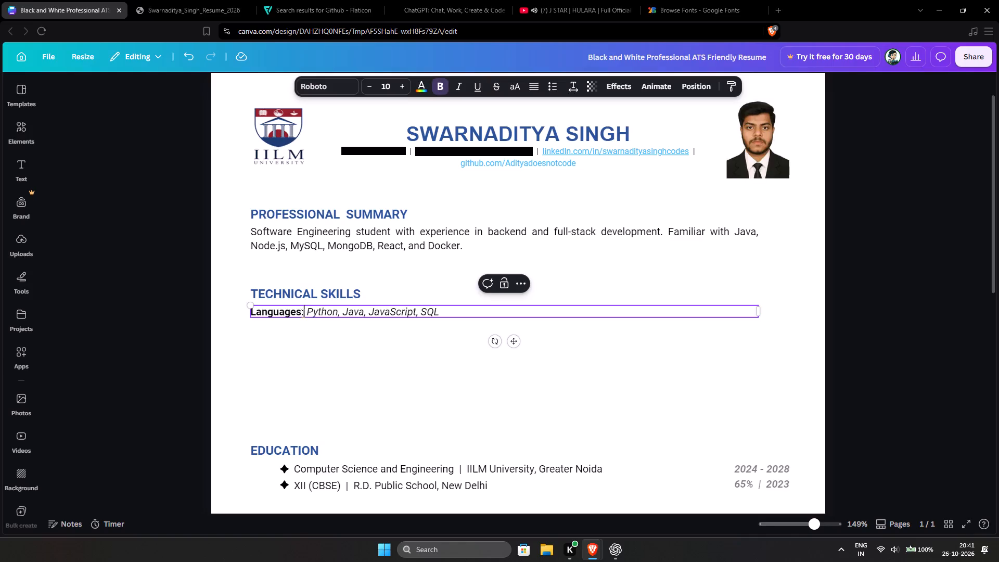
pyautogui.press('space')
pyautogui.click(382, 340)
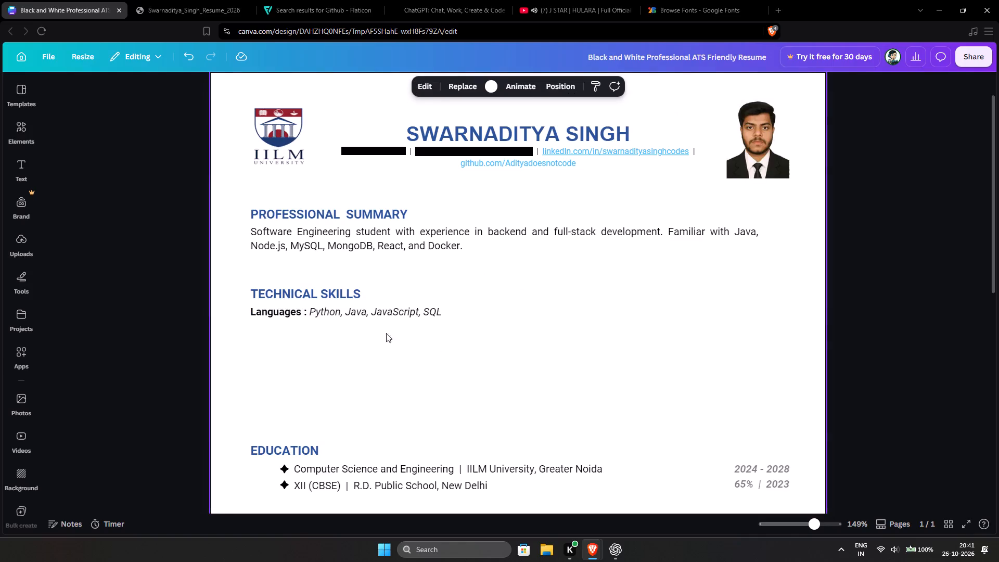
# Copy the Languages line and place the copy directly beneath the original, aligned with its left edge.
pyautogui.click(285, 314)
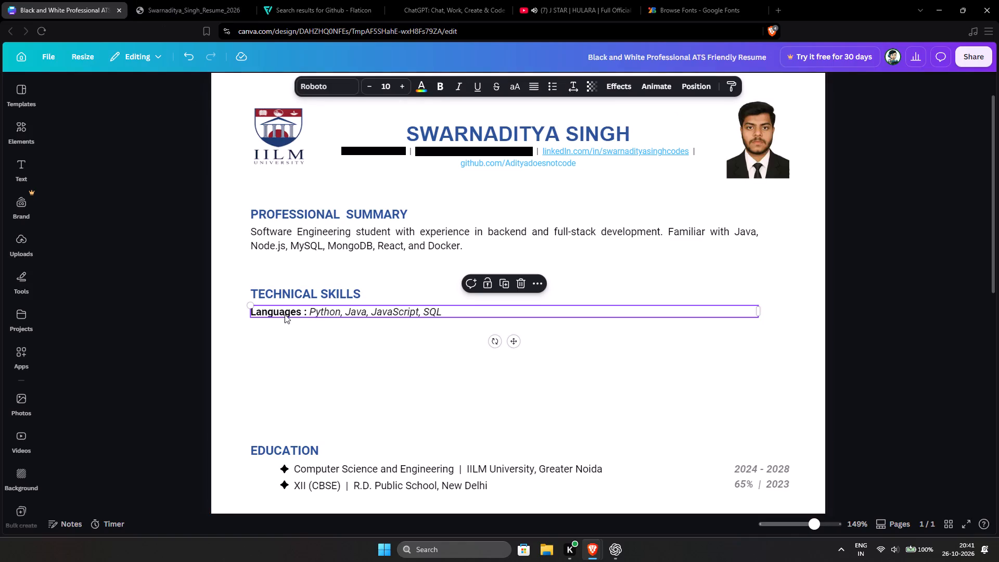
pyautogui.hotkey('ctrl', 'c')
pyautogui.hotkey('ctrl', 'v')
pyautogui.press('Left')
pyautogui.press('Left')
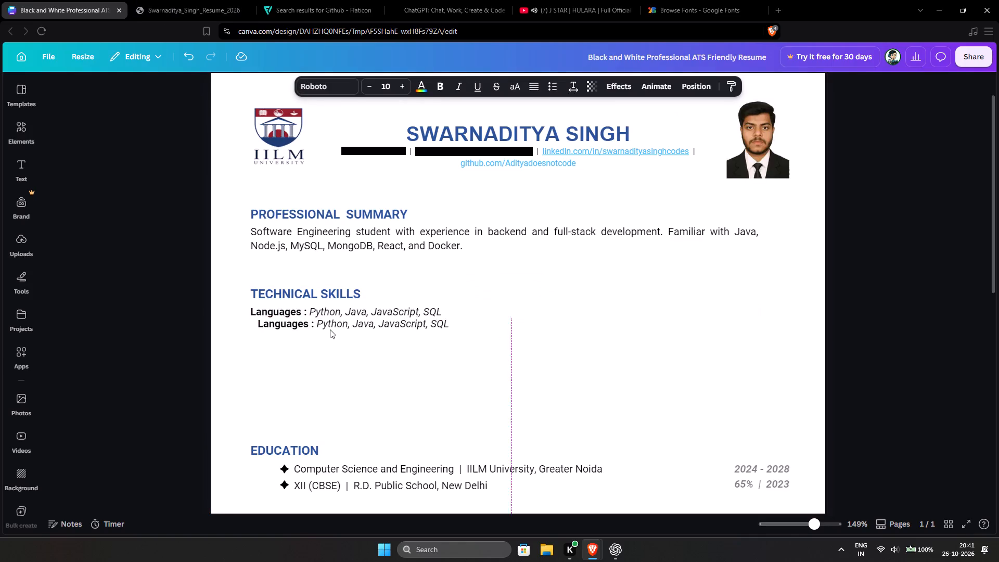
pyautogui.press('Left')
pyautogui.press('Left')
pyautogui.press('Left')
pyautogui.press('Right')
pyautogui.press('Down')
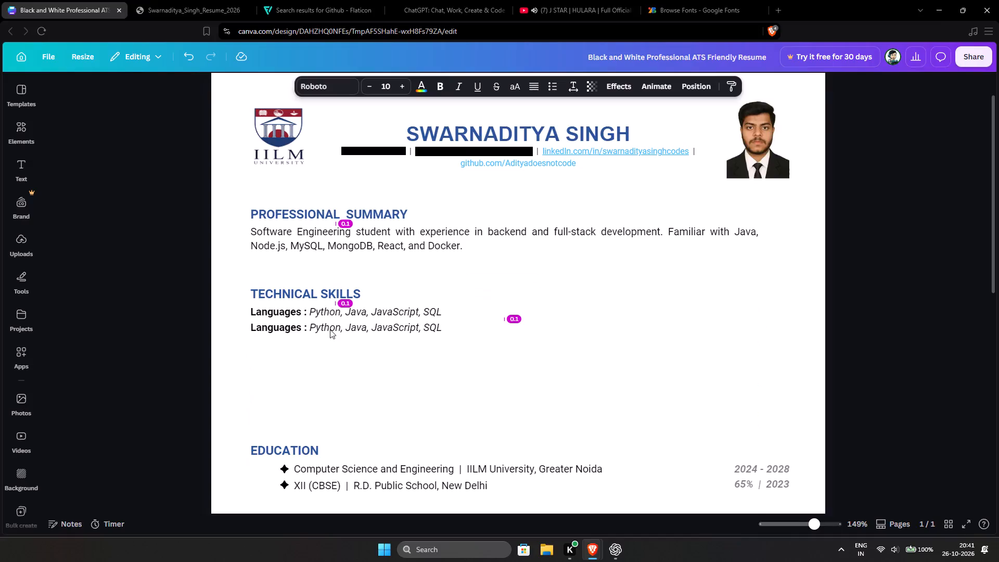
# Duplicate the second Languages line and place the copy left-aligned as a third line with matching spacing.
pyautogui.hotkey('ctrl', 'd')
pyautogui.press('Down')
pyautogui.press('Left')
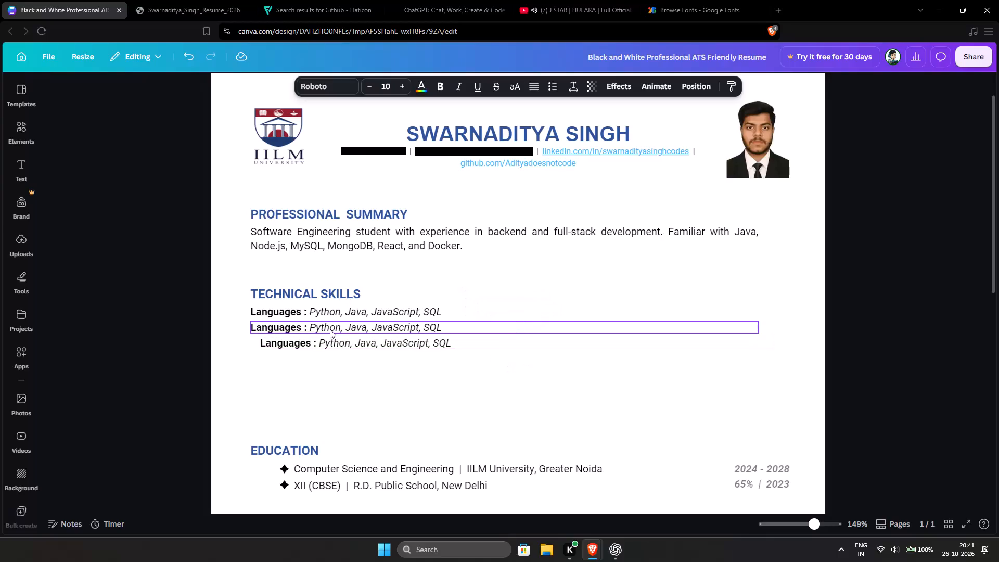
pyautogui.press('Left')
pyautogui.press('Left')
pyautogui.press('Left')
pyautogui.press('Left')
pyautogui.press('Right')
pyautogui.press('Up')
pyautogui.press('Down')
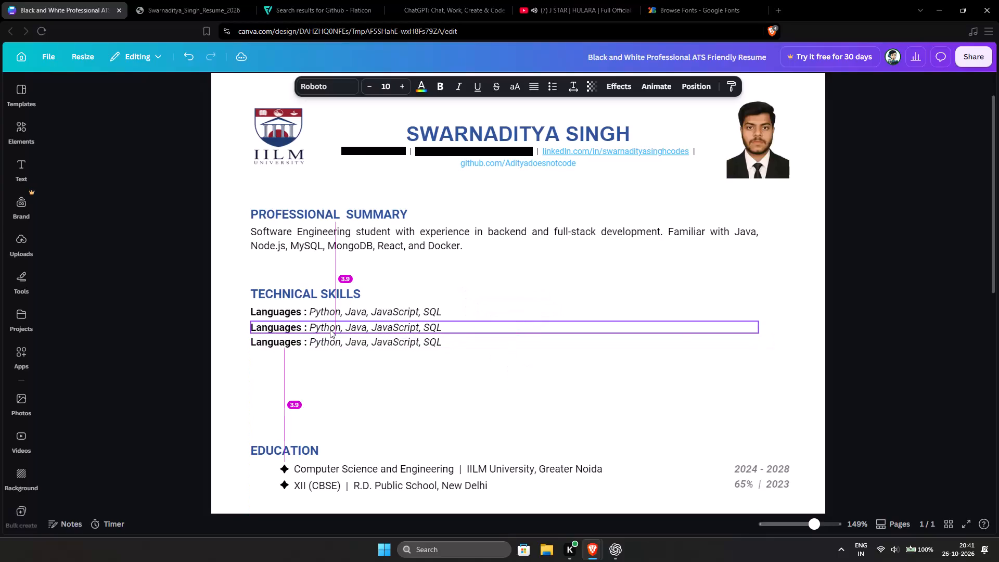
# Duplicate the Languages line five more times at the same spacing, filling the gap above EDUCATION.
pyautogui.hotkey('ctrl', 'd')
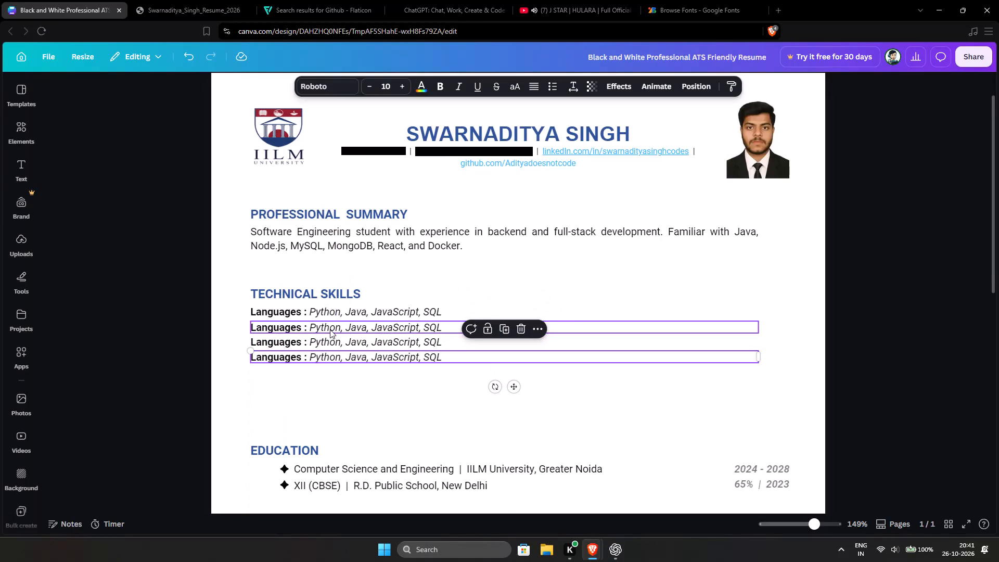
pyautogui.hotkey('ctrl', 'd')
pyautogui.hotkey('ctrl', 'd')
pyautogui.hotkey('ctrl', 'd')
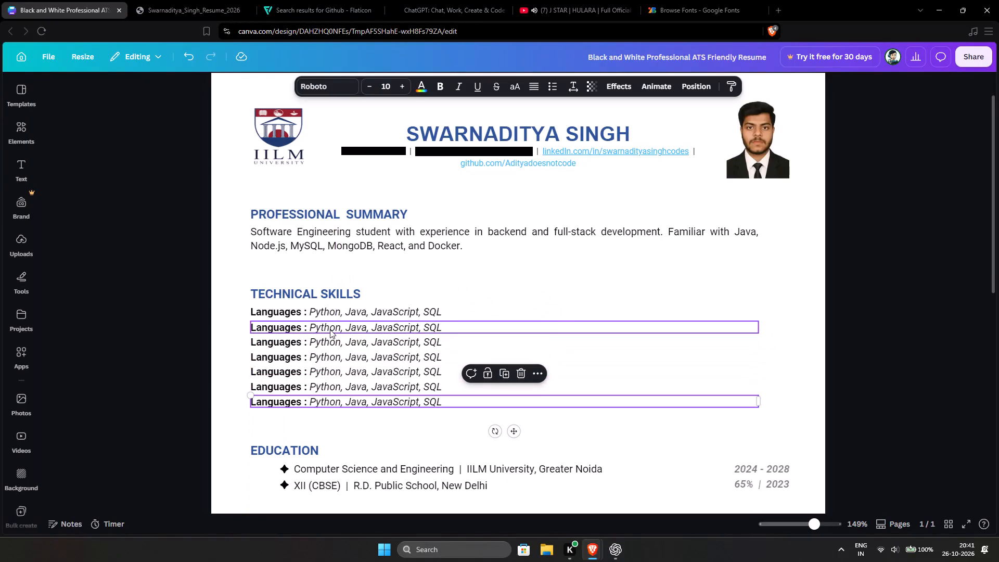
pyautogui.hotkey('ctrl', 'd')
pyautogui.click(228, 352)
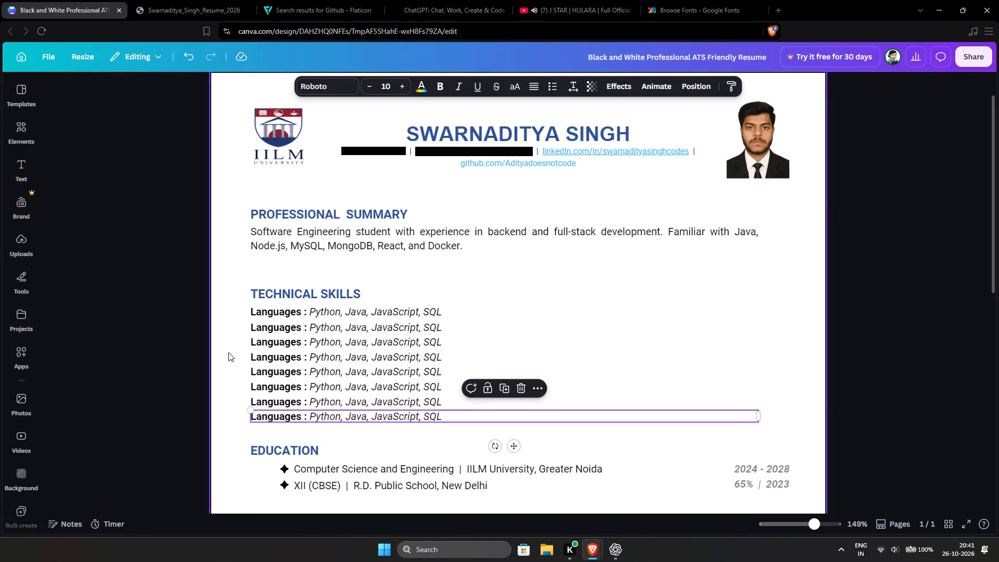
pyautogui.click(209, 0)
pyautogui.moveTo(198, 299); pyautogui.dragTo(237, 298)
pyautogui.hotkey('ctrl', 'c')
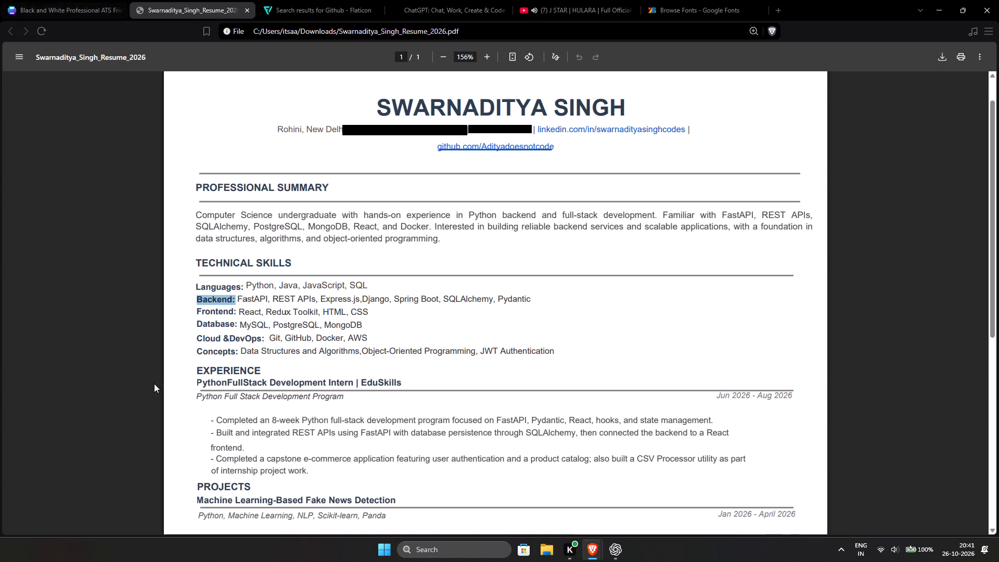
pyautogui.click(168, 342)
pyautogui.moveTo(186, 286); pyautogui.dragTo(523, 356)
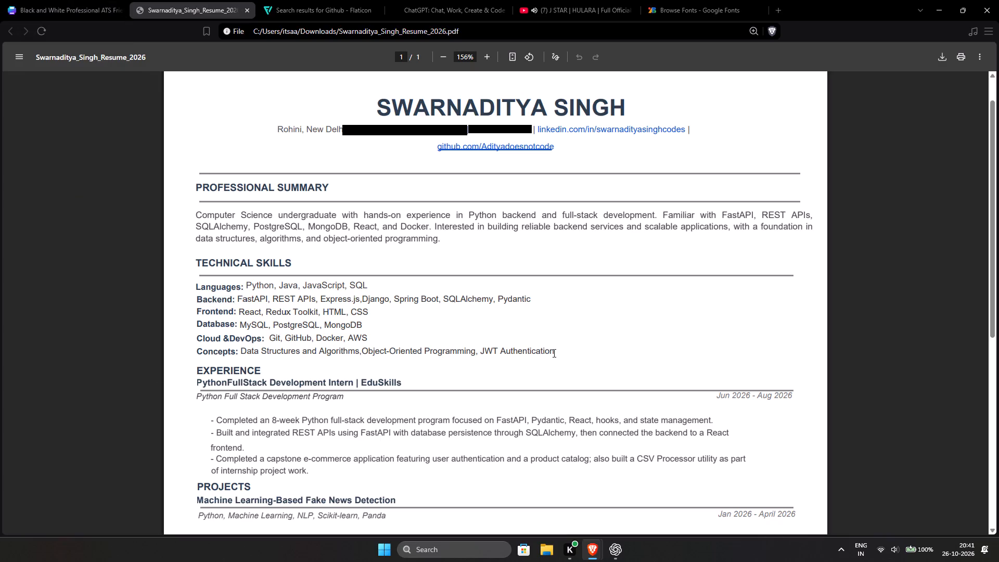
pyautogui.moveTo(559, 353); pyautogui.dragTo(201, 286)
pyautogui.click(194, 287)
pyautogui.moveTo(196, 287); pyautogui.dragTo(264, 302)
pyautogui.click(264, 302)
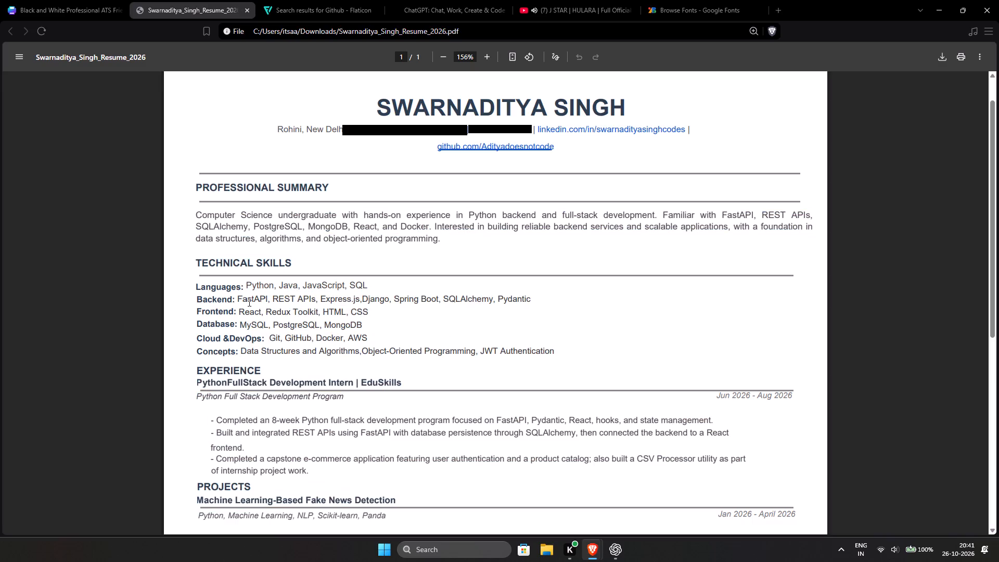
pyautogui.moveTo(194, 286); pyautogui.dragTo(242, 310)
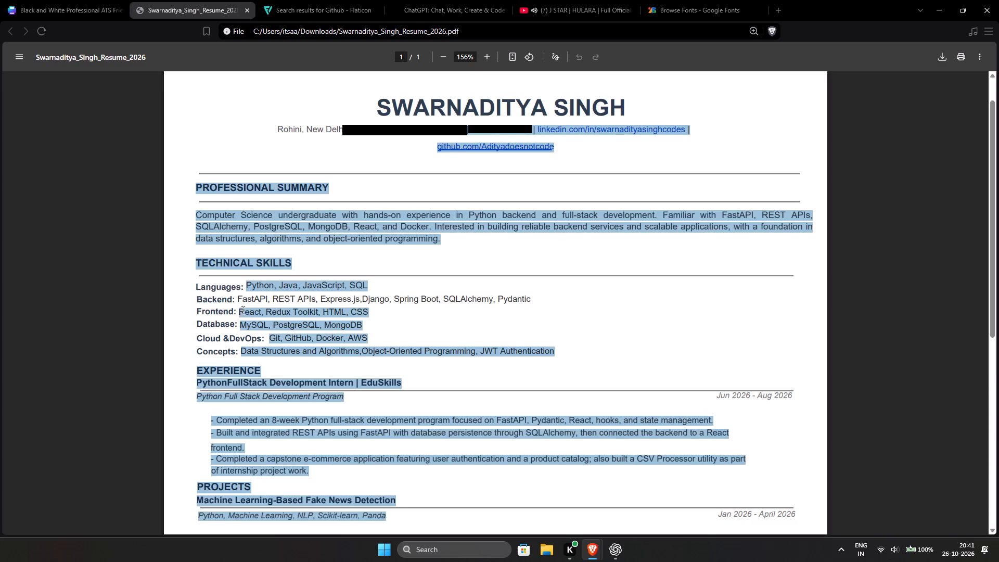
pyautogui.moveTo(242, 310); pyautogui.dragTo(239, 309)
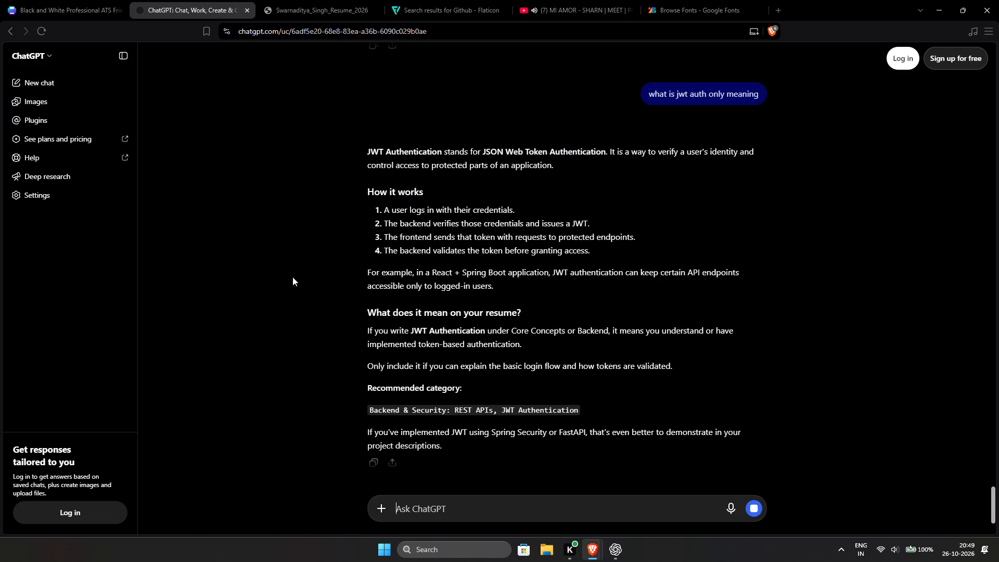
# Replace the Languages line below Tools & Cloud with "Core Concepts : Data Structures & Algorithms, Object-Oriented Programming (OOP), JWT Authentication".
pyautogui.click(58, 0)
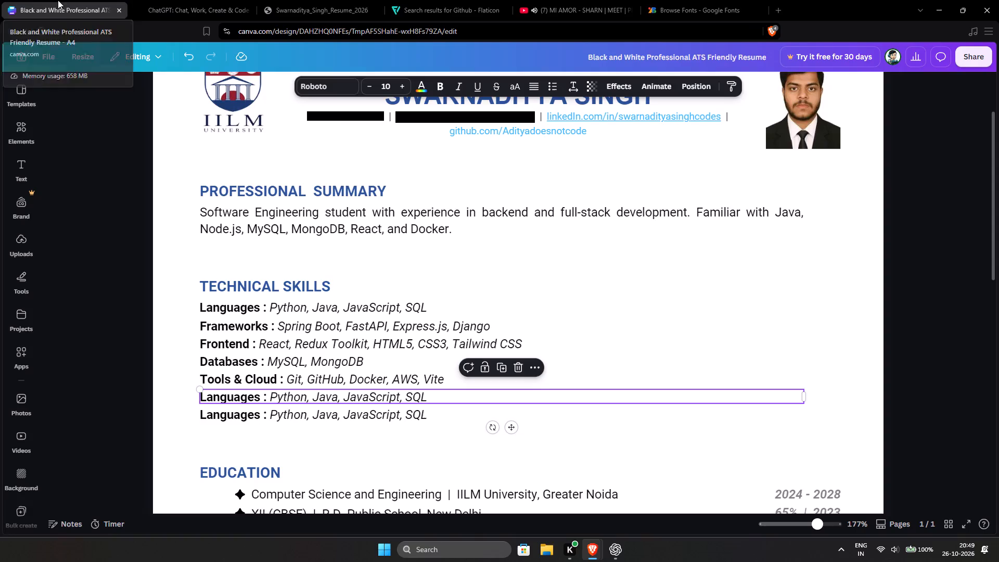
pyautogui.doubleClick(341, 402)
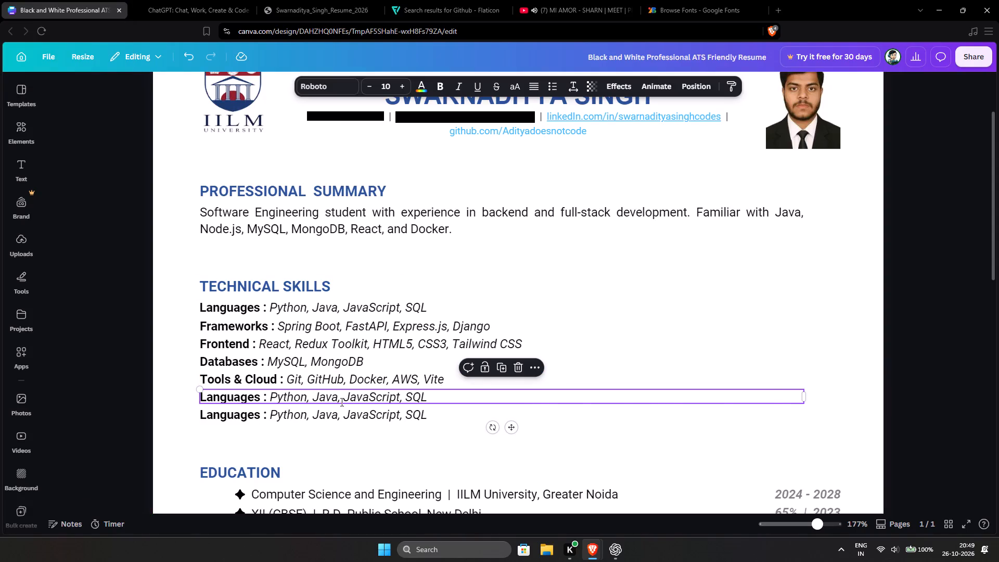
pyautogui.hotkey('ctrl', 'v')
pyautogui.click(281, 398)
pyautogui.press('space')
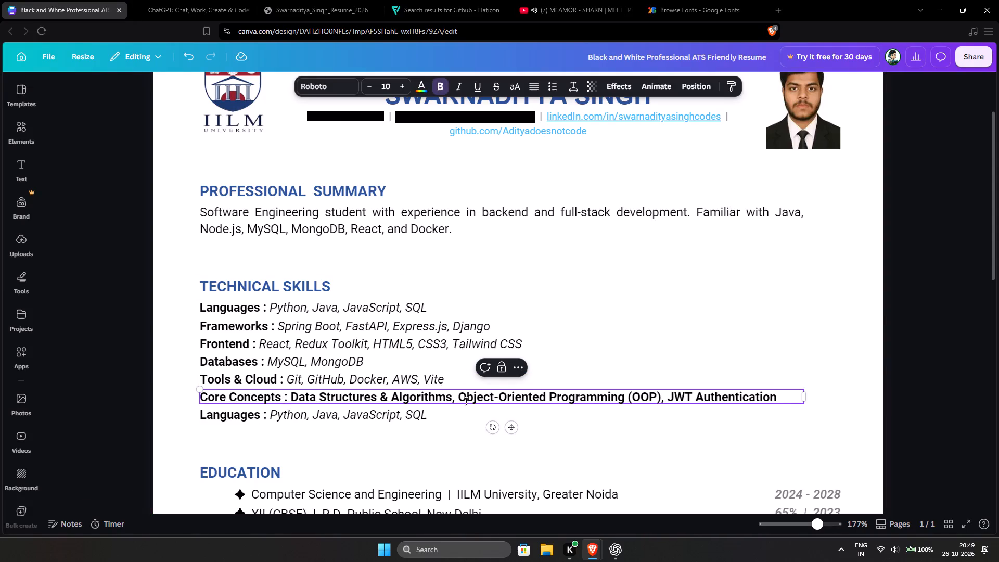
# Italicize "Data Structures & Algorithms, Object-Oriented Programming (OOP), JWT Authentication" in the Core Concepts line and remove its bold formatting.
pyautogui.moveTo(292, 395); pyautogui.dragTo(781, 392)
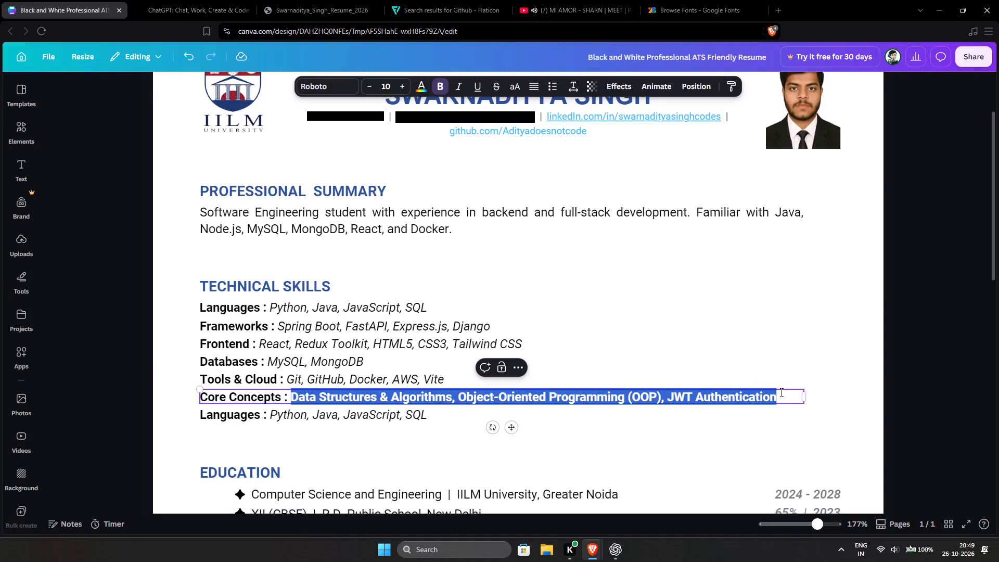
pyautogui.moveTo(781, 392); pyautogui.dragTo(783, 392)
pyautogui.click(452, 87)
pyautogui.click(440, 86)
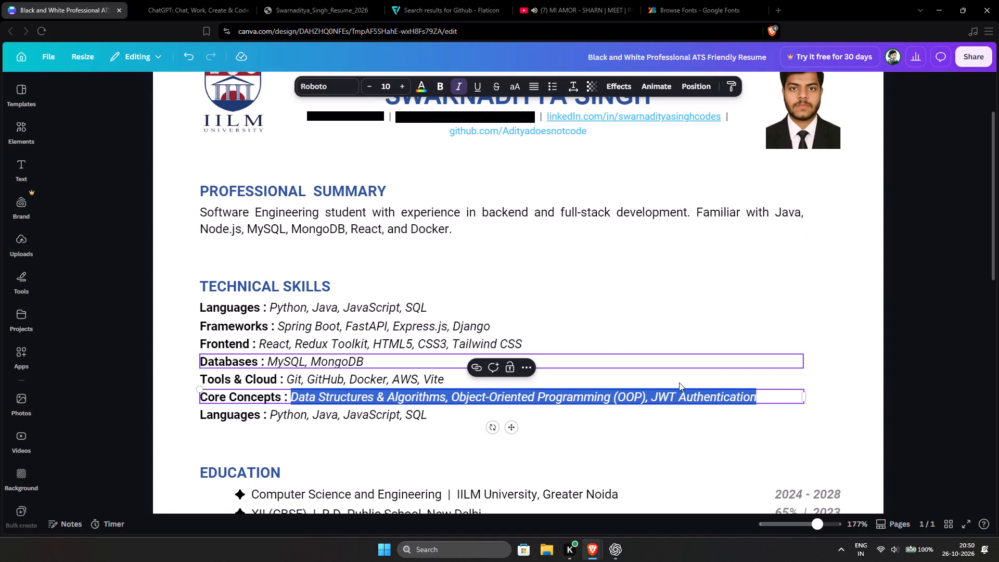
pyautogui.click(681, 383)
# Delete the leftover duplicate Languages line below Core Concepts.
pyautogui.click(310, 428)
pyautogui.click(251, 419)
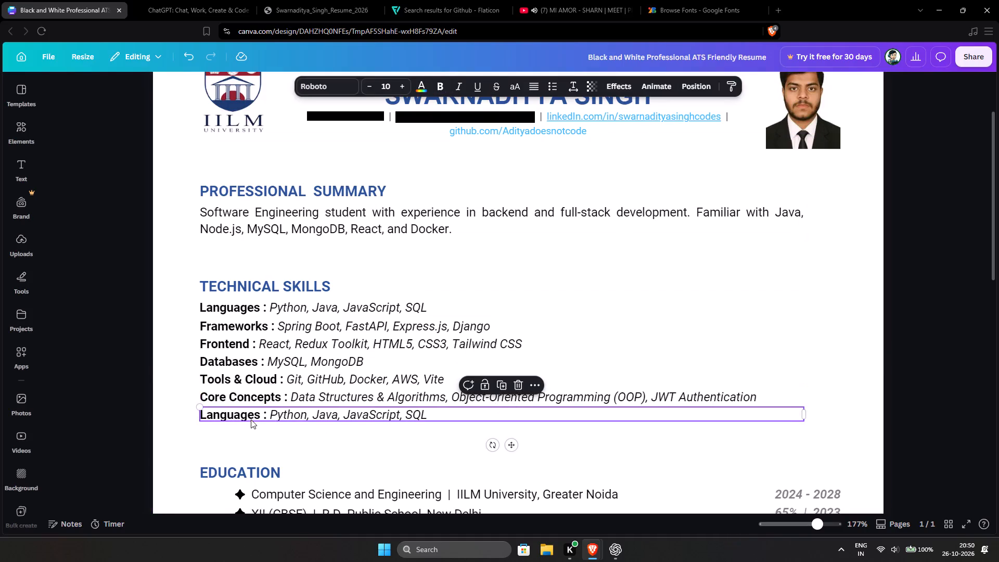
pyautogui.press('Delete')
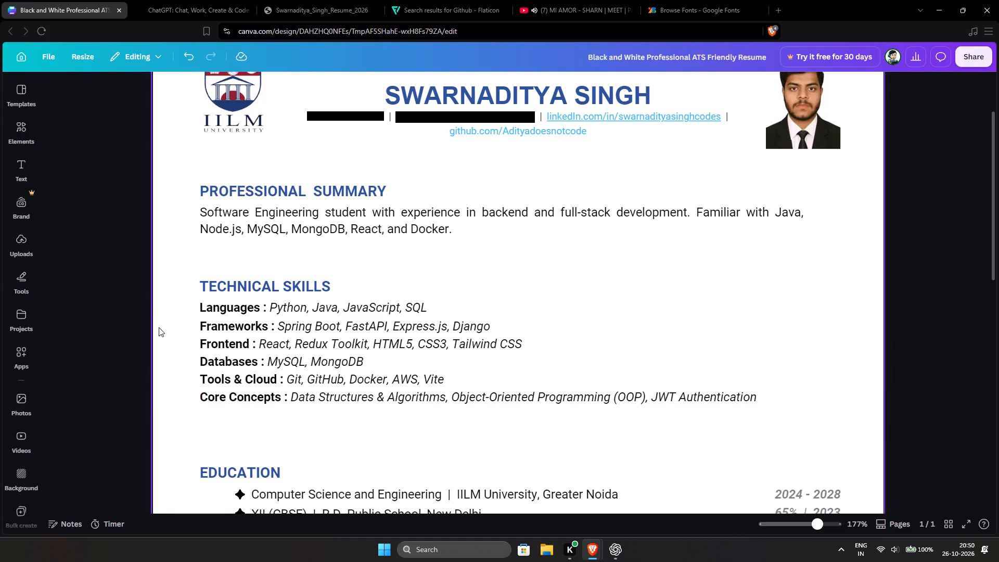
# Indent the six Technical Skills lines together under their heading and fine-tune their vertical spacing from it.
pyautogui.moveTo(168, 305); pyautogui.dragTo(424, 435)
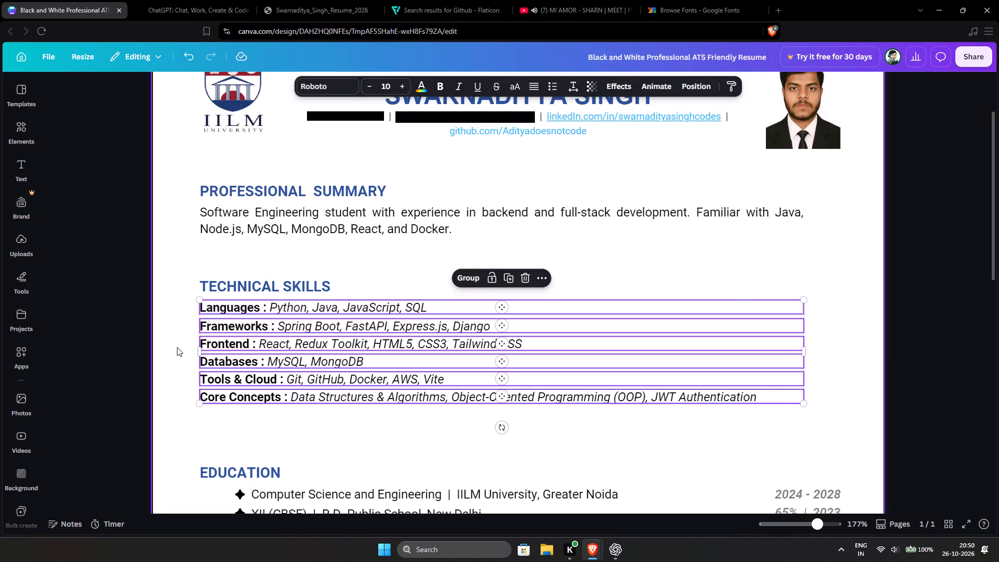
pyautogui.moveTo(250, 306); pyautogui.dragTo(294, 309)
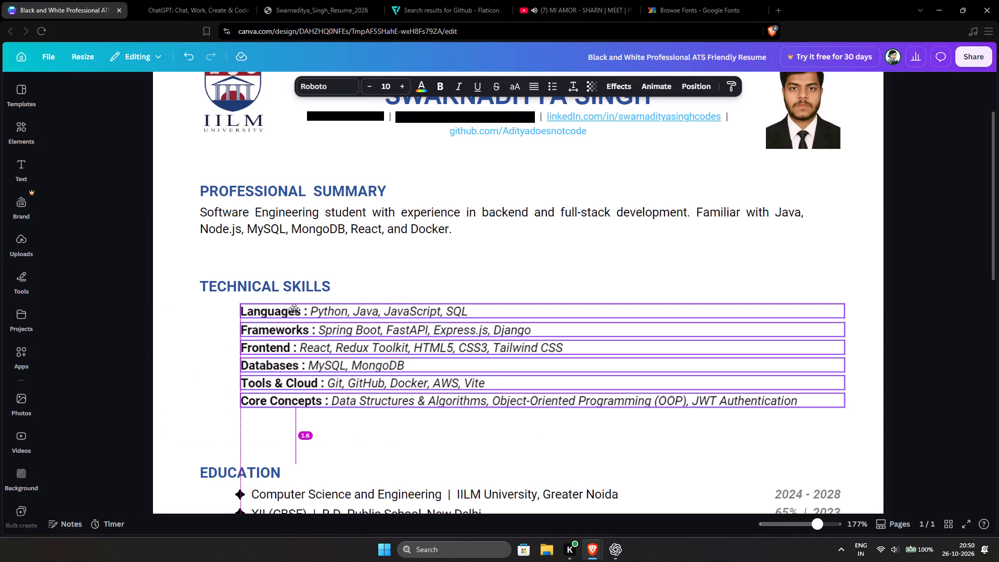
pyautogui.moveTo(294, 309); pyautogui.dragTo(308, 309)
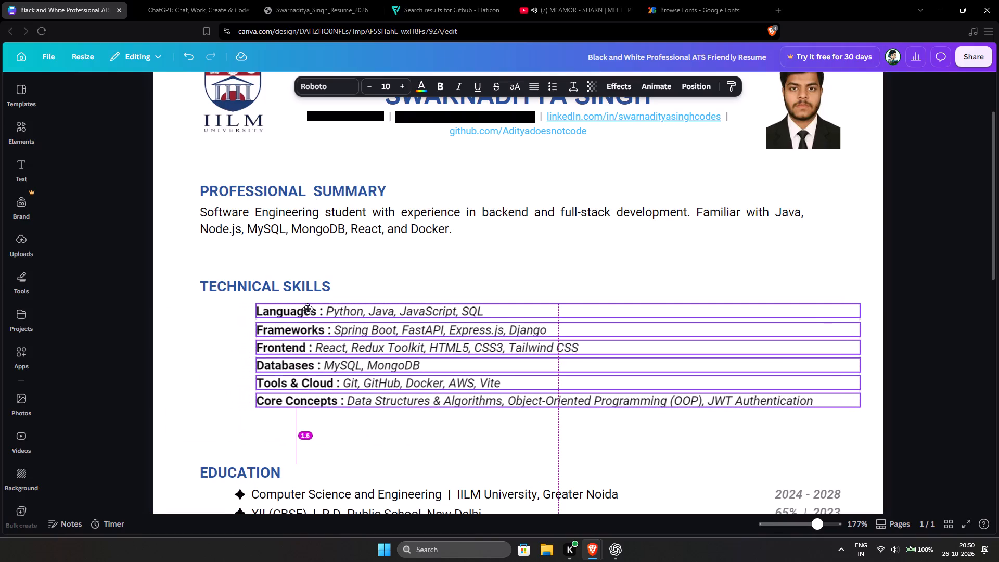
pyautogui.moveTo(308, 309); pyautogui.dragTo(308, 305)
pyautogui.press('Down')
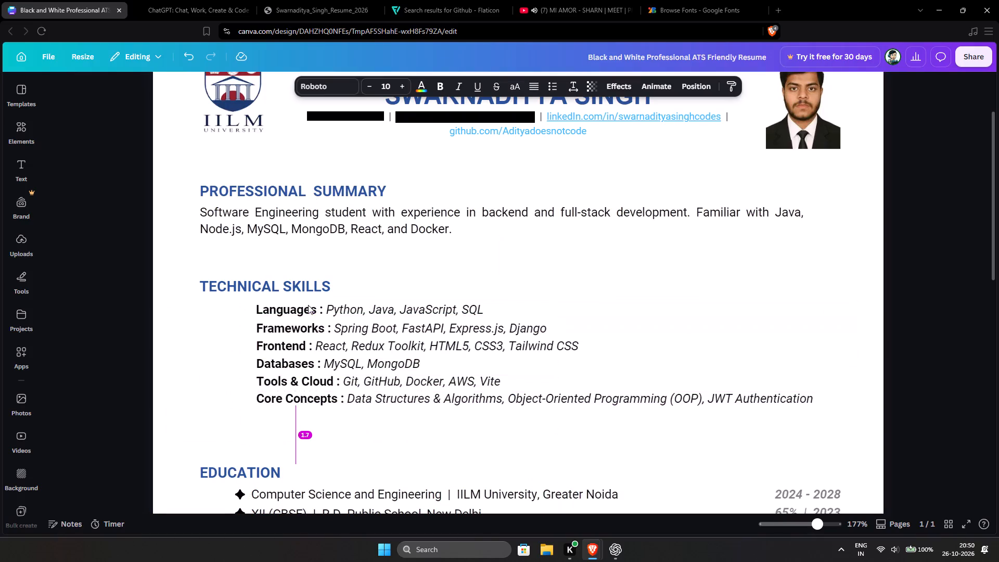
pyautogui.press('Up')
pyautogui.press('Up')
pyautogui.press('Up')
pyautogui.press('Down')
pyautogui.press('Down')
pyautogui.press('Down')
pyautogui.press('Down')
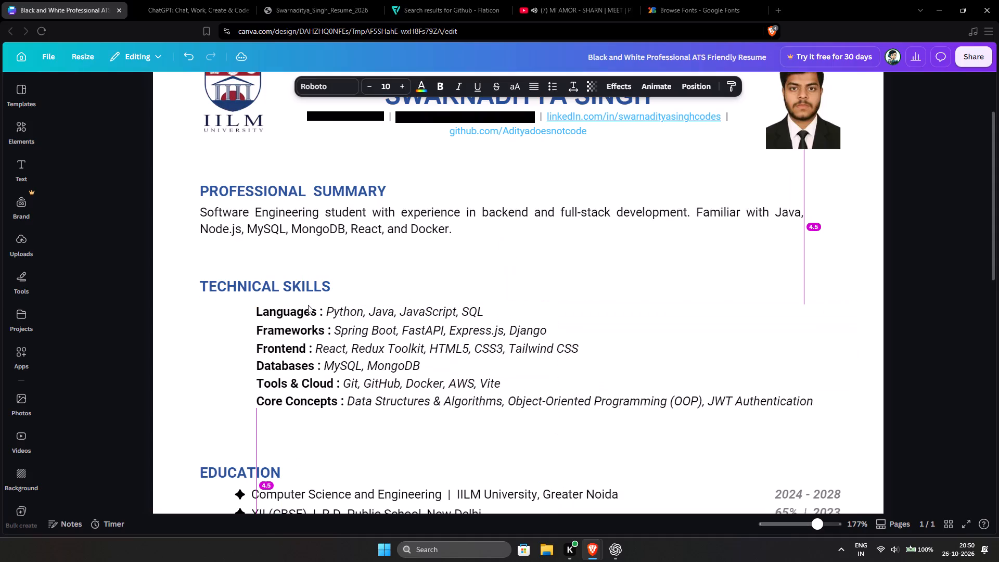
pyautogui.press('Up')
pyautogui.press('Up')
pyautogui.press('Up')
pyautogui.press('Down')
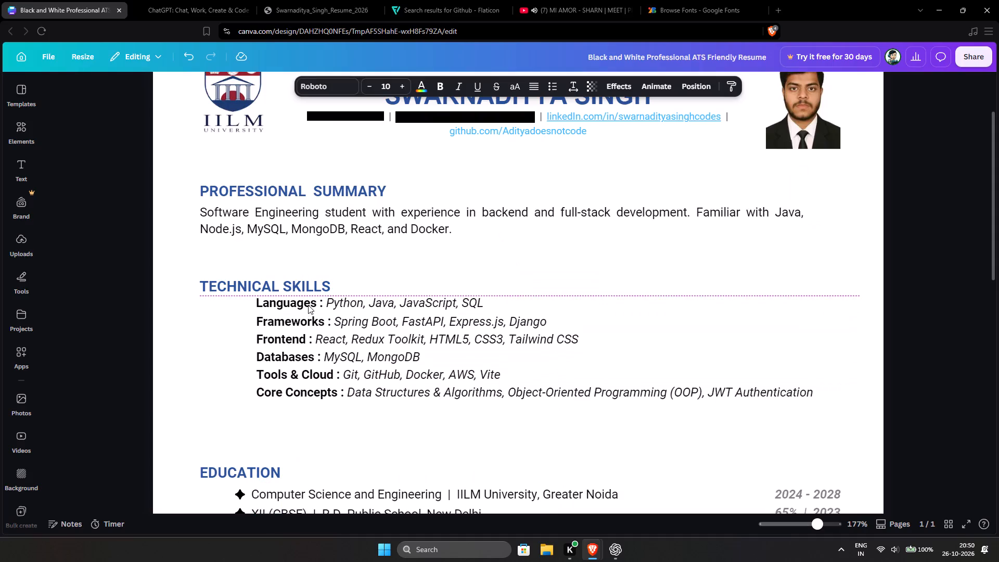
pyautogui.press('Down')
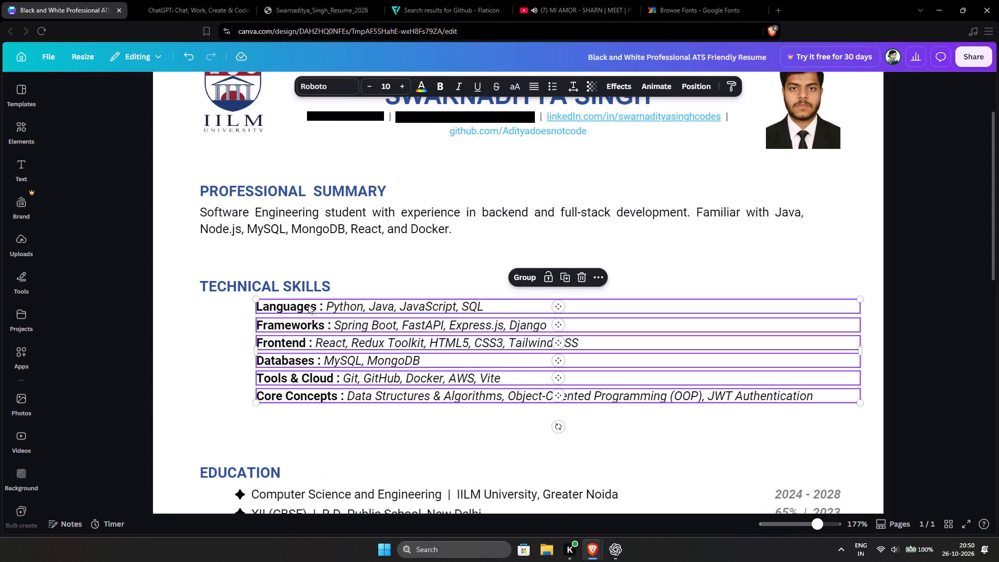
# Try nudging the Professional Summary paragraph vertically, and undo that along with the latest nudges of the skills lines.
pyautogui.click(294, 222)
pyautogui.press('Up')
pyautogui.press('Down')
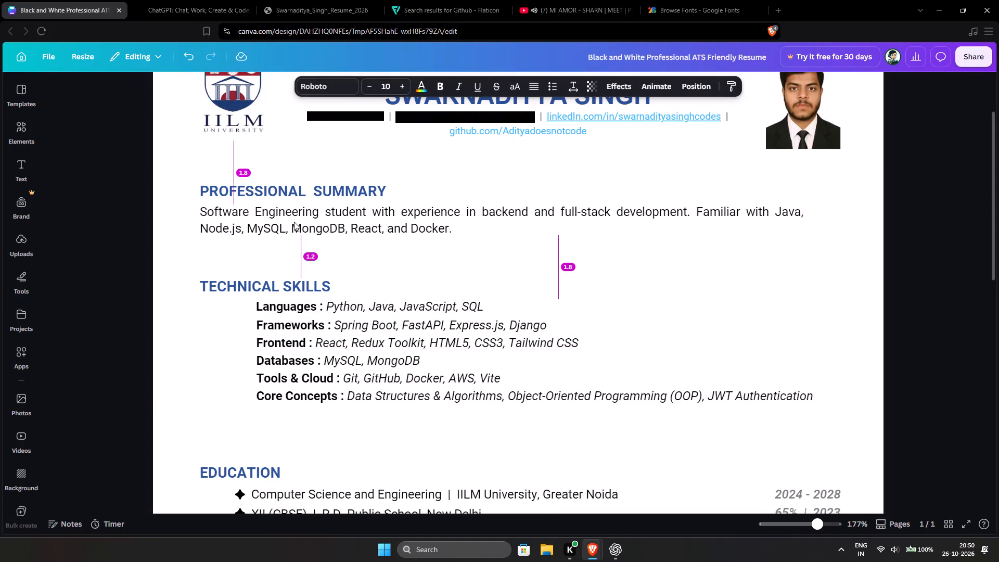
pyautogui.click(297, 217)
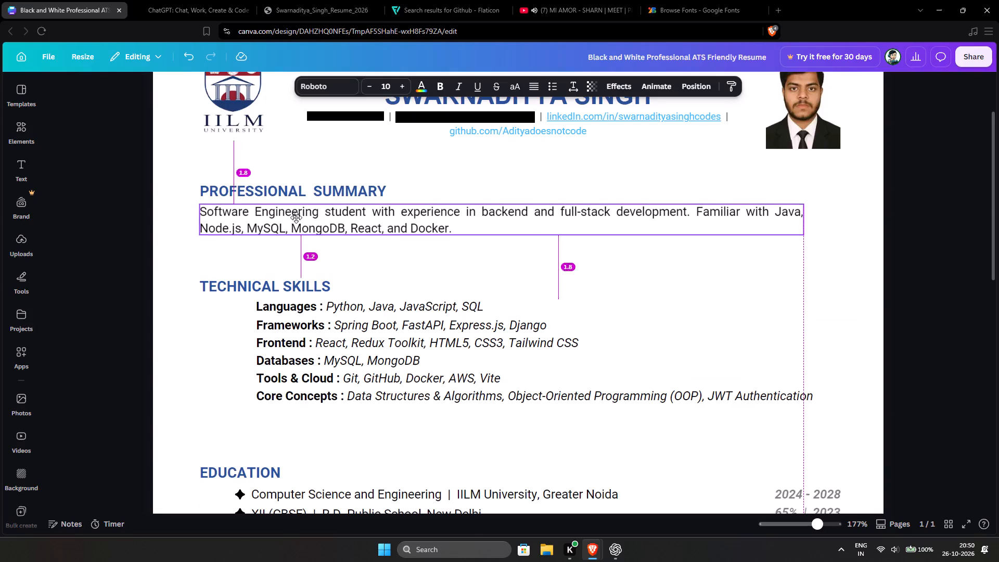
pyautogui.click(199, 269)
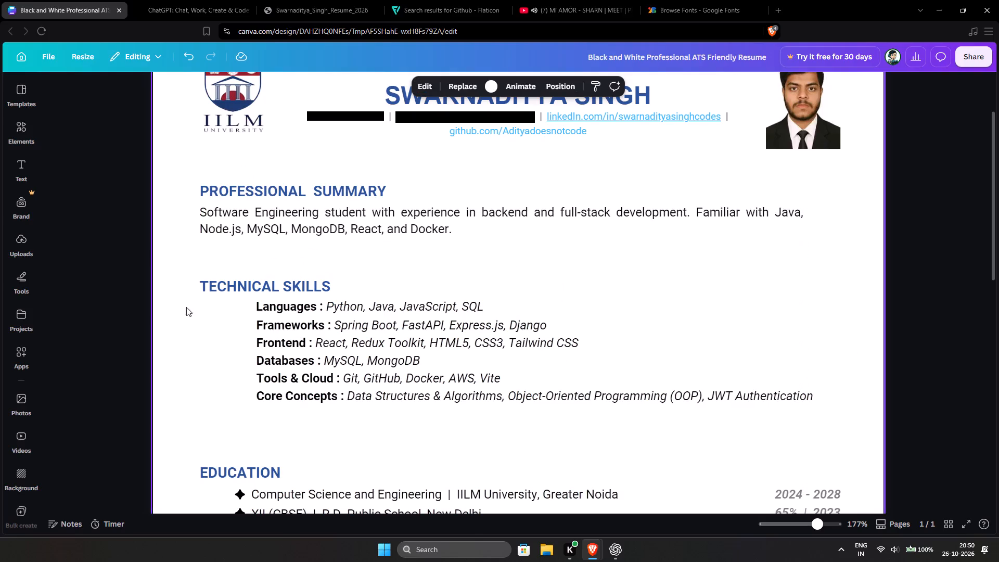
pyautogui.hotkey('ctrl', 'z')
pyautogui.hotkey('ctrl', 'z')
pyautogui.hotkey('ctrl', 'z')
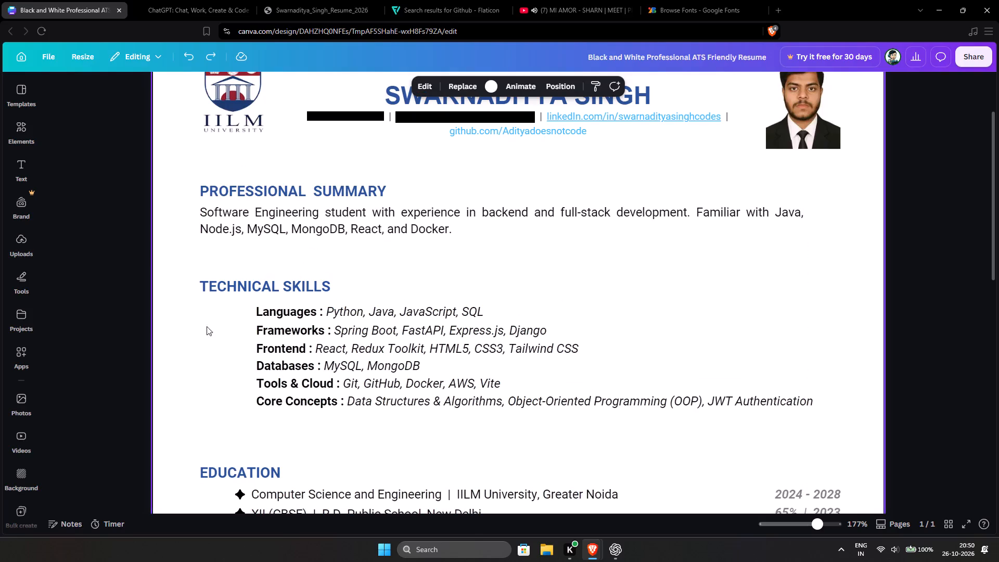
# Nudge the six indented skills lines together slightly up toward the Technical Skills heading.
pyautogui.moveTo(221, 316); pyautogui.dragTo(544, 422)
pyautogui.press('Up')
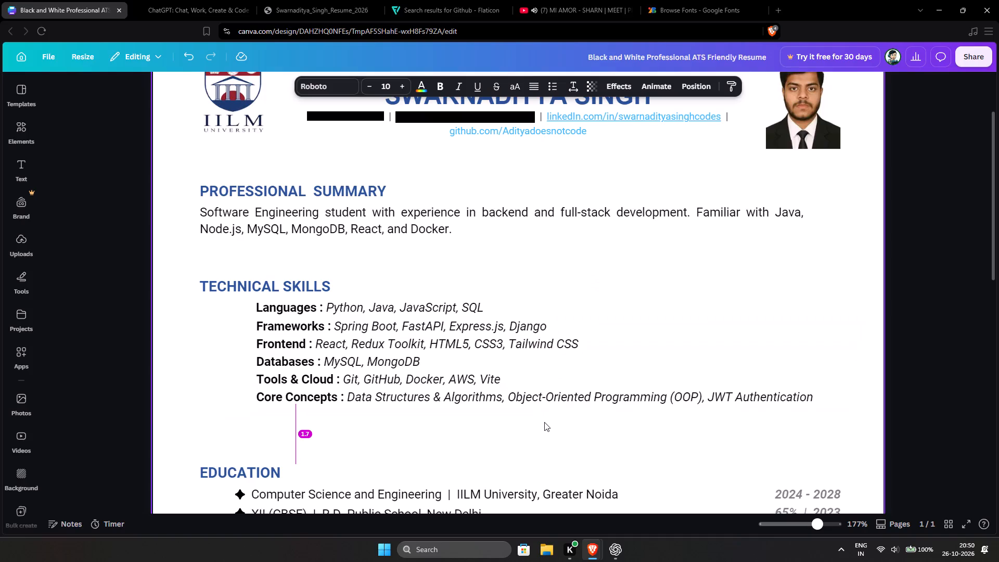
pyautogui.click(239, 386)
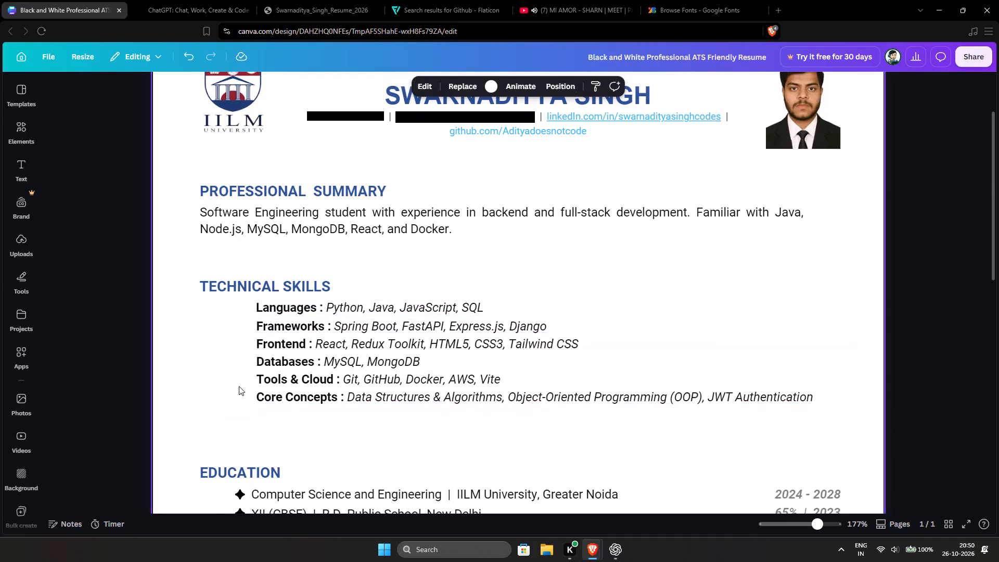
# Duplicate the star bullet of the first Education entry and place the copy in front of the Languages skills line.
pyautogui.scroll(-4, 239, 386)
pyautogui.click(239, 284)
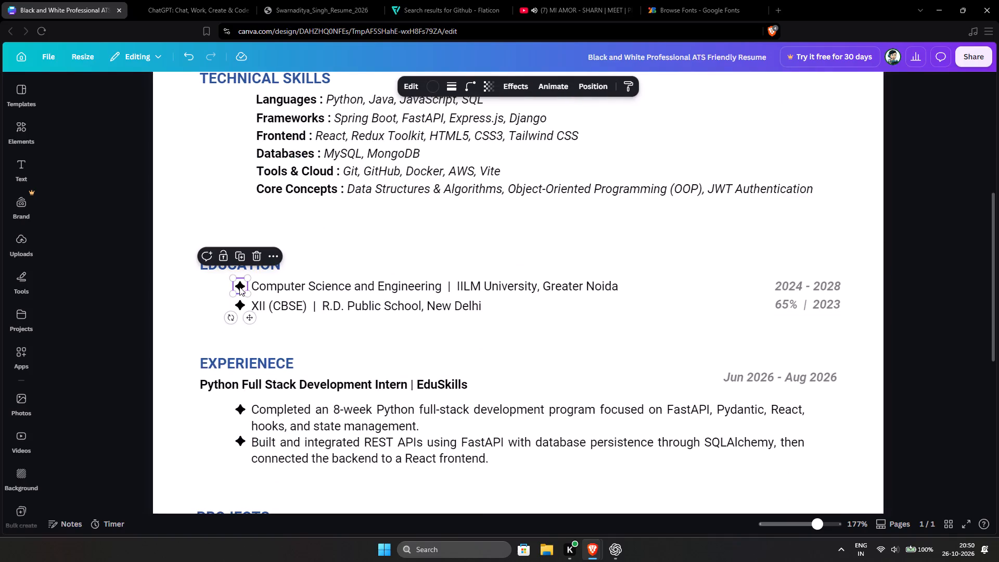
pyautogui.moveTo(238, 287); pyautogui.dragTo(230, 198)
pyautogui.hotkey('ctrl', 'z')
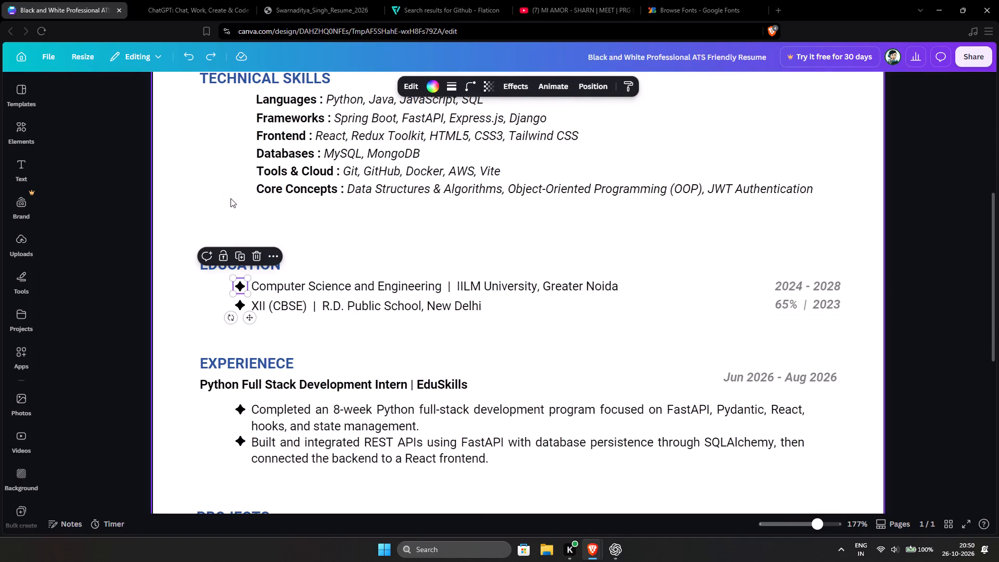
pyautogui.hotkey('ctrl', 'd')
pyautogui.moveTo(253, 303); pyautogui.dragTo(240, 109)
pyautogui.press('Up')
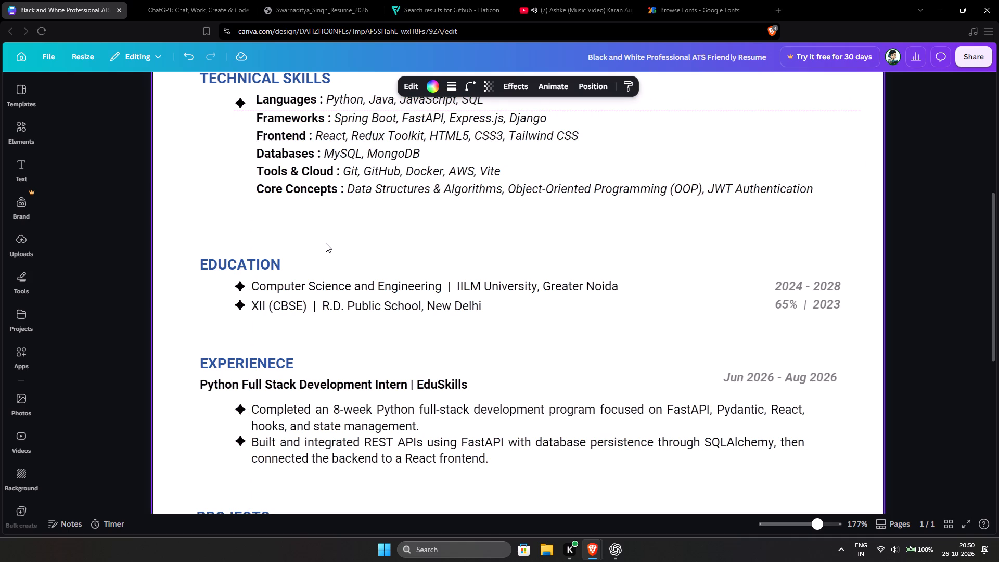
pyautogui.press('Up')
pyautogui.scroll(1, 326, 243)
pyautogui.click(181, 209)
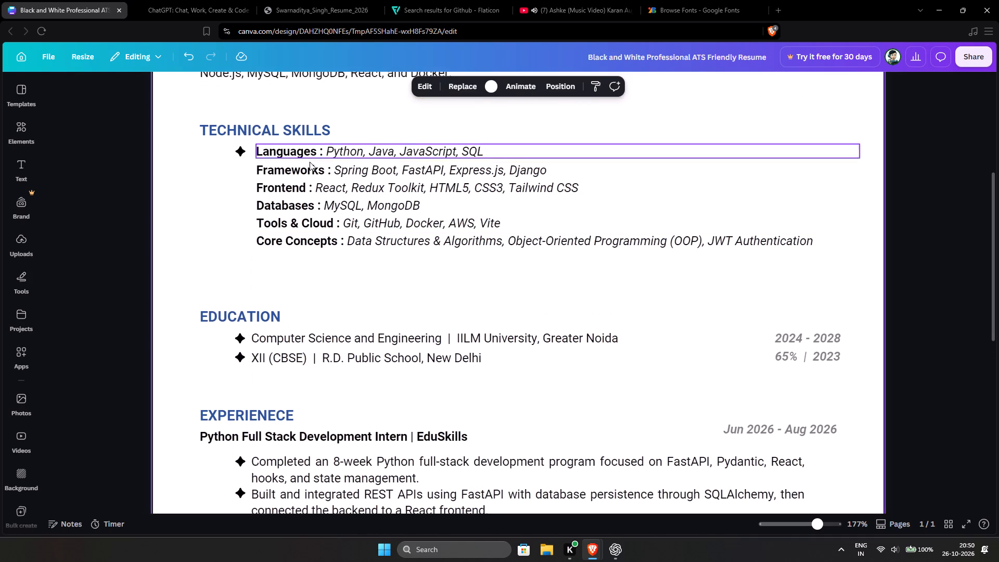
# Shift the six Technical Skills lines together slightly left, aligning their text edge with the Education entries.
pyautogui.moveTo(483, 286); pyautogui.dragTo(264, 153)
pyautogui.moveTo(272, 150); pyautogui.dragTo(266, 150)
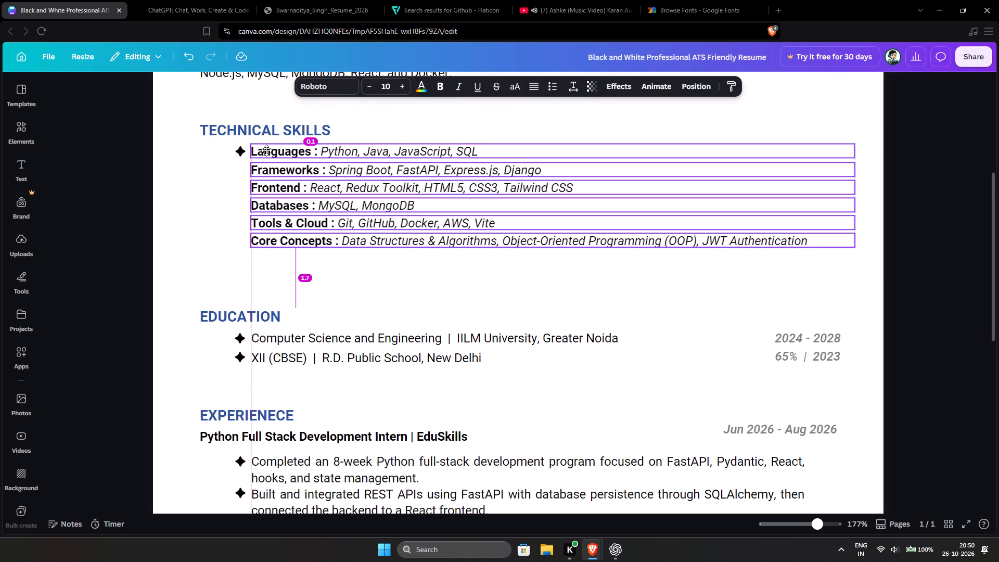
pyautogui.moveTo(266, 150); pyautogui.dragTo(265, 150)
pyautogui.click(215, 203)
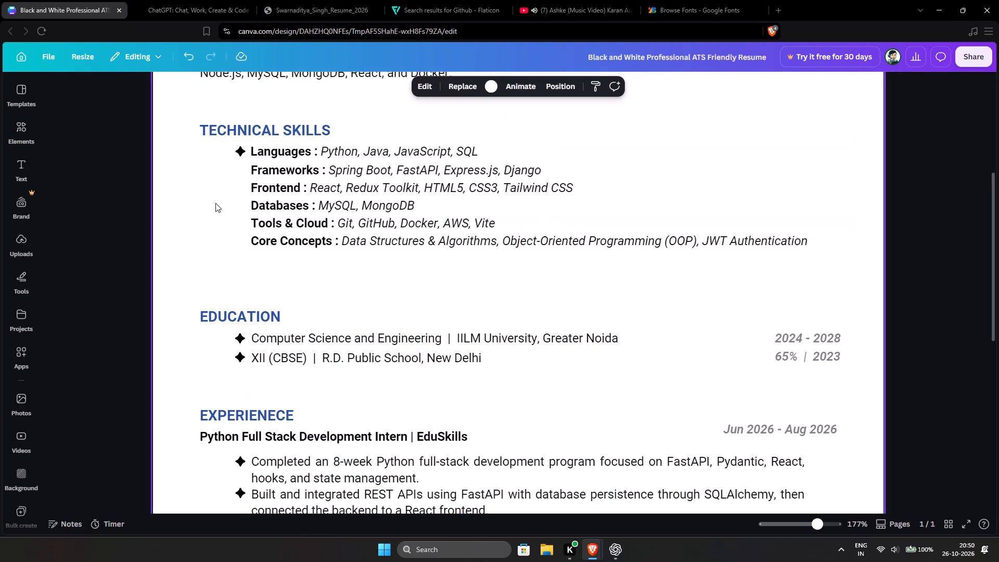
# Duplicate the star bullet of the Languages line and place the copy in front of the Frameworks line.
pyautogui.click(235, 160)
pyautogui.click(239, 155)
pyautogui.hotkey('ctrl', 'd')
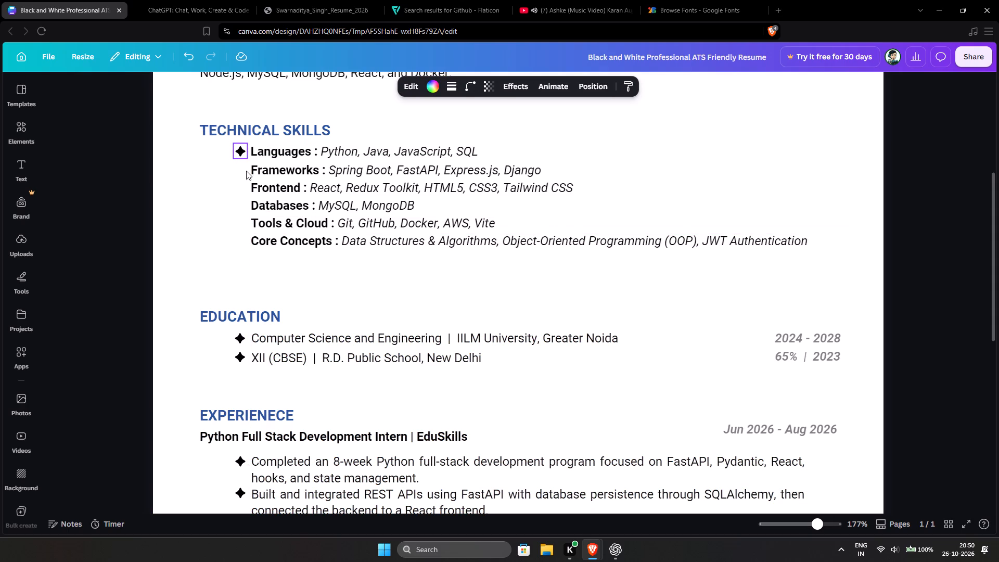
pyautogui.click(243, 157)
pyautogui.hotkey('ctrl', 'd')
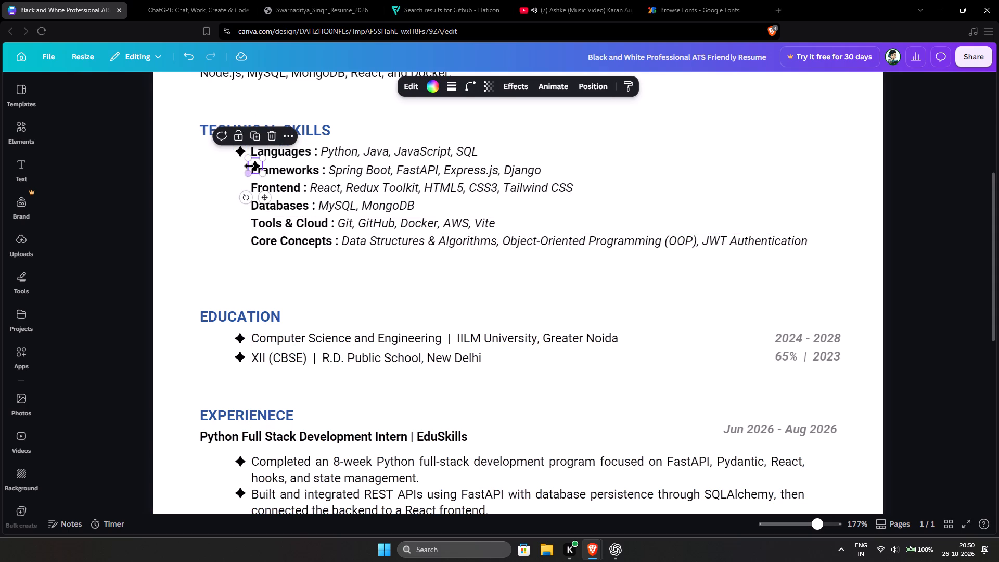
pyautogui.moveTo(257, 169); pyautogui.dragTo(242, 171)
pyautogui.click(202, 197)
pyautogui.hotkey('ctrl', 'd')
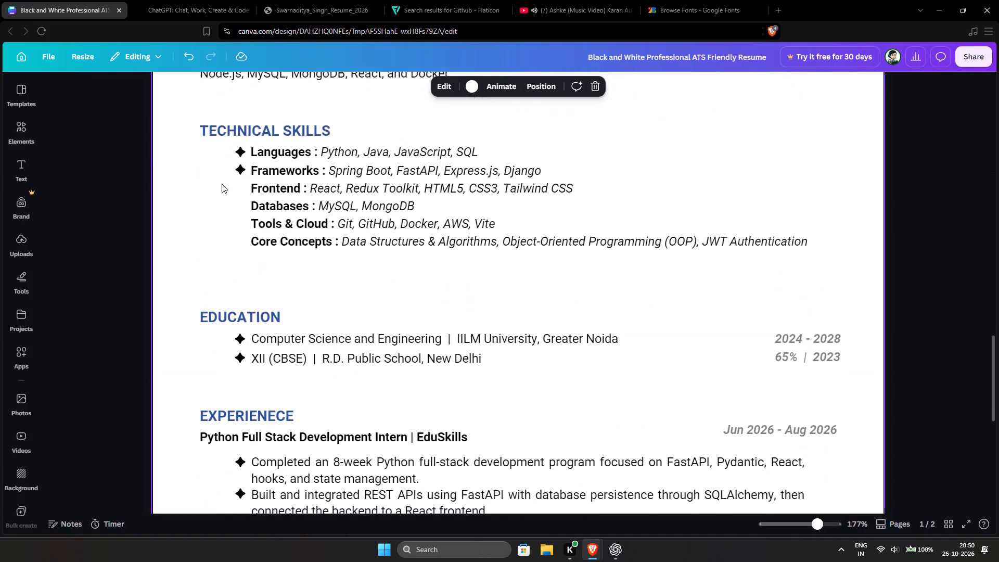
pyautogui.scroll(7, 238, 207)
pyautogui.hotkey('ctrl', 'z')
# Duplicate the Frameworks star bullet repeatedly down the column to mark the Frontend, Databases, Tools & Cloud and Core Concepts lines.
pyautogui.scroll(9, 265, 223)
pyautogui.scroll(-3, 267, 224)
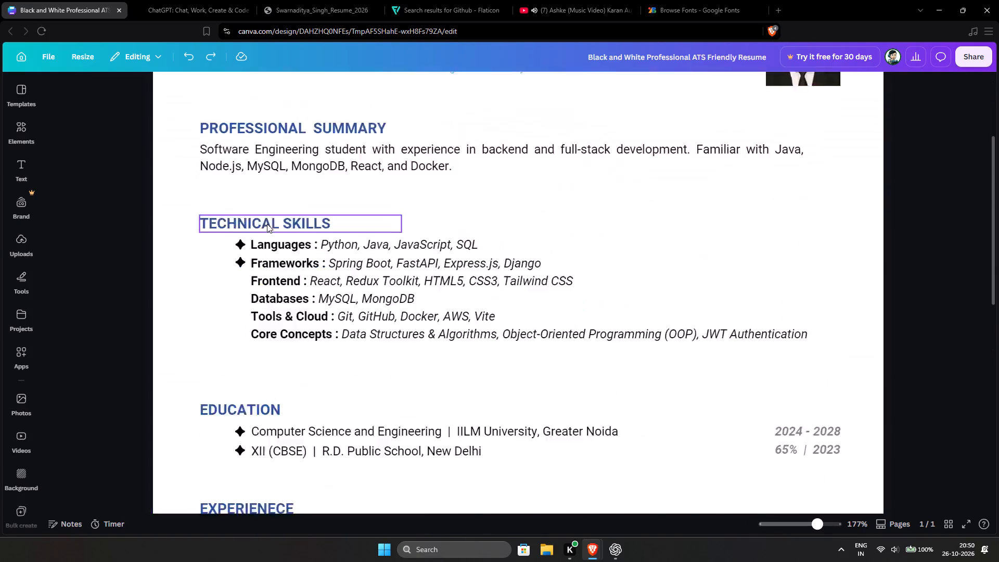
pyautogui.scroll(-11, 267, 224)
pyautogui.scroll(9, 267, 224)
pyautogui.scroll(-1, 267, 227)
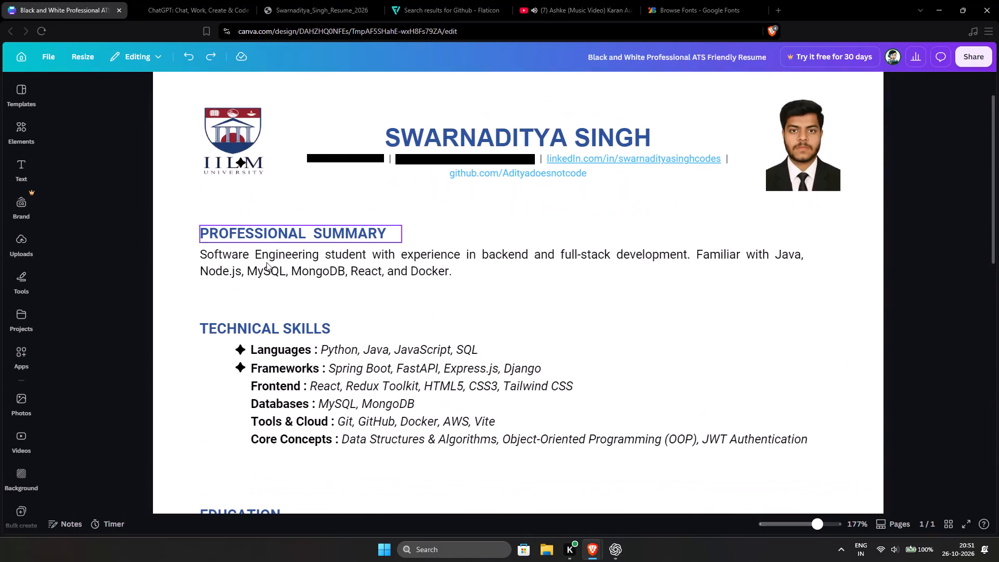
pyautogui.click(240, 371)
pyautogui.hotkey('ctrl', 'd')
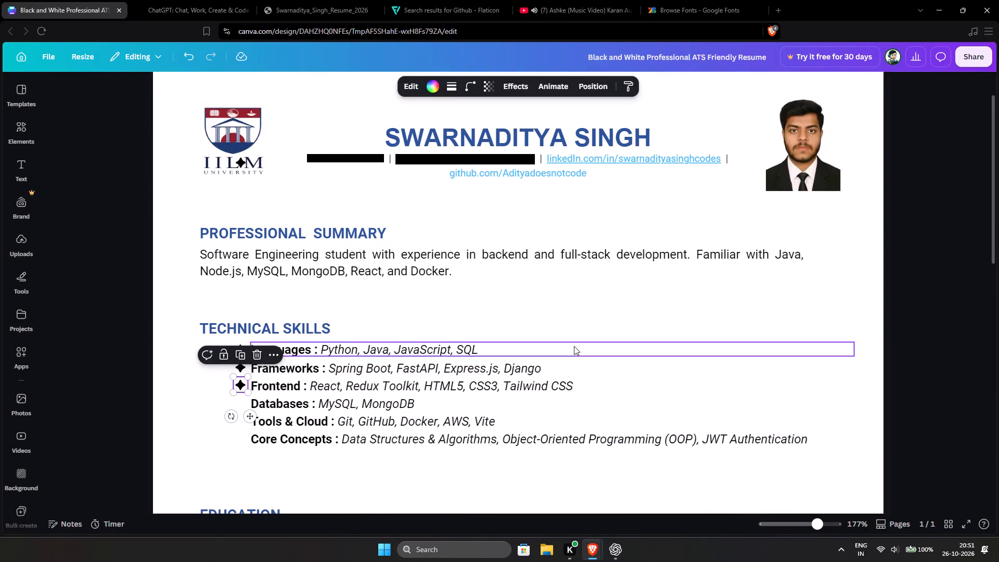
pyautogui.hotkey('ctrl', 'd')
pyautogui.hotkey('ctrl', 'd')
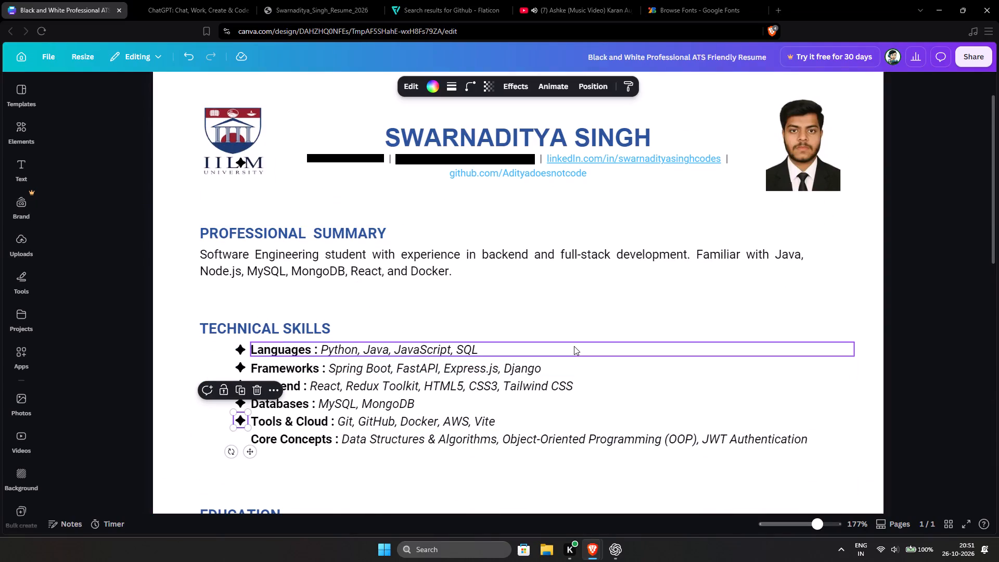
pyautogui.hotkey('ctrl', 'd')
pyautogui.click(556, 312)
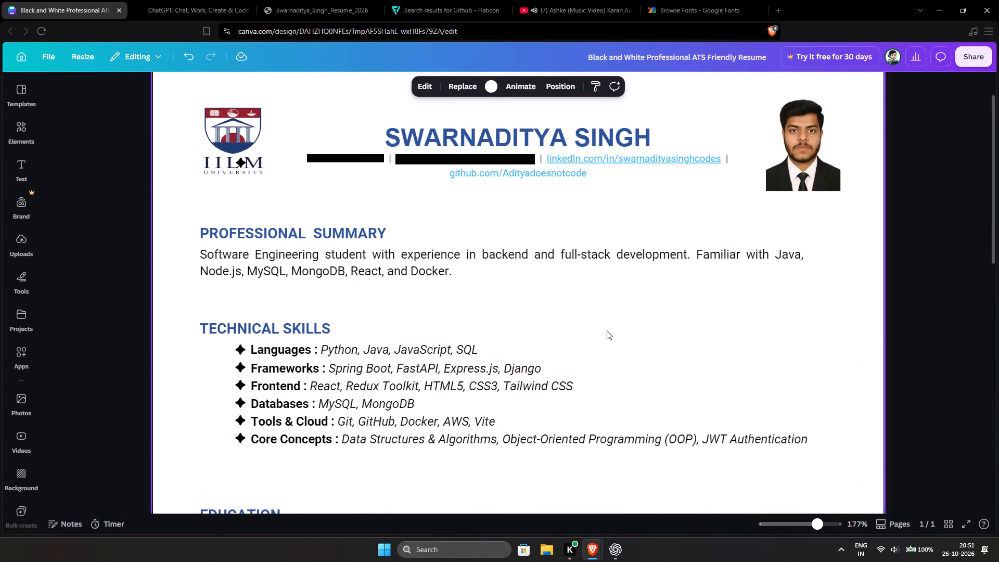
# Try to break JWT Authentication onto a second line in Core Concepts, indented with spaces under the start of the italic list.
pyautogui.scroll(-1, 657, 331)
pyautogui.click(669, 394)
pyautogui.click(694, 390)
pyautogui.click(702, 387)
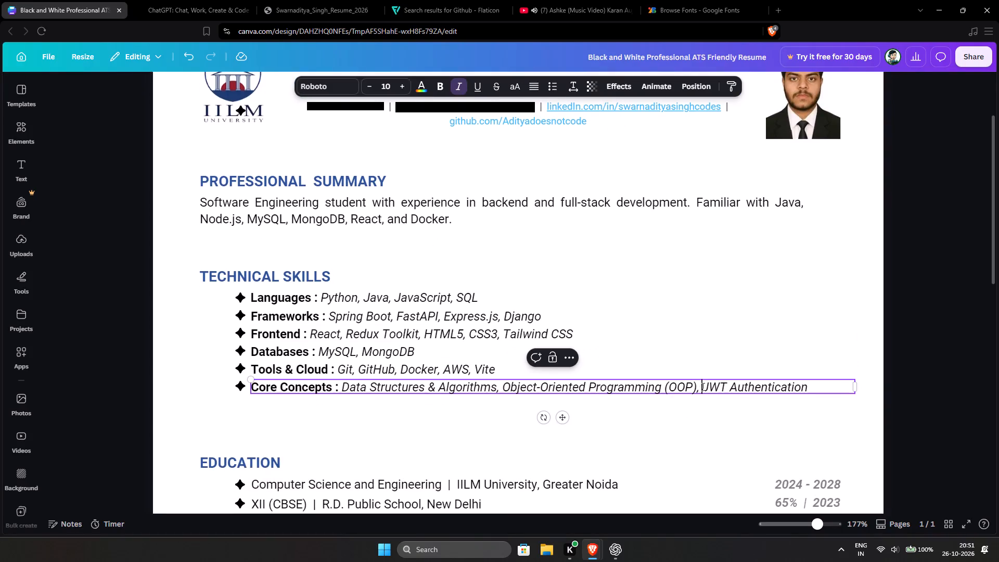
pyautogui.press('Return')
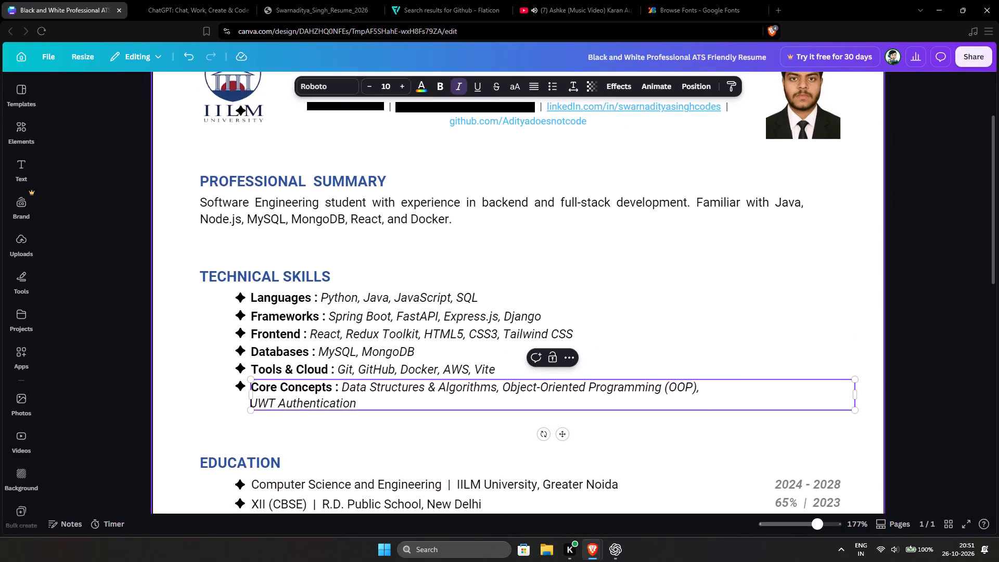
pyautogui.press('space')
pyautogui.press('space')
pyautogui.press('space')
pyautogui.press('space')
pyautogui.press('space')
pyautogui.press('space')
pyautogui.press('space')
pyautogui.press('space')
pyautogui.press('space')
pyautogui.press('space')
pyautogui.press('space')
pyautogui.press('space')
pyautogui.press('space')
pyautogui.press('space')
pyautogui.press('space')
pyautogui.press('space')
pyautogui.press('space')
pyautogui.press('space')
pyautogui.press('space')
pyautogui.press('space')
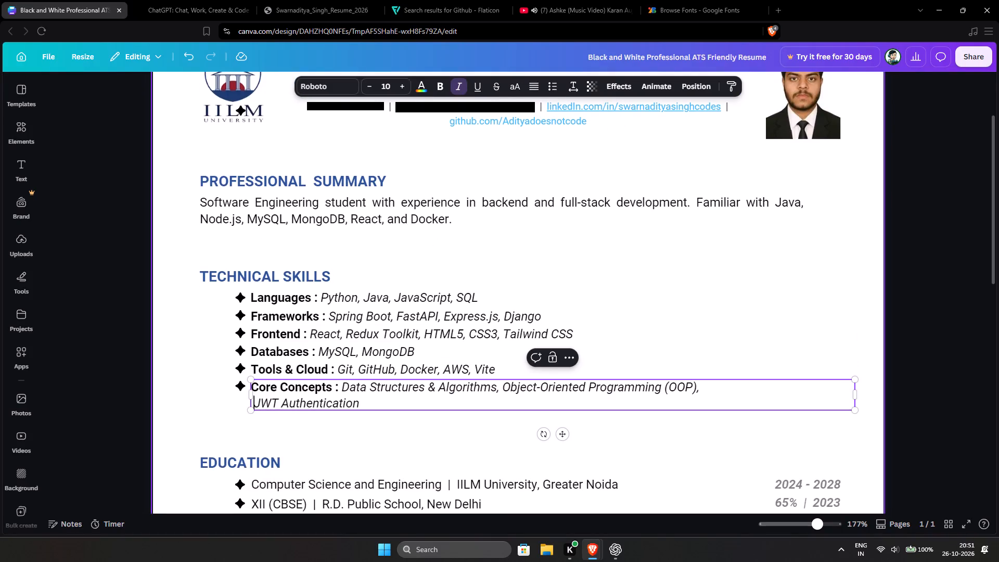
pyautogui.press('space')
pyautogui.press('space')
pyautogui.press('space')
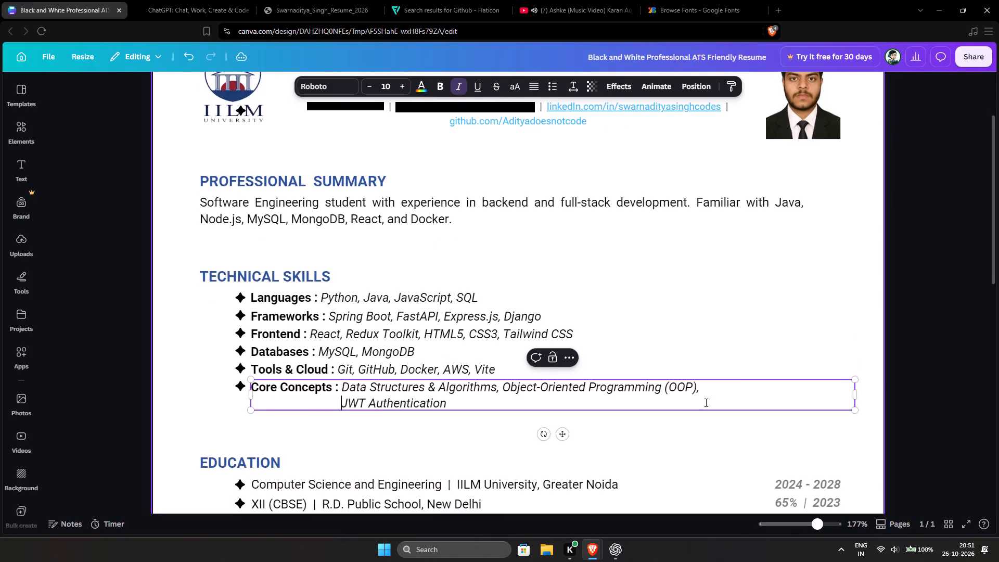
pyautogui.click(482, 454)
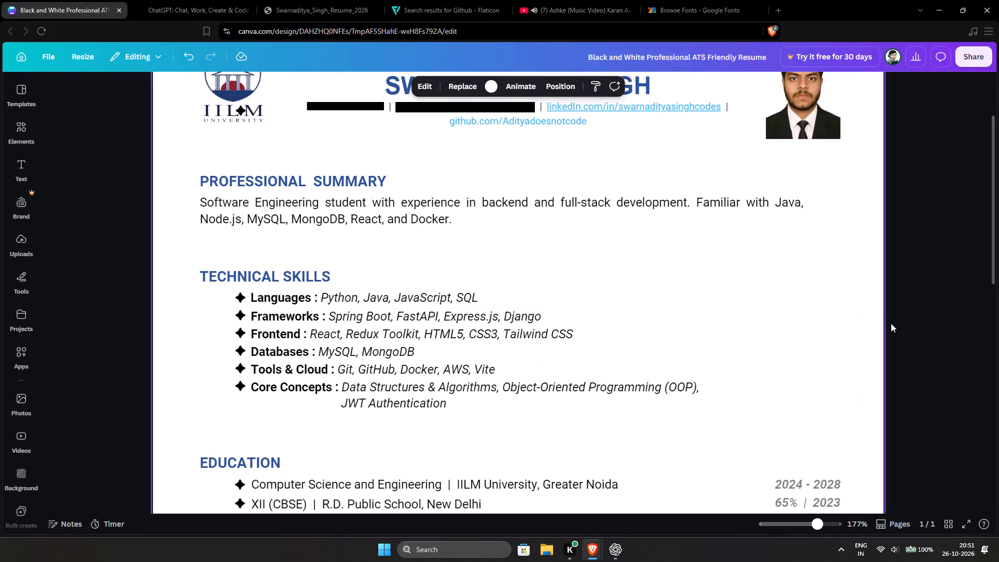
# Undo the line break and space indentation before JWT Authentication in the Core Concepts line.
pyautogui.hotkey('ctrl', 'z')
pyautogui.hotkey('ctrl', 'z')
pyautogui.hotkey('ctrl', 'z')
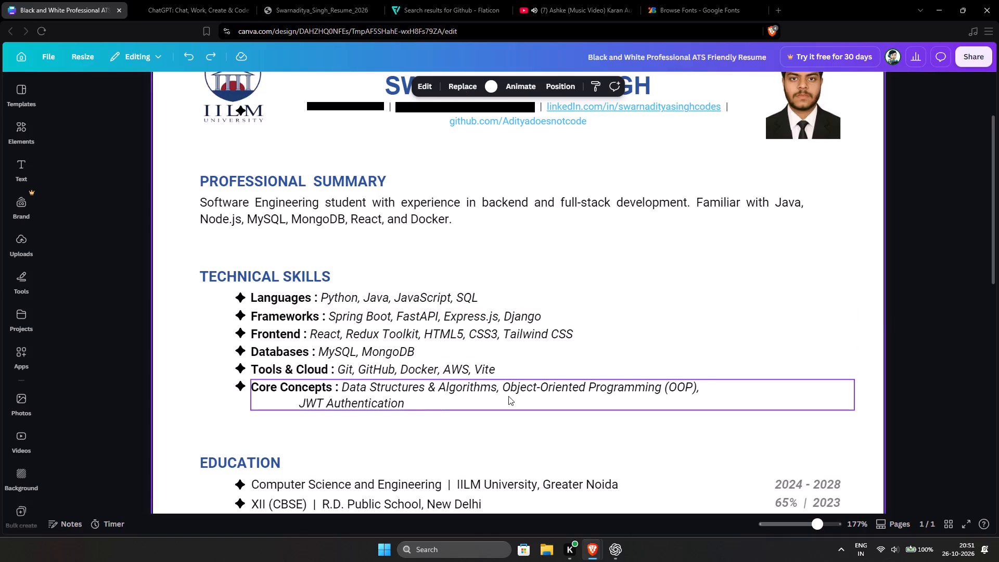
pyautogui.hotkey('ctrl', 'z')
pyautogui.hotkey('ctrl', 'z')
# Delete the abbreviation "(OOP)" after Object-Oriented Programming in the Core Concepts line.
pyautogui.click(664, 399)
pyautogui.click(690, 390)
pyautogui.click(697, 388)
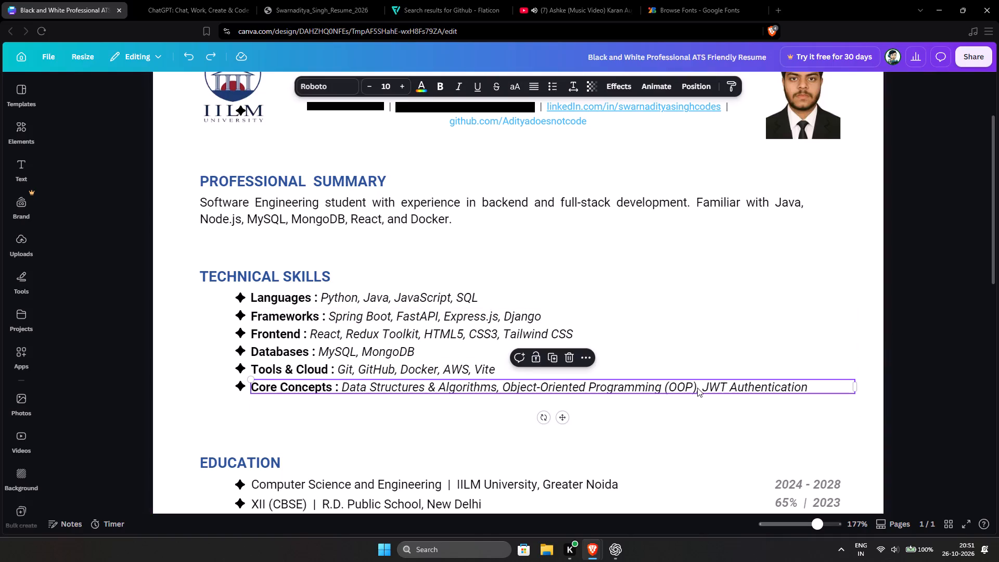
pyautogui.press('BackSpace')
pyautogui.press('BackSpace')
pyautogui.press('BackSpace')
pyautogui.press('BackSpace')
pyautogui.press('BackSpace')
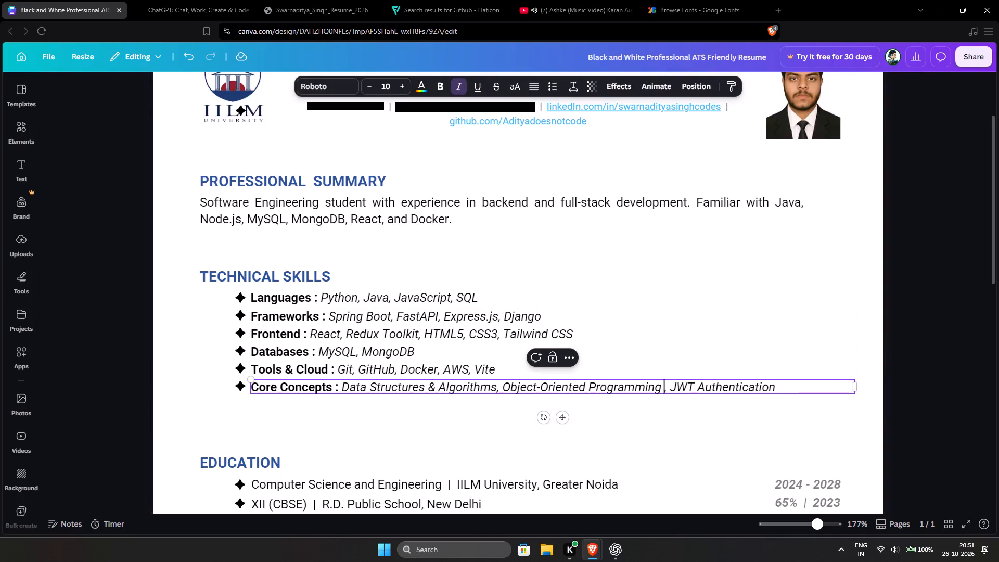
pyautogui.press('BackSpace')
pyautogui.click(676, 343)
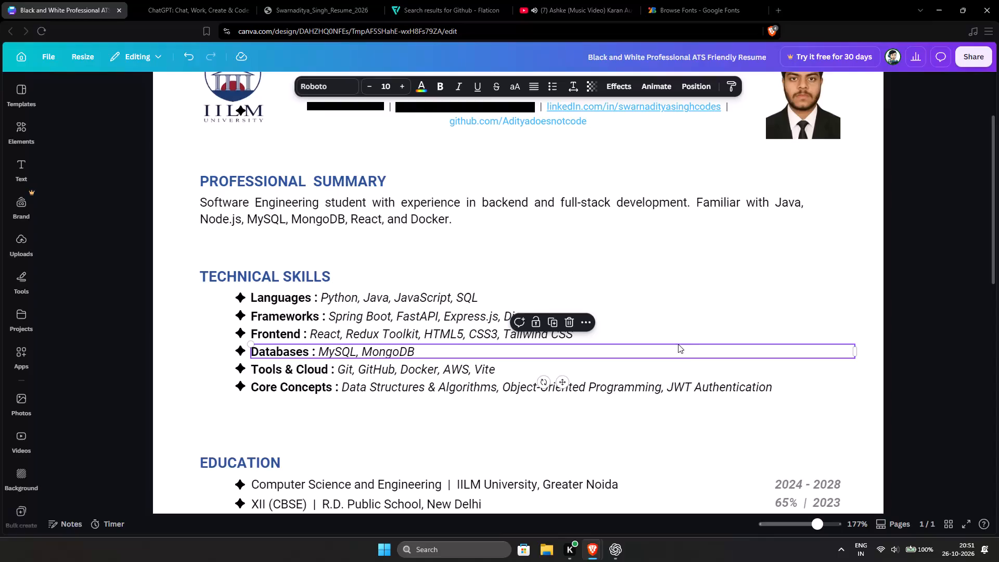
pyautogui.click(613, 420)
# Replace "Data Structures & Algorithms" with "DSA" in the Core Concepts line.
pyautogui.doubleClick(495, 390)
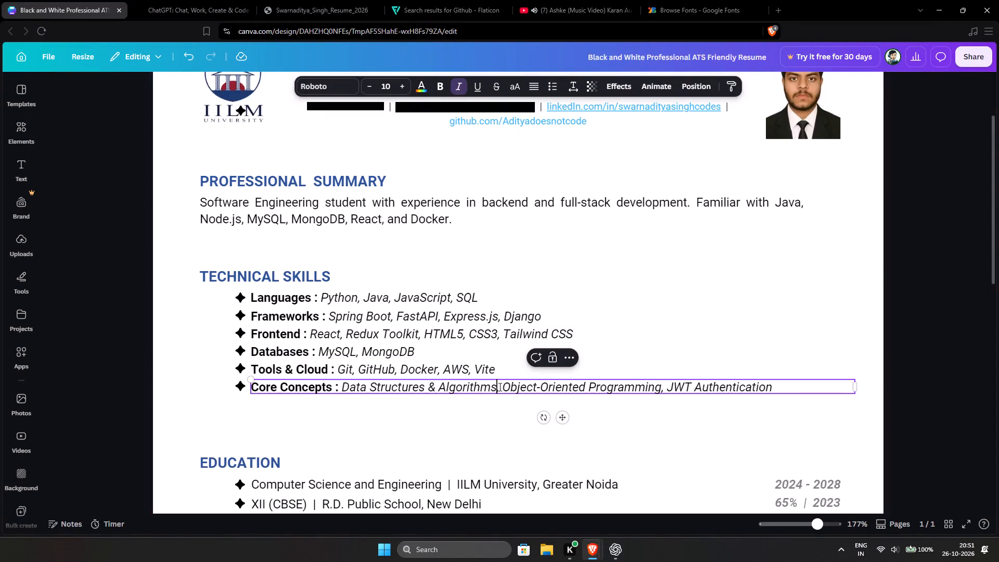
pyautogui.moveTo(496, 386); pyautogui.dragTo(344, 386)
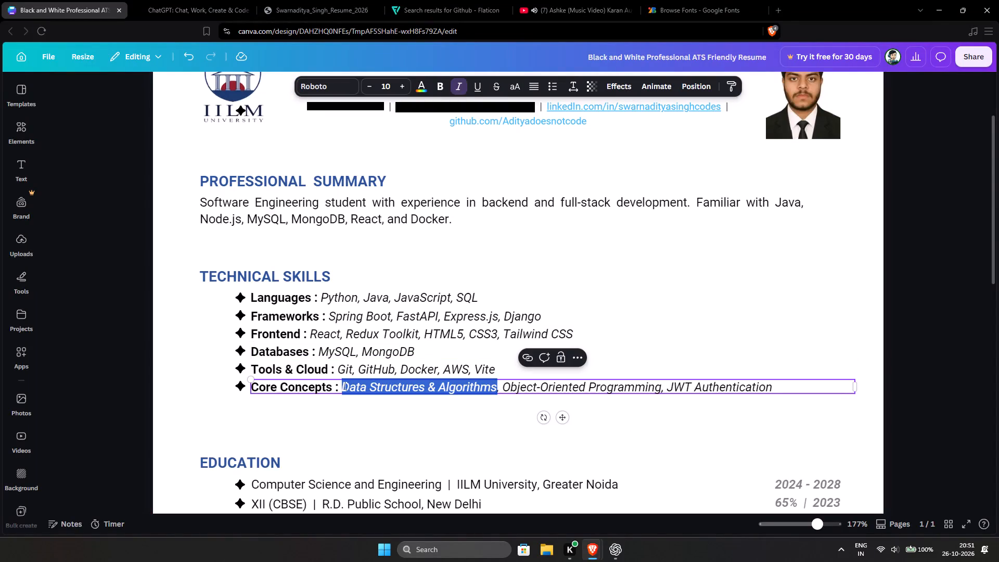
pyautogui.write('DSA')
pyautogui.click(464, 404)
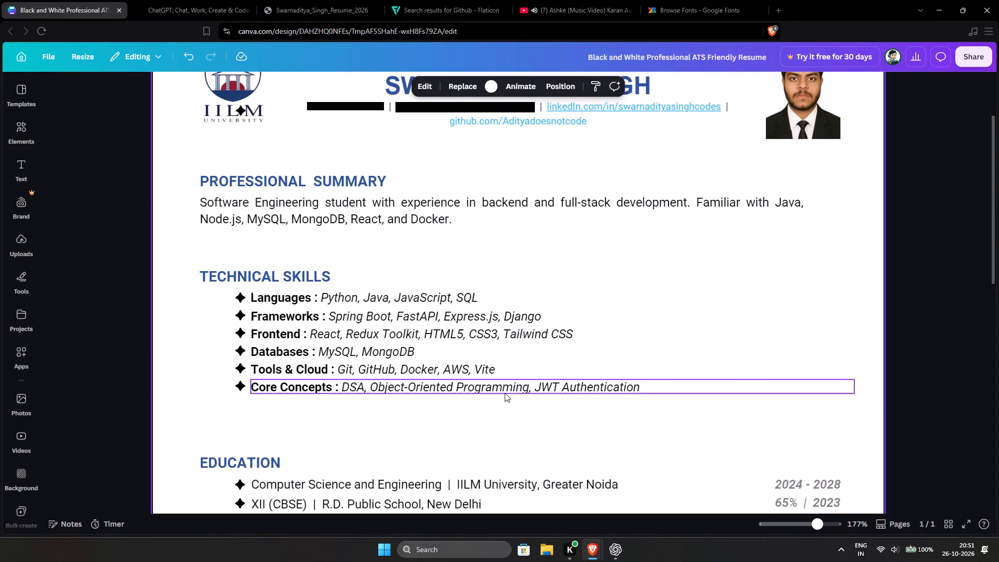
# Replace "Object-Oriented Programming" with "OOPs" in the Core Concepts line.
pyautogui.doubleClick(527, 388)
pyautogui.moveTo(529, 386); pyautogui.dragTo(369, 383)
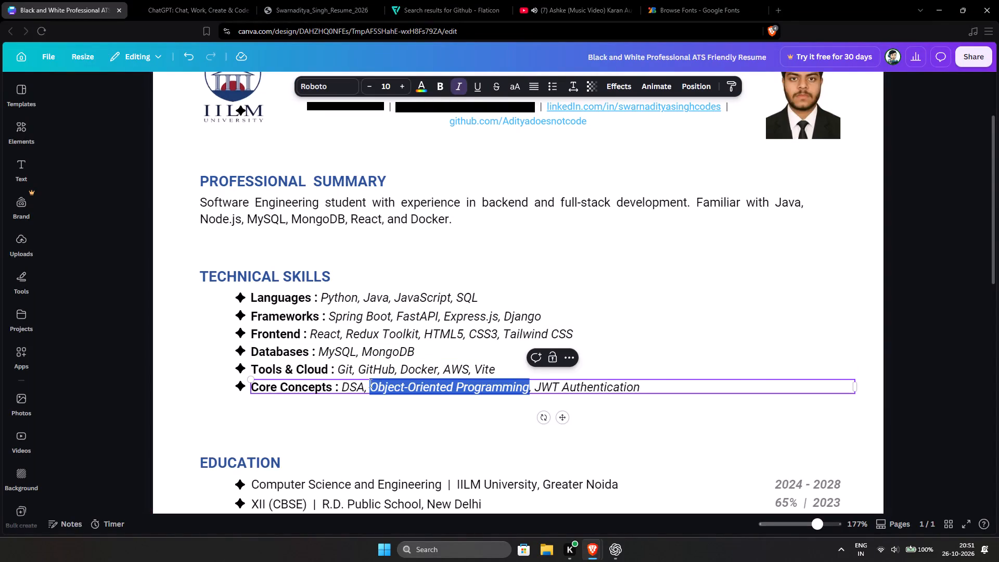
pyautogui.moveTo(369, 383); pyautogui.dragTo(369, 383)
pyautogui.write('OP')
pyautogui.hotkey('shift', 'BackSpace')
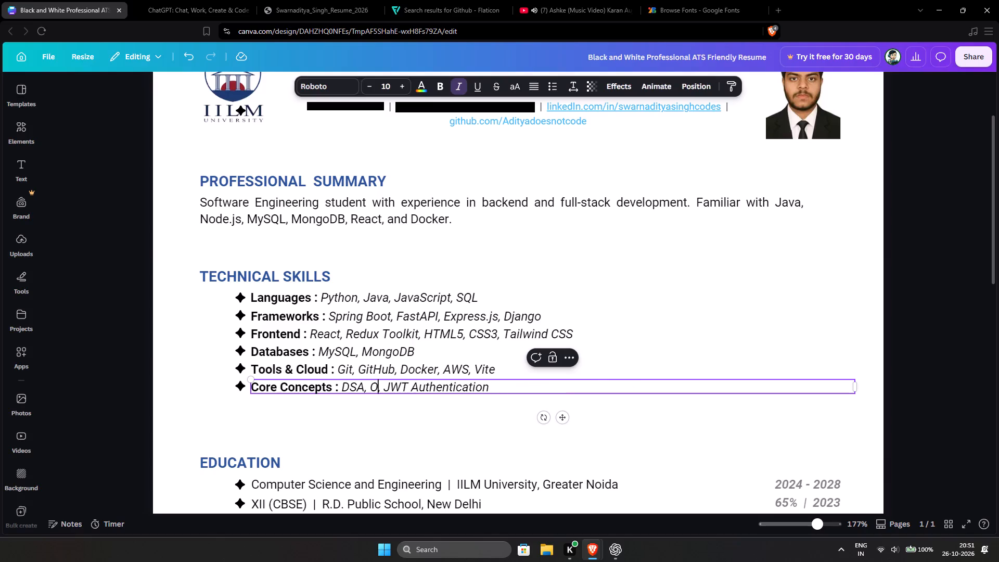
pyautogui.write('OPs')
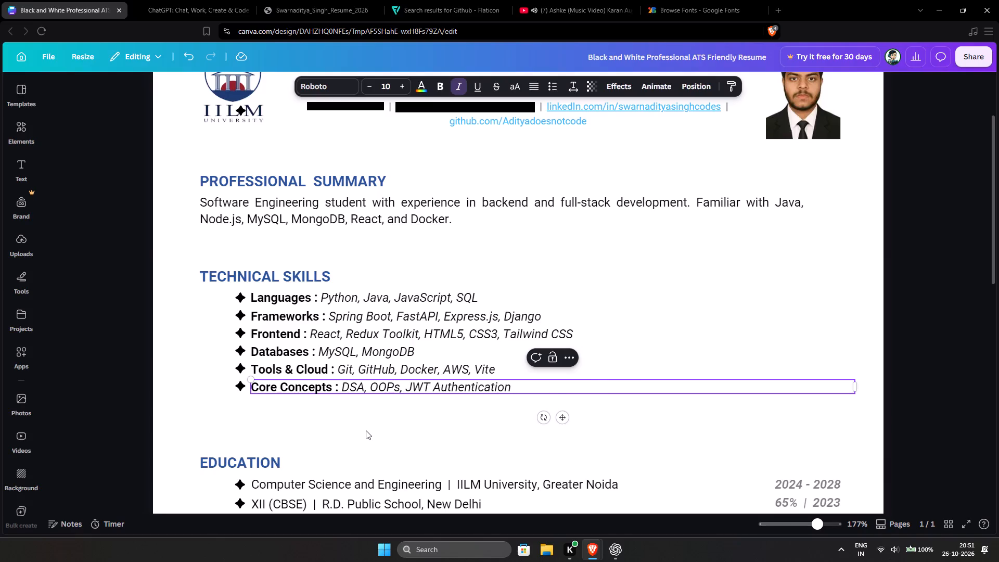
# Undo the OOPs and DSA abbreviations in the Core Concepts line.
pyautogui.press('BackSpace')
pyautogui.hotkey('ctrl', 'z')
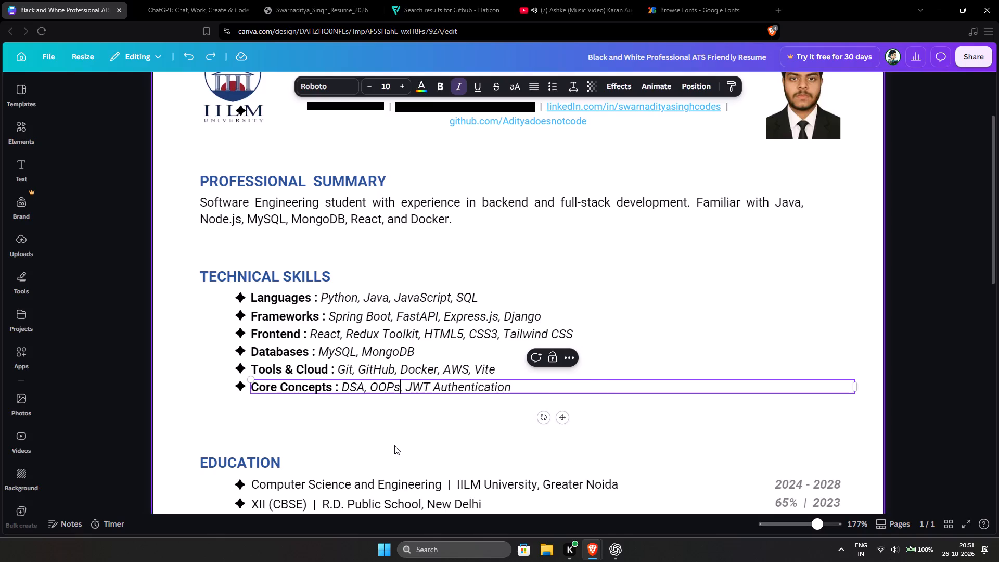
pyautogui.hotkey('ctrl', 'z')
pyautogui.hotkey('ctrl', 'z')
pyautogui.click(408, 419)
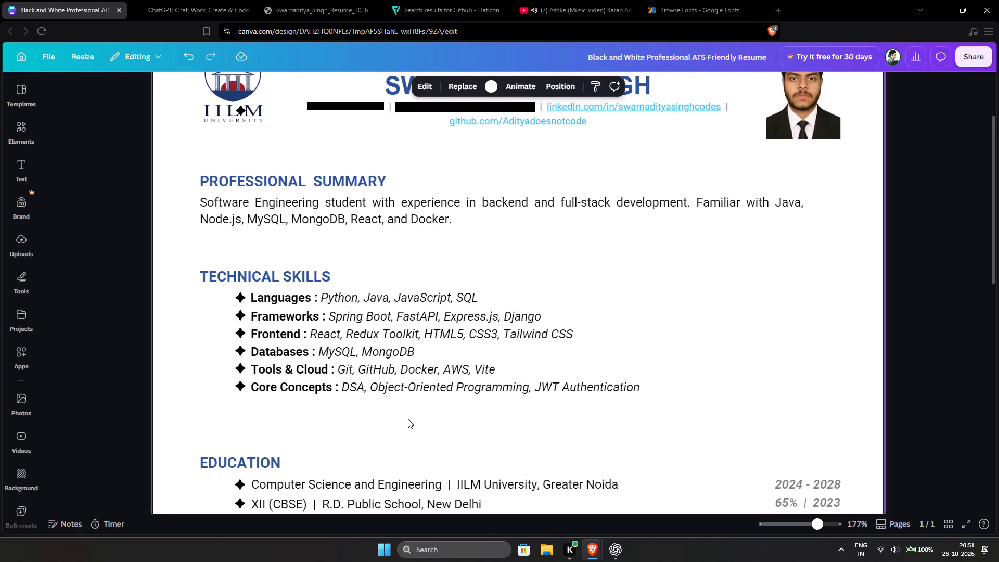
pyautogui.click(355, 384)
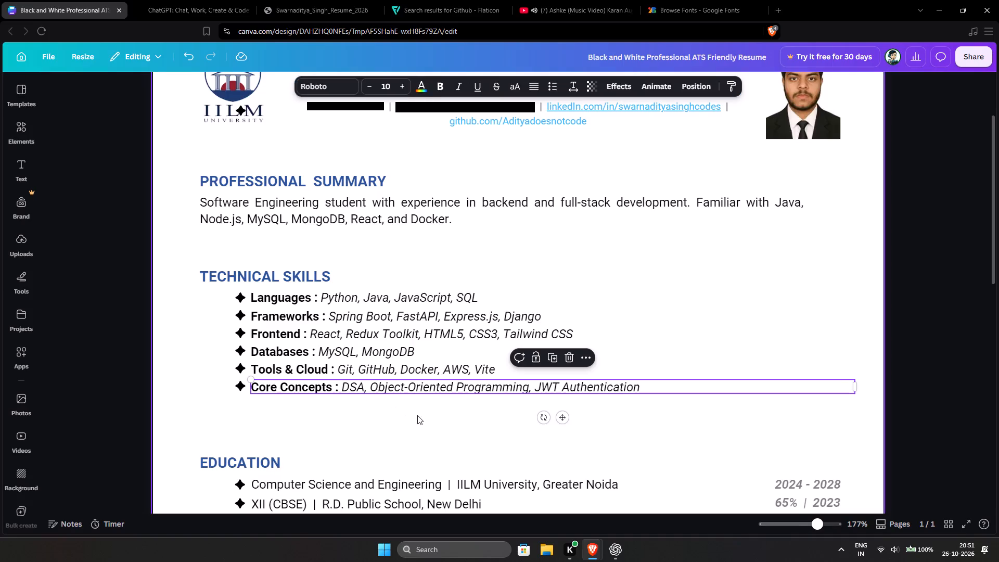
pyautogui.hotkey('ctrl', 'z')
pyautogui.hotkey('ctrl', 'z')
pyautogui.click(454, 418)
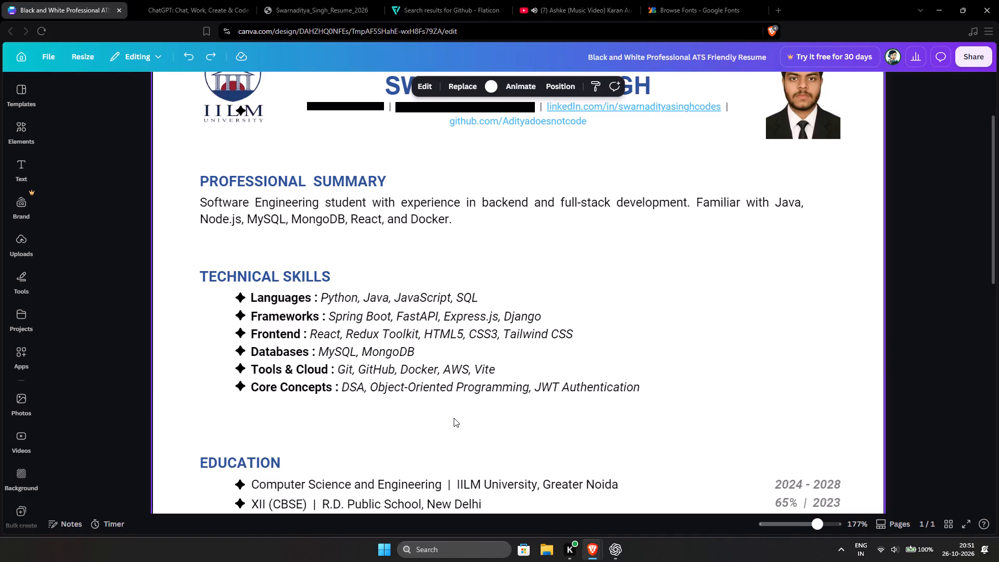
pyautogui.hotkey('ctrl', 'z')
# Replace "Object-Oriented Programming" with "OOP" in the Core Concepts line.
pyautogui.click(521, 395)
pyautogui.doubleClick(518, 387)
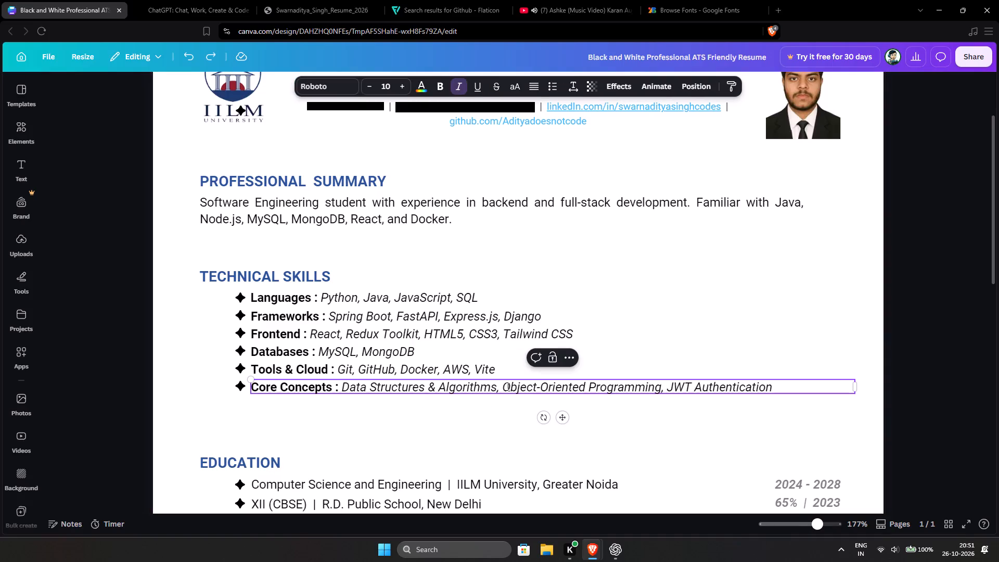
pyautogui.moveTo(509, 386); pyautogui.dragTo(660, 387)
pyautogui.write('OP')
pyautogui.click(592, 422)
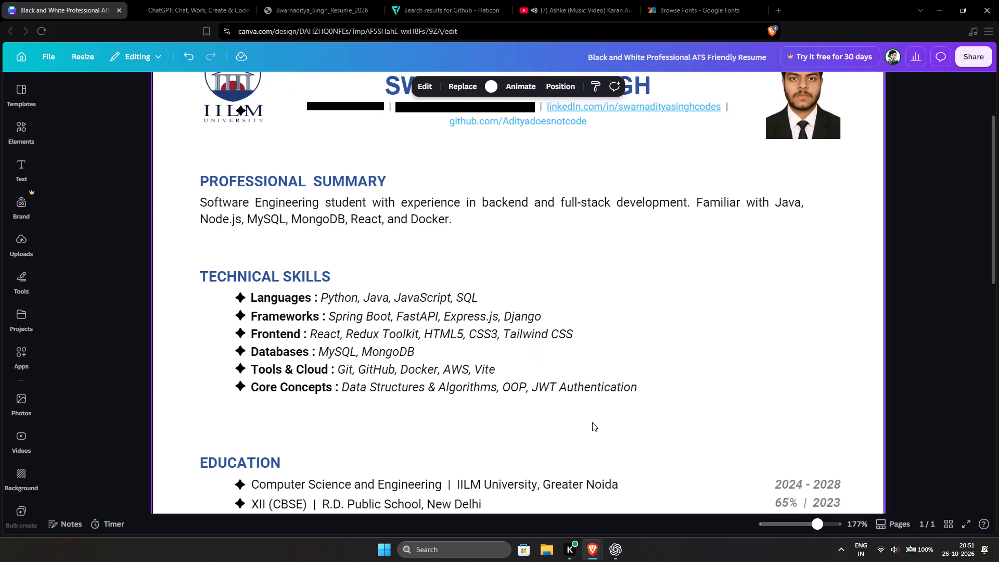
# Move everything from Education through Certifications up so the gap under Technical Skills matches the 1.2 spacing of the sections above.
pyautogui.scroll(-3, 216, 342)
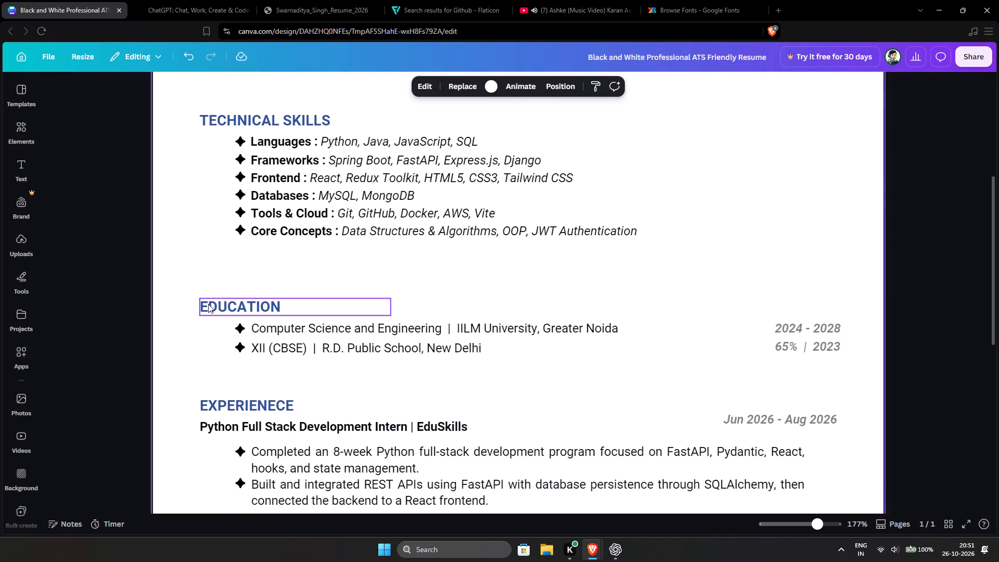
pyautogui.scroll(1, 195, 272)
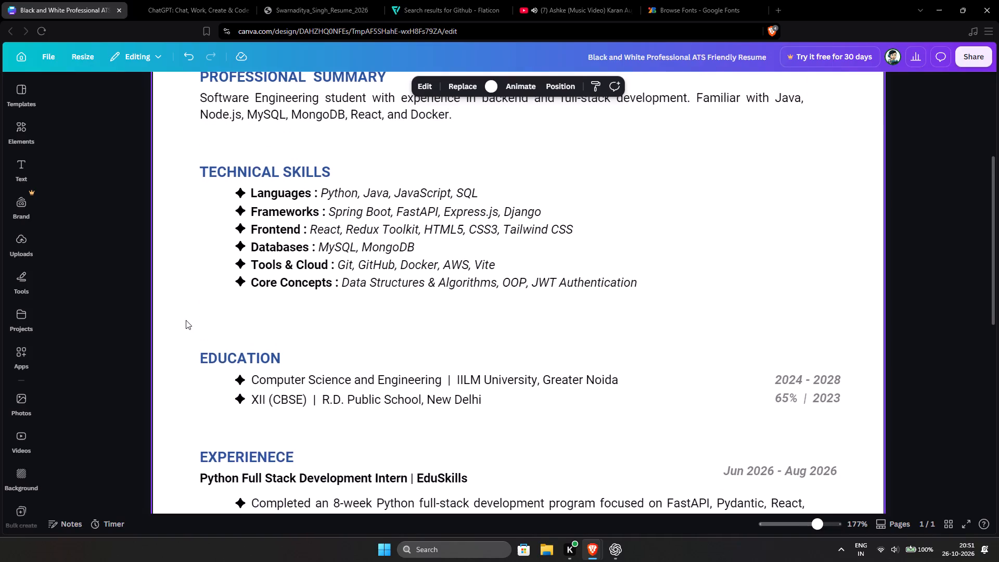
pyautogui.keyDown('ctrl'); pyautogui.scroll(-4, 218, 304); pyautogui.keyUp('ctrl')
pyautogui.moveTo(350, 313); pyautogui.dragTo(581, 392)
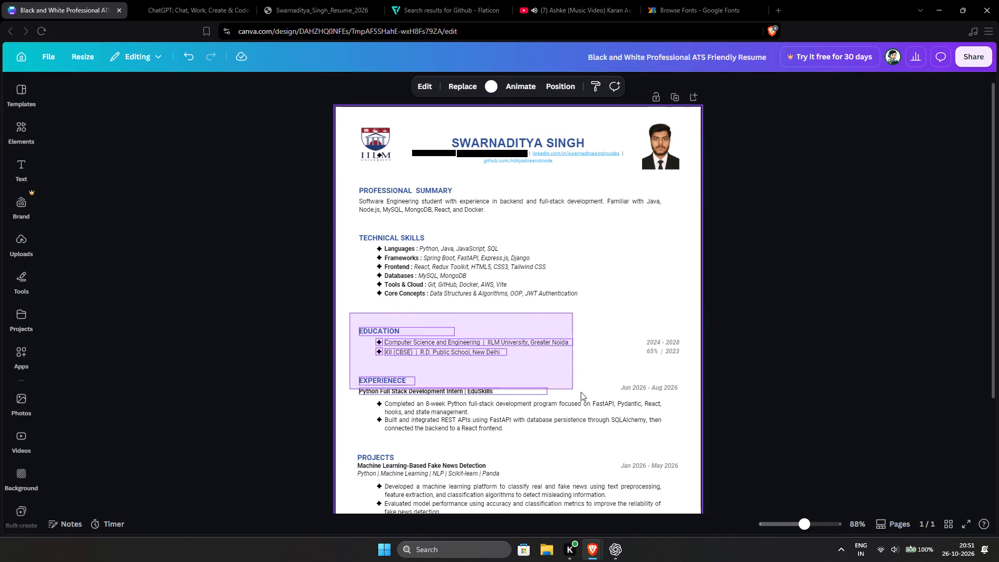
pyautogui.moveTo(581, 392); pyautogui.dragTo(680, 462)
pyautogui.scroll(-4, 585, 393)
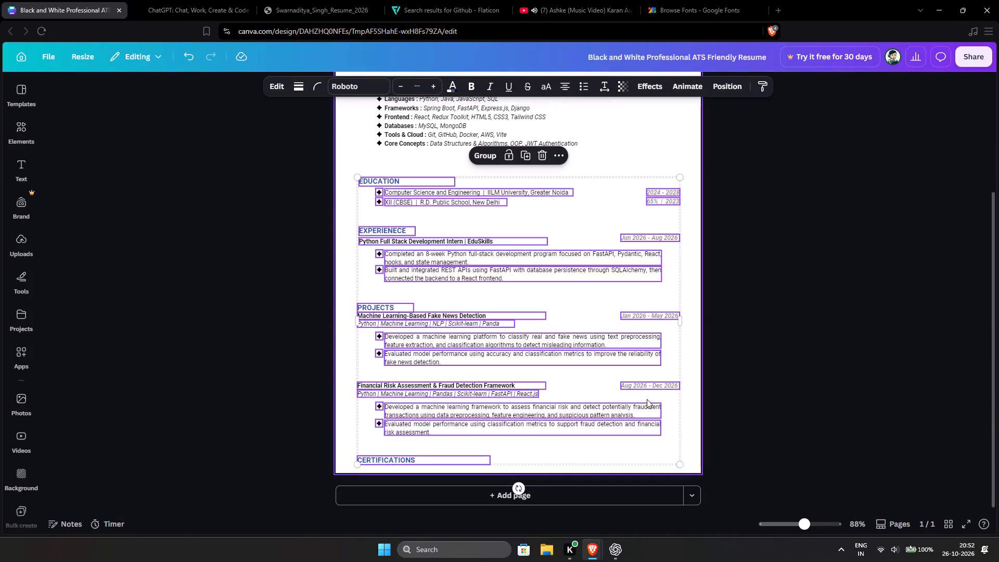
pyautogui.scroll(3, 647, 399)
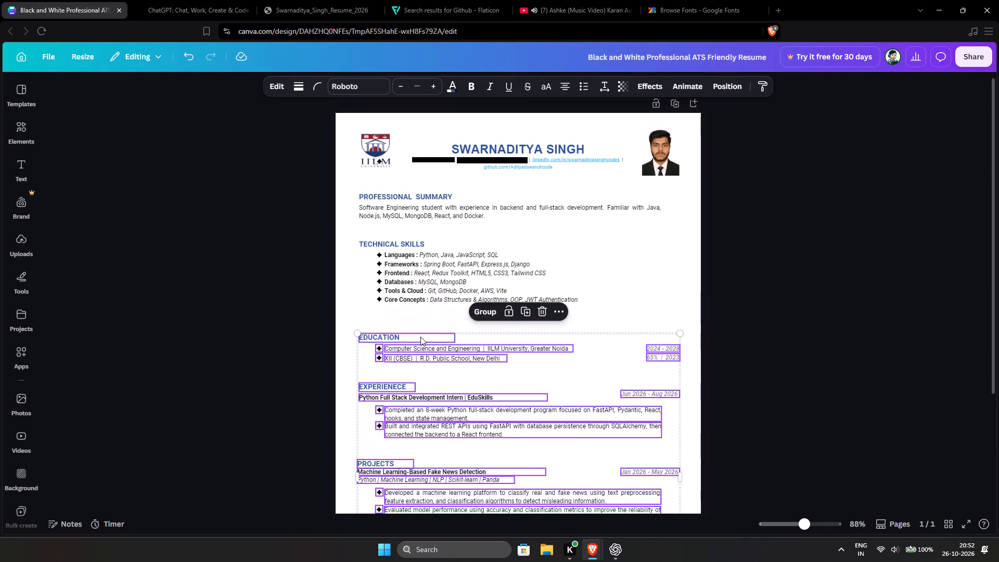
pyautogui.press('Up')
pyautogui.press('Up')
pyautogui.press('Up')
pyautogui.press('Up')
pyautogui.press('Up')
pyautogui.press('Up')
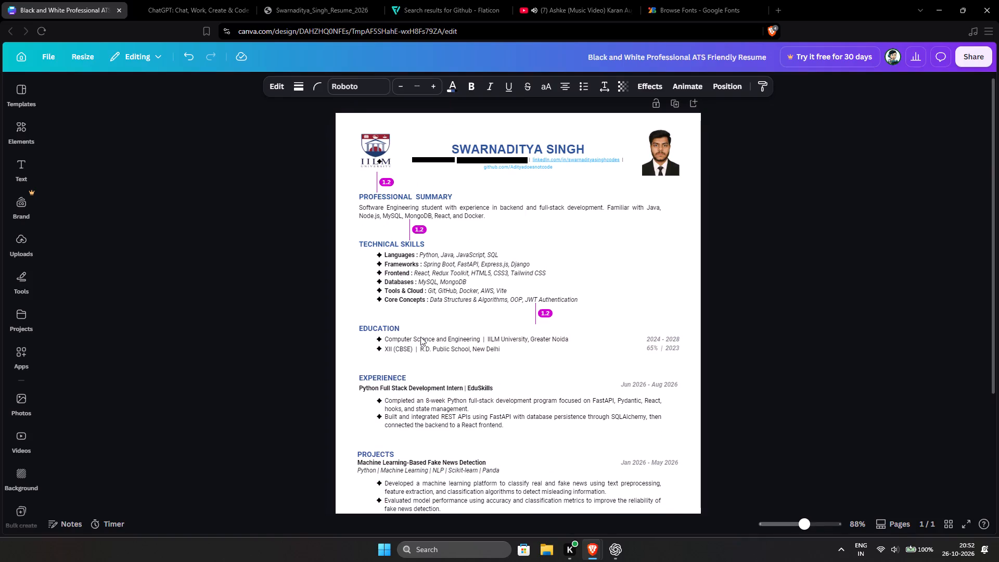
pyautogui.press('Up')
pyautogui.press('Down')
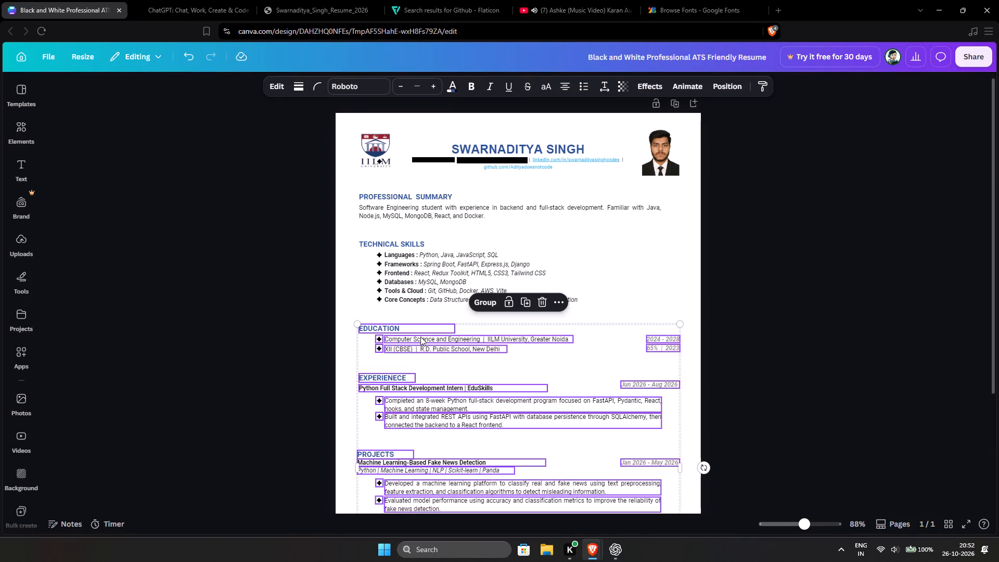
pyautogui.click(639, 269)
pyautogui.click(744, 276)
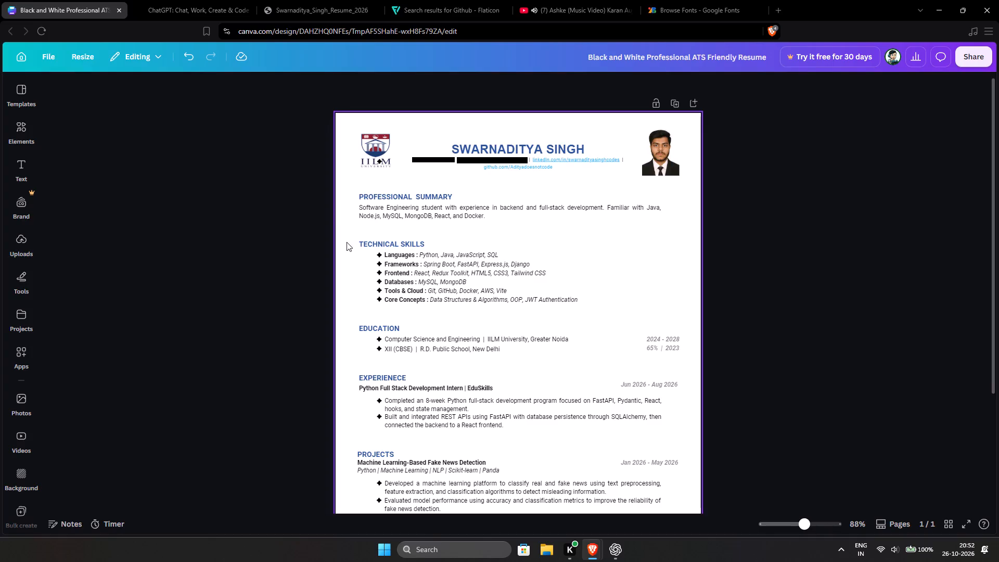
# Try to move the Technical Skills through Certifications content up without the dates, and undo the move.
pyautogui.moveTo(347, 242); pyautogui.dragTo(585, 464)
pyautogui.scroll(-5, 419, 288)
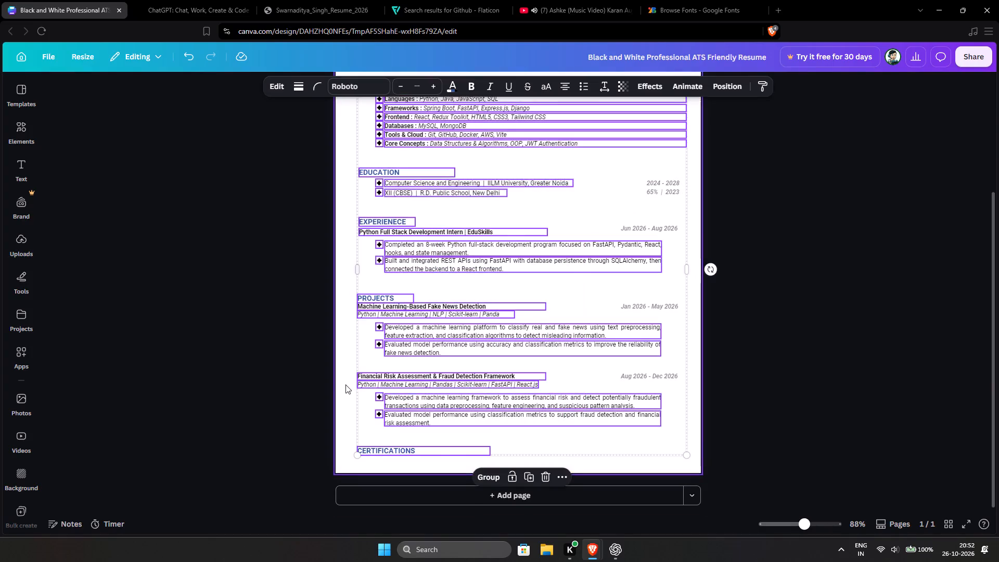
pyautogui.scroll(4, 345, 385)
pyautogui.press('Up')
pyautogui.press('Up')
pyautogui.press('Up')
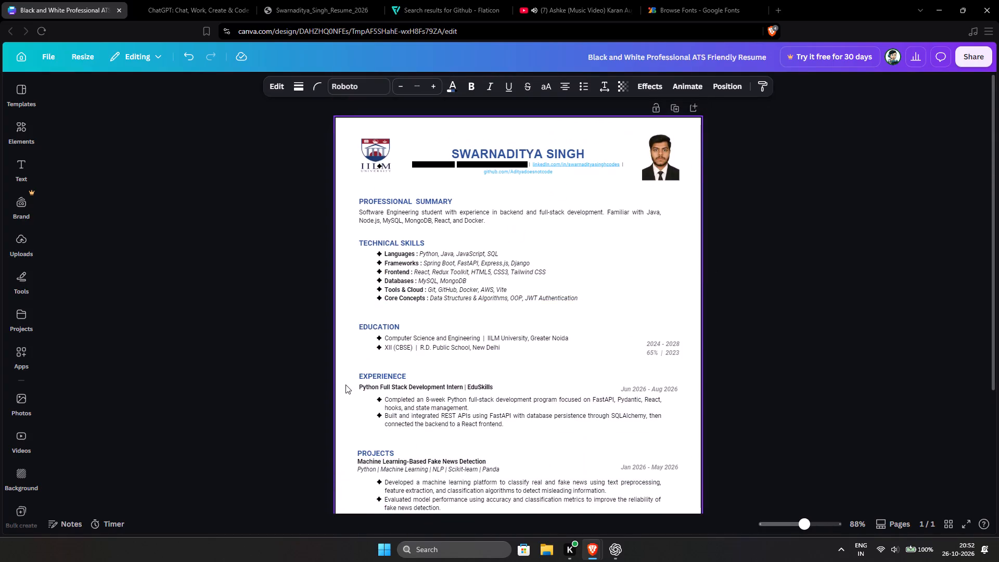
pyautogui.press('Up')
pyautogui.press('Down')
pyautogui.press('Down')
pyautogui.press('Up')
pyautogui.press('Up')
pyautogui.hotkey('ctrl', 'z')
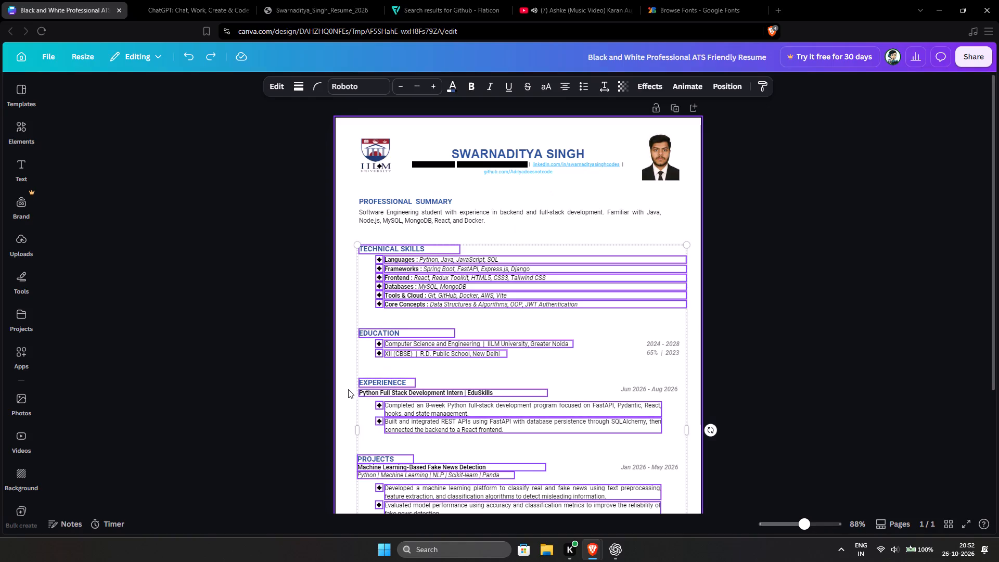
# Move everything from Technical Skills through Certifications, including the dates, up closer to the Professional Summary.
pyautogui.click(347, 361)
pyautogui.moveTo(348, 244); pyautogui.dragTo(527, 295)
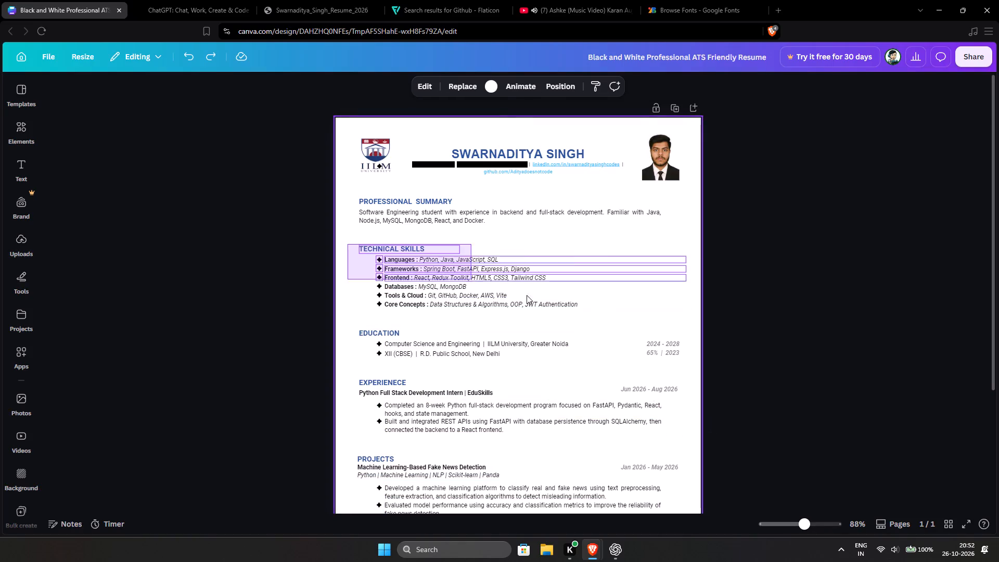
pyautogui.moveTo(527, 295); pyautogui.dragTo(690, 513)
pyautogui.scroll(-2, 690, 477)
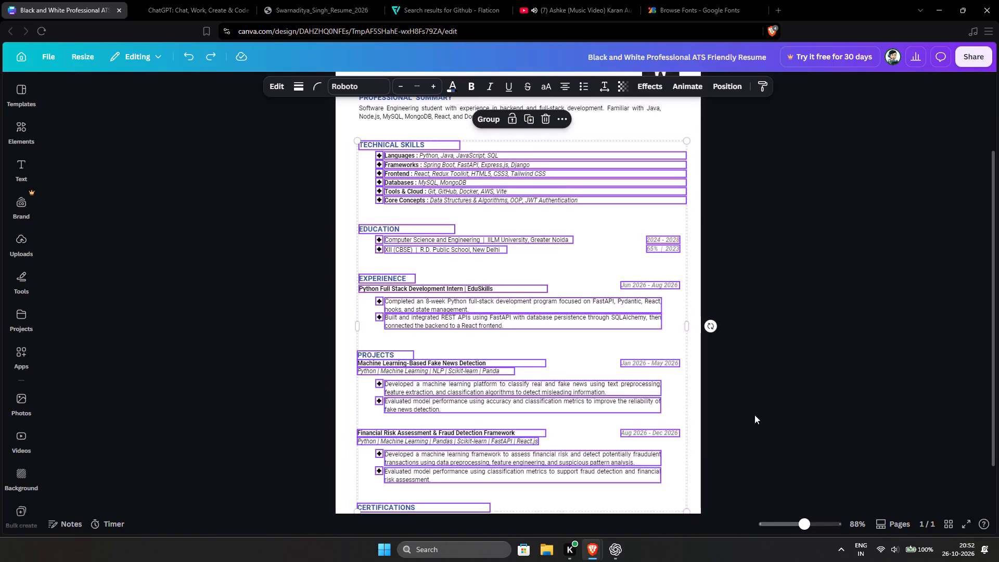
pyautogui.scroll(2, 754, 415)
pyautogui.press('Up')
pyautogui.press('Up')
pyautogui.press('Up')
pyautogui.press('Up')
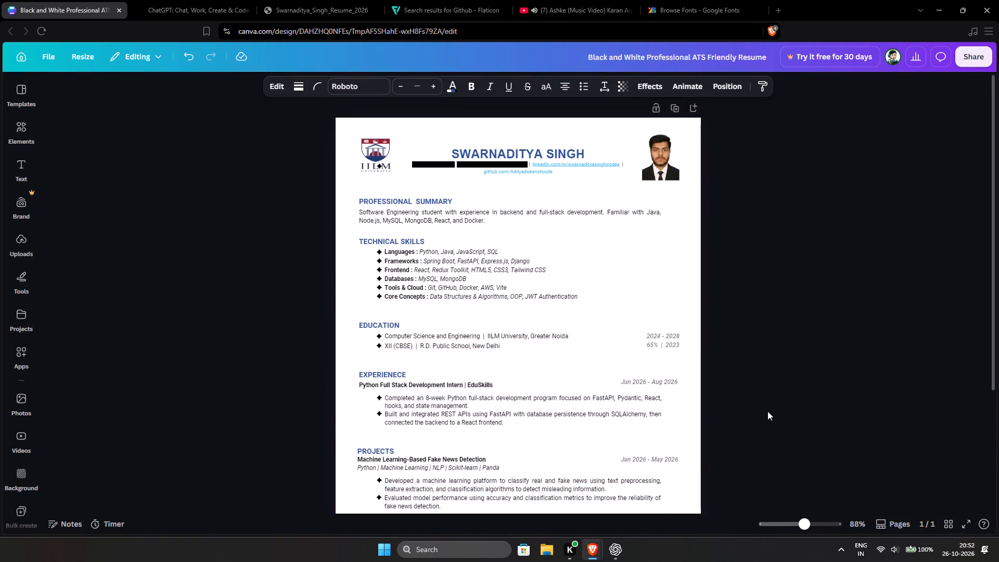
pyautogui.press('Up')
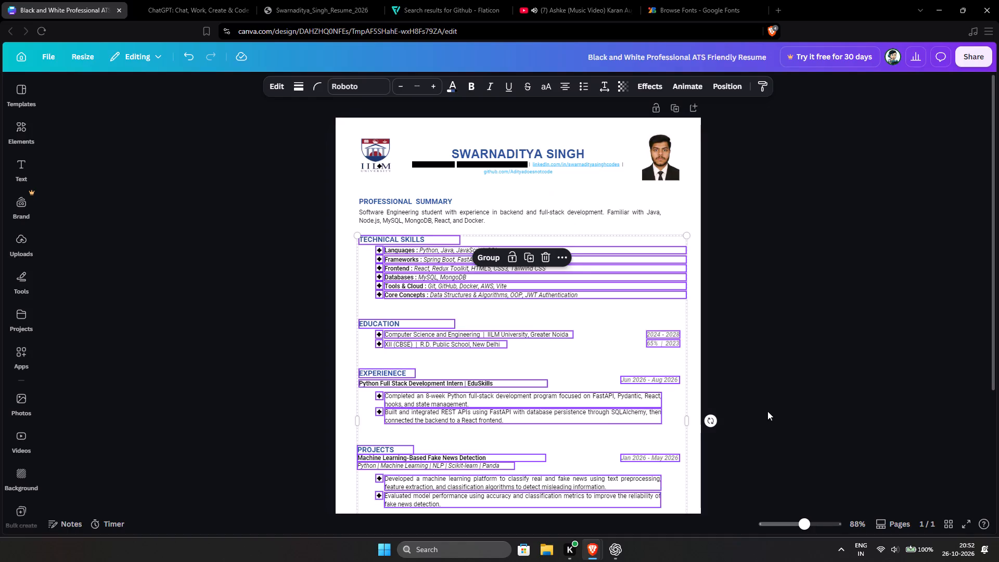
pyautogui.click(767, 411)
# Move everything from Education through Certifications, including the dates, up closer to the Technical Skills list.
pyautogui.scroll(-2, 696, 350)
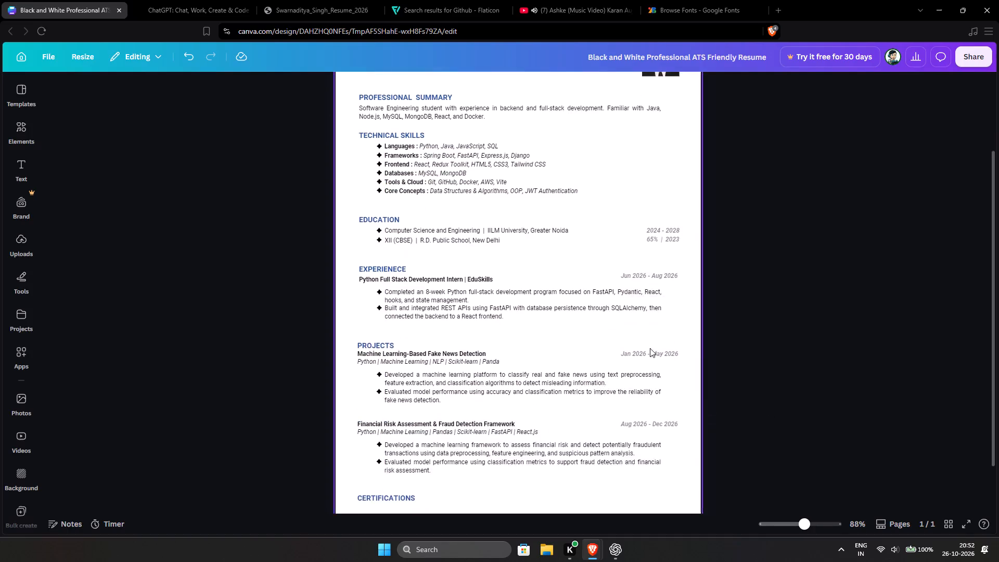
pyautogui.scroll(-1, 644, 351)
pyautogui.scroll(1, 526, 446)
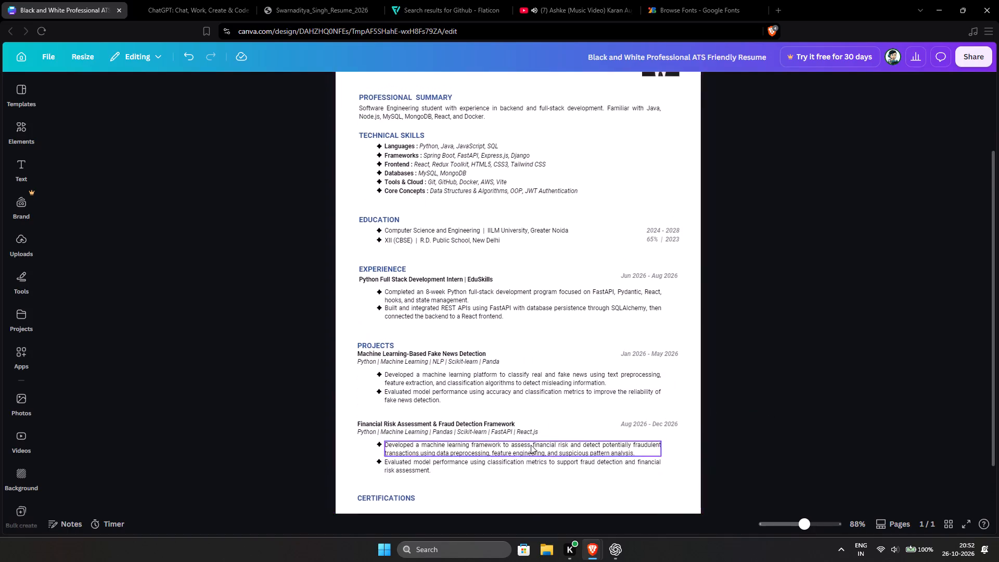
pyautogui.scroll(1, 547, 440)
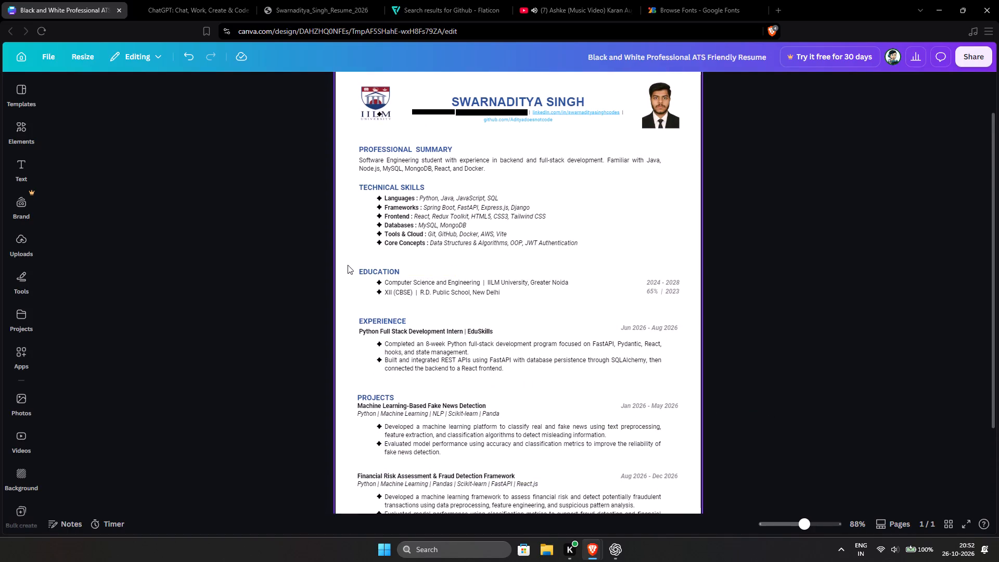
pyautogui.moveTo(346, 264); pyautogui.dragTo(663, 471)
pyautogui.scroll(-2, 493, 348)
pyautogui.scroll(2, 746, 385)
pyautogui.press('Up')
pyautogui.press('Up')
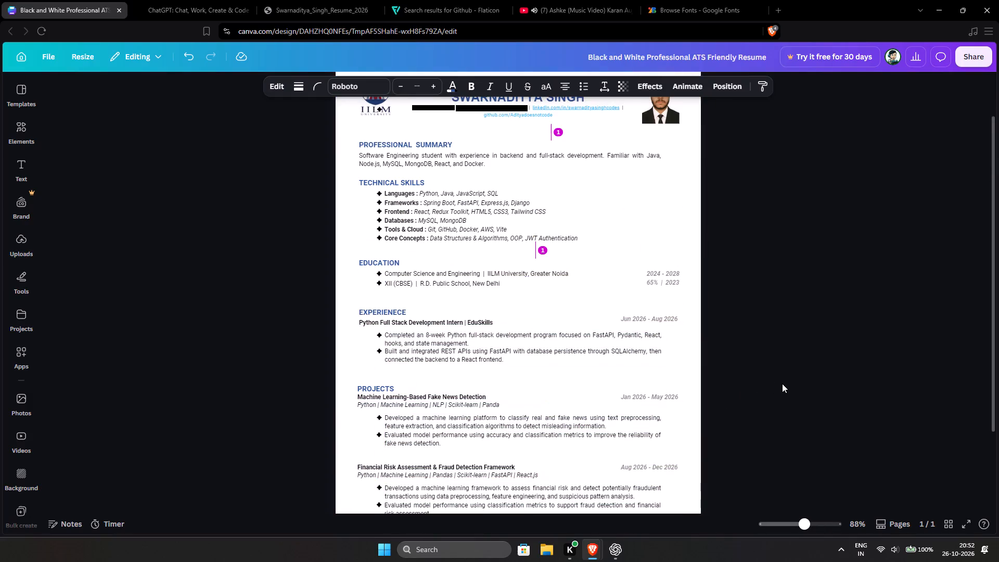
pyautogui.press('Up')
pyautogui.press('Up')
pyautogui.press('Up')
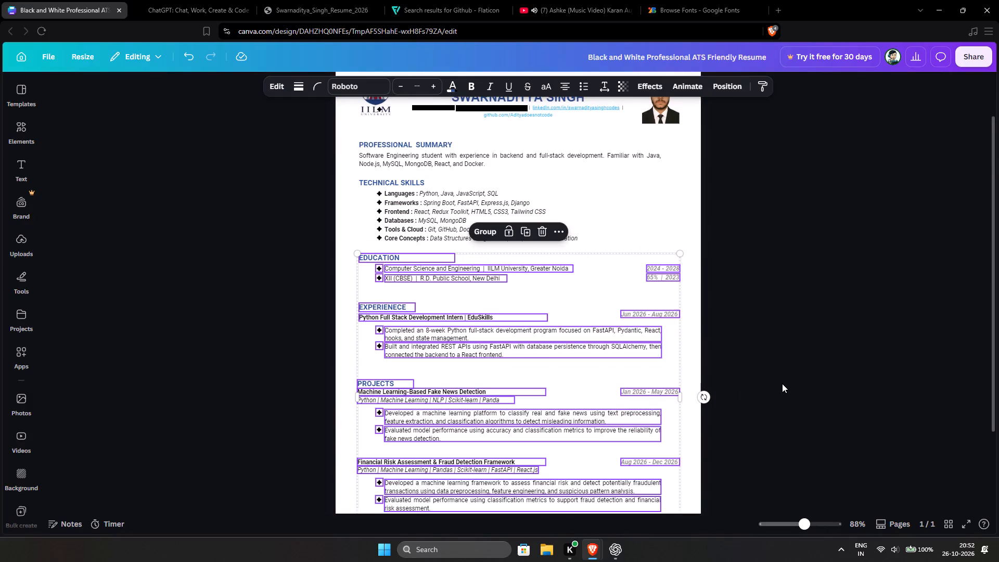
pyautogui.click(639, 225)
pyautogui.click(690, 241)
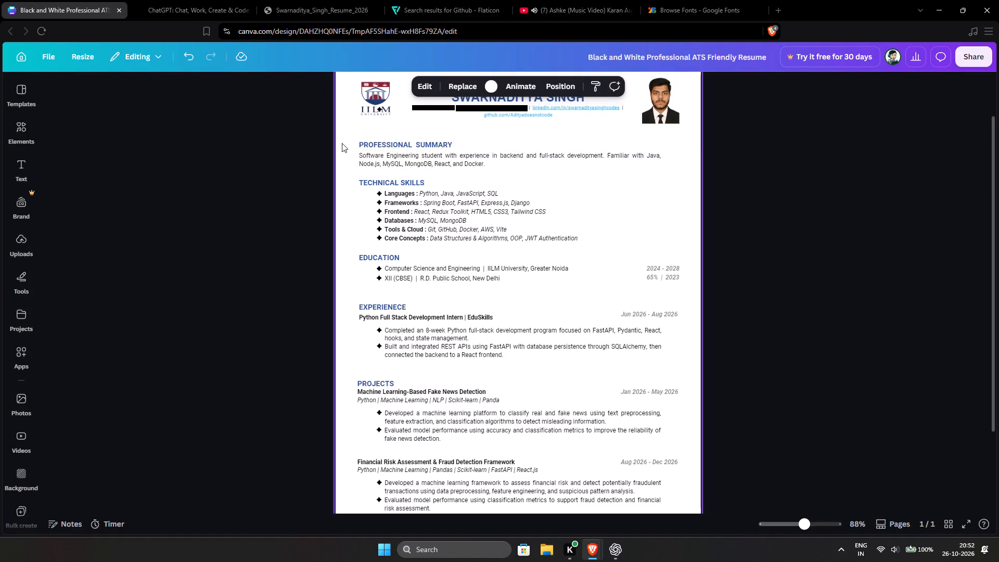
# Move everything from Professional Summary through Certifications down slightly to widen the gap below the header.
pyautogui.moveTo(342, 143); pyautogui.dragTo(684, 448)
pyautogui.scroll(-3, 696, 375)
pyautogui.scroll(1, 786, 355)
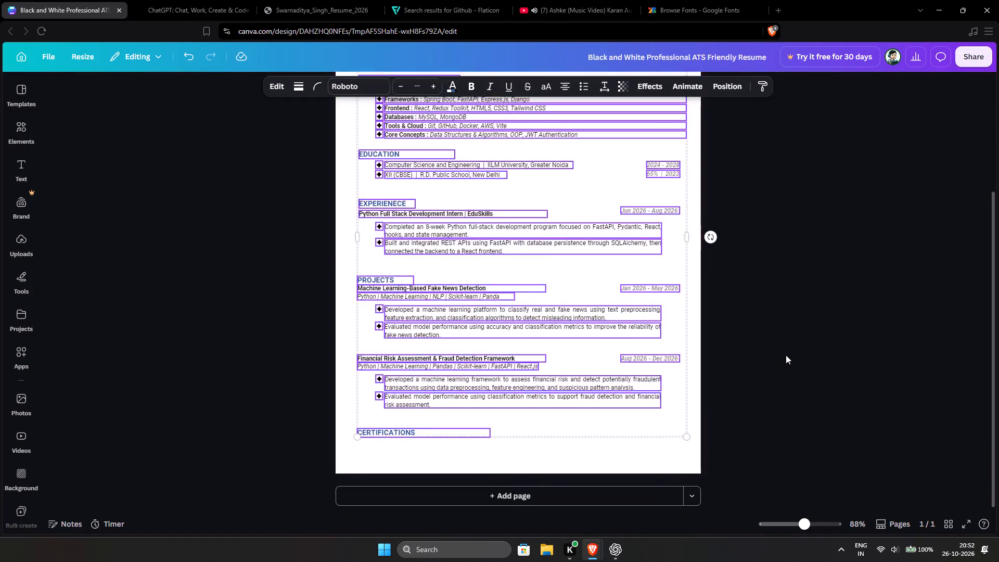
pyautogui.scroll(3, 786, 355)
pyautogui.press('Down')
pyautogui.press('Down')
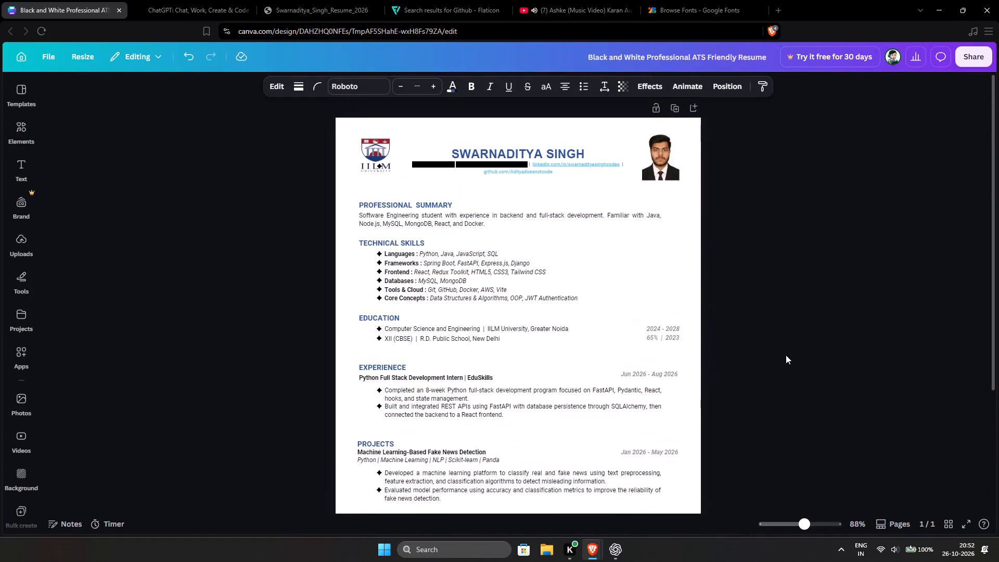
pyautogui.press('Down')
pyautogui.press('Down')
pyautogui.press('Up')
pyautogui.press('Down')
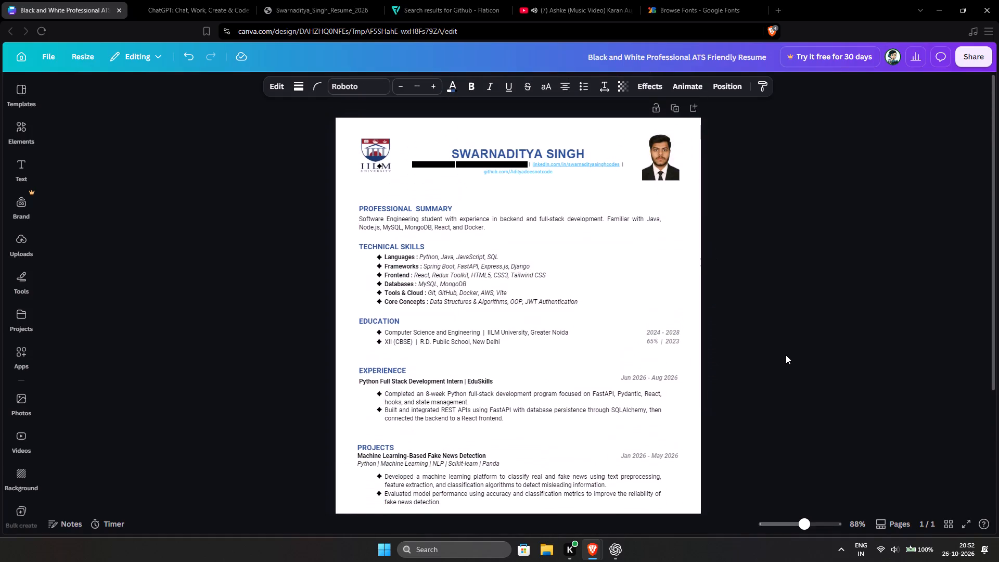
pyautogui.click(786, 355)
# Duplicate the italic technology line of the Fake News Detection project and place the copy under the Certifications heading.
pyautogui.scroll(-1, 762, 317)
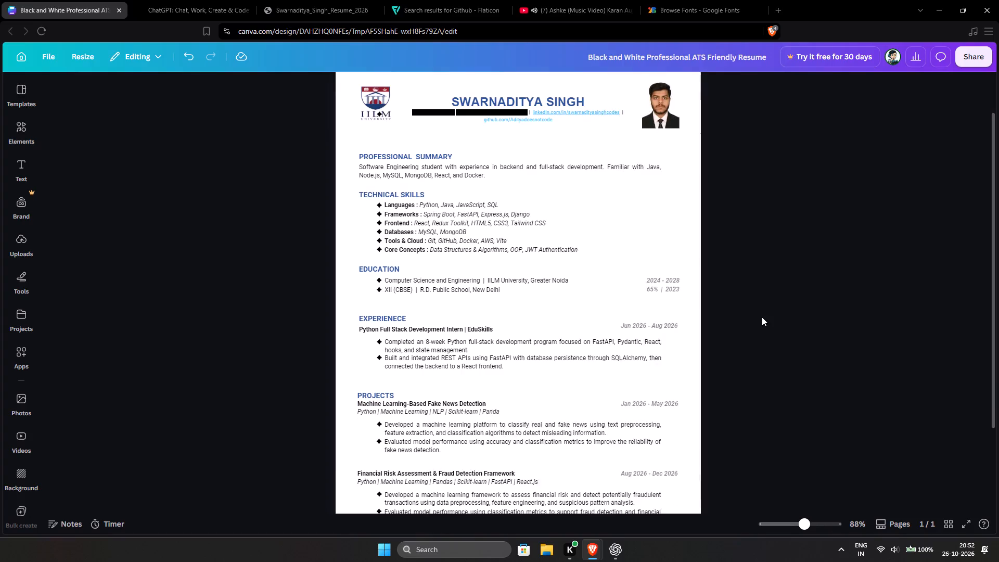
pyautogui.scroll(-2, 762, 317)
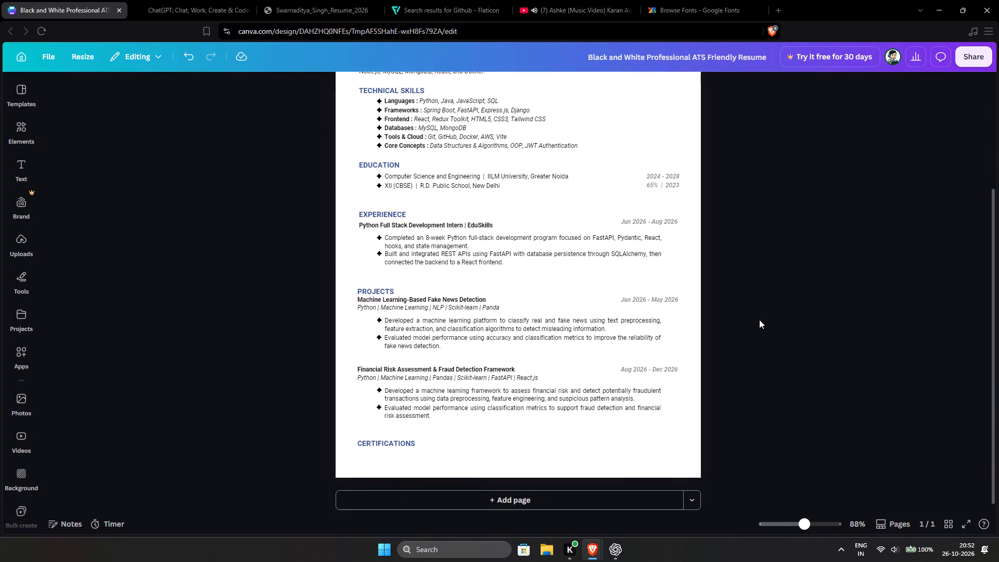
pyautogui.click(418, 309)
pyautogui.hotkey('ctrl', 'c')
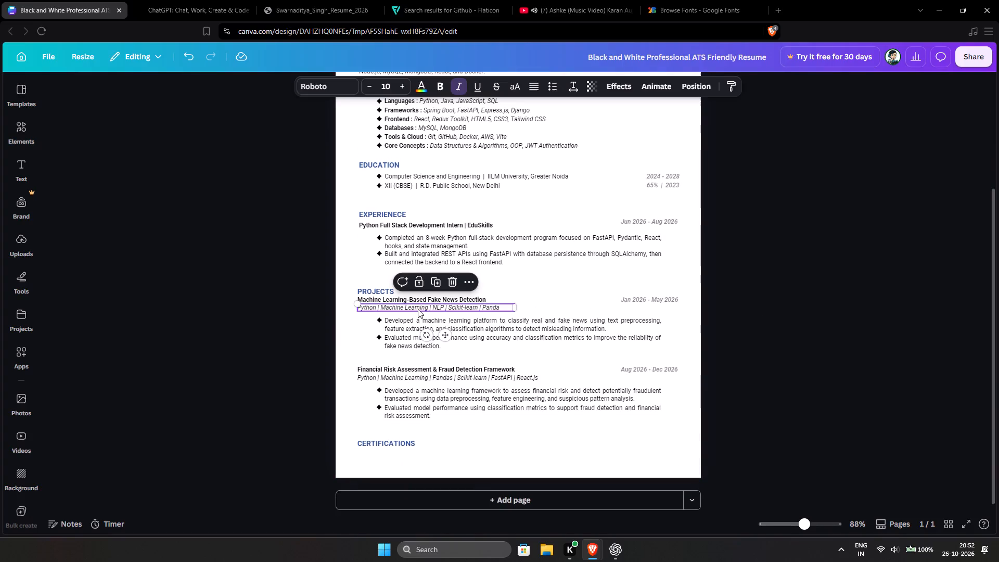
pyautogui.hotkey('ctrl', 'v')
pyautogui.moveTo(442, 316); pyautogui.dragTo(445, 454)
# Copy an Experience star bullet under Certifications, align it with the bullets above, and set the copied text line beside it.
pyautogui.click(376, 238)
pyautogui.hotkey('ctrl', 'c')
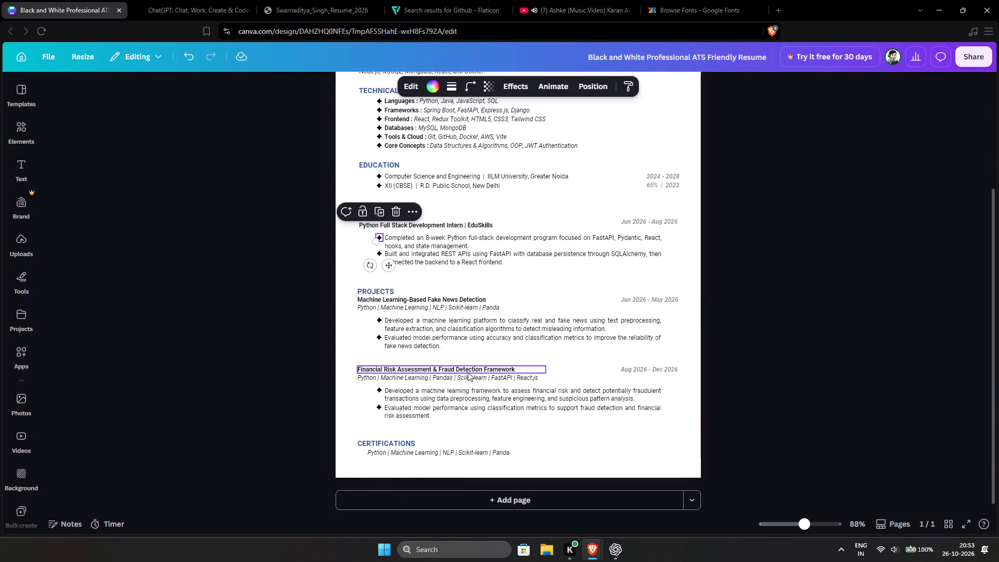
pyautogui.hotkey('ctrl', 'v')
pyautogui.moveTo(398, 273); pyautogui.dragTo(396, 470)
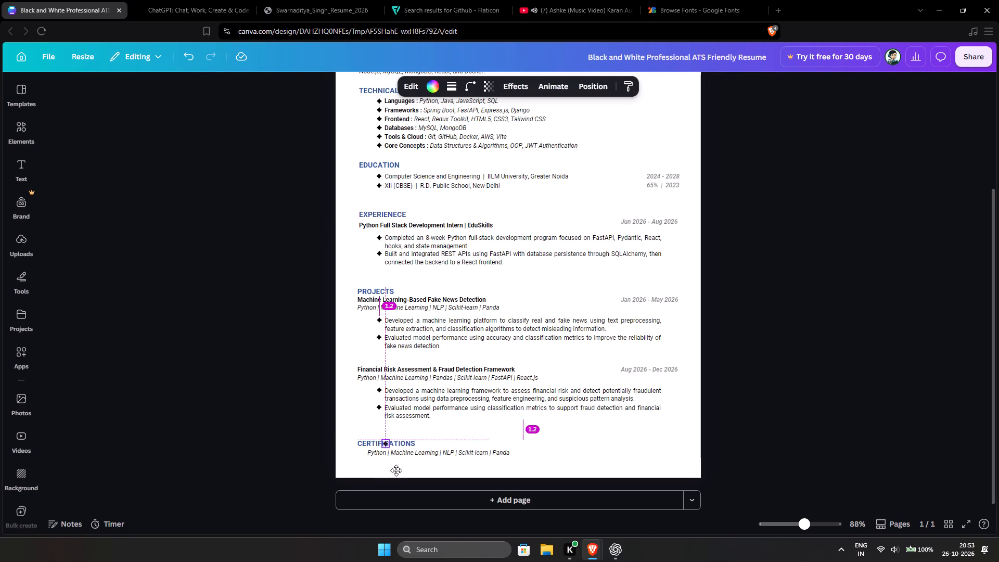
pyautogui.moveTo(396, 470); pyautogui.dragTo(388, 479)
pyautogui.keyDown('ctrl'); pyautogui.scroll(5, 438, 431); pyautogui.keyUp('ctrl')
pyautogui.scroll(-4, 438, 431)
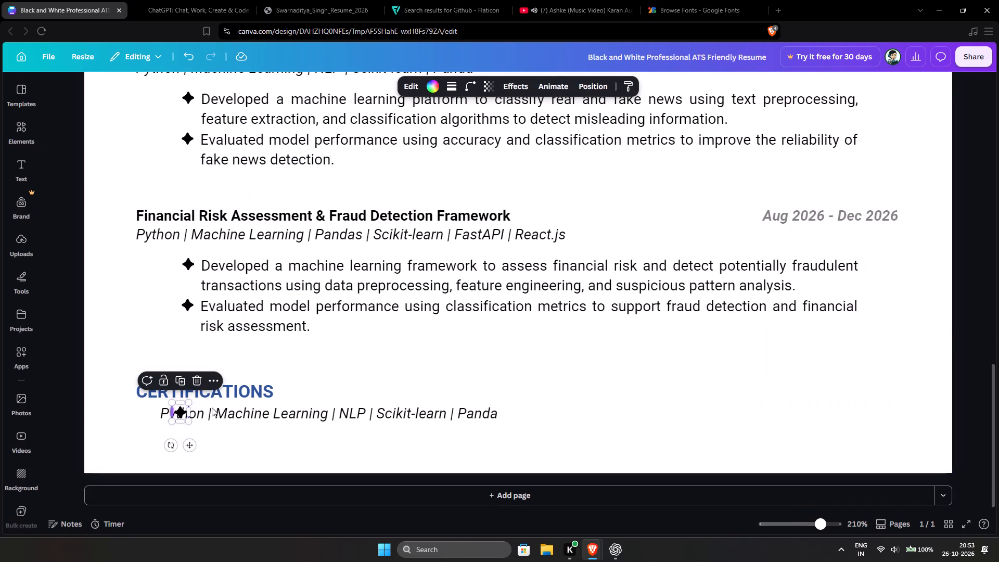
pyautogui.moveTo(269, 408); pyautogui.dragTo(403, 408)
pyautogui.moveTo(178, 412); pyautogui.dragTo(185, 412)
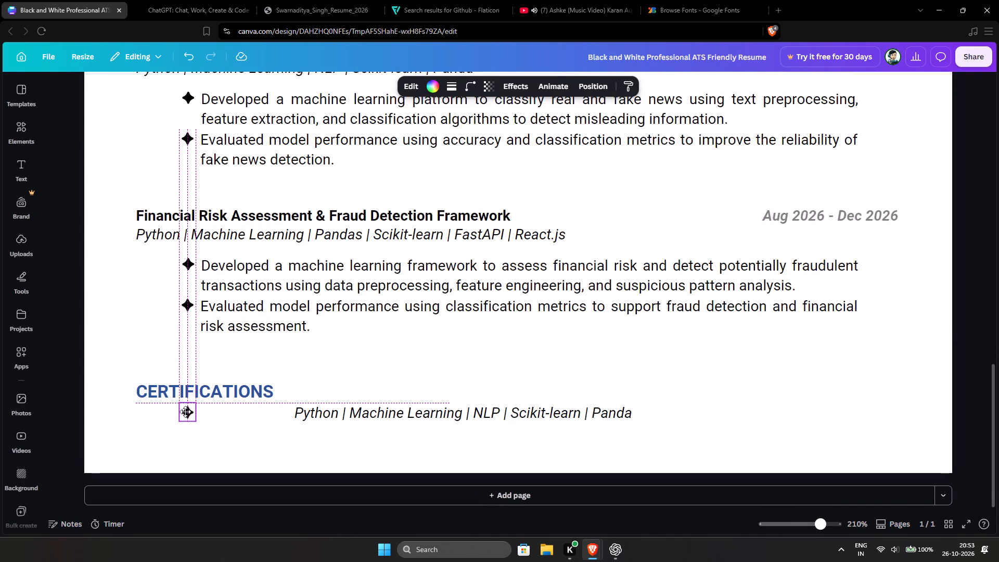
pyautogui.moveTo(185, 412); pyautogui.dragTo(186, 416)
pyautogui.moveTo(186, 416); pyautogui.dragTo(186, 419)
pyautogui.moveTo(355, 416); pyautogui.dragTo(265, 426)
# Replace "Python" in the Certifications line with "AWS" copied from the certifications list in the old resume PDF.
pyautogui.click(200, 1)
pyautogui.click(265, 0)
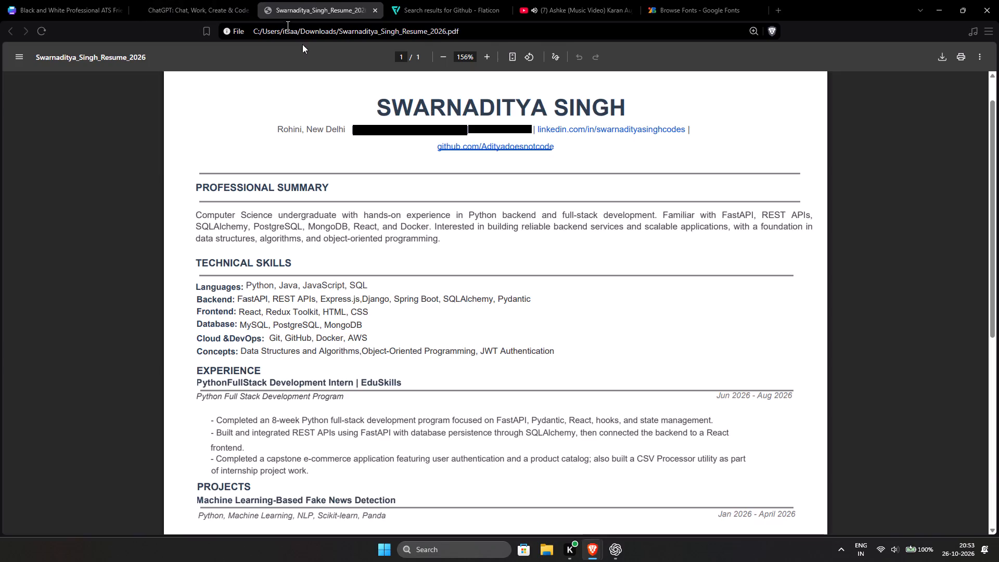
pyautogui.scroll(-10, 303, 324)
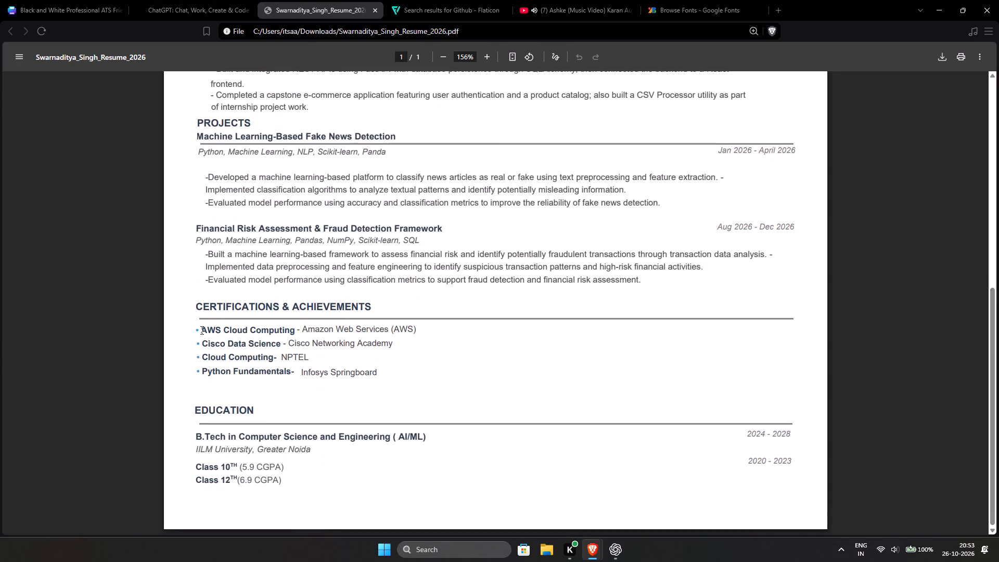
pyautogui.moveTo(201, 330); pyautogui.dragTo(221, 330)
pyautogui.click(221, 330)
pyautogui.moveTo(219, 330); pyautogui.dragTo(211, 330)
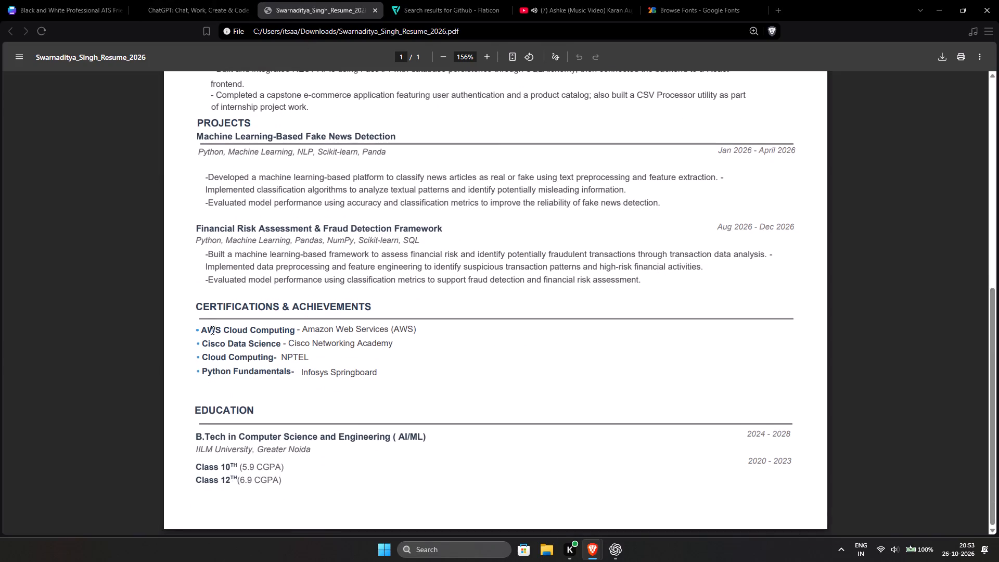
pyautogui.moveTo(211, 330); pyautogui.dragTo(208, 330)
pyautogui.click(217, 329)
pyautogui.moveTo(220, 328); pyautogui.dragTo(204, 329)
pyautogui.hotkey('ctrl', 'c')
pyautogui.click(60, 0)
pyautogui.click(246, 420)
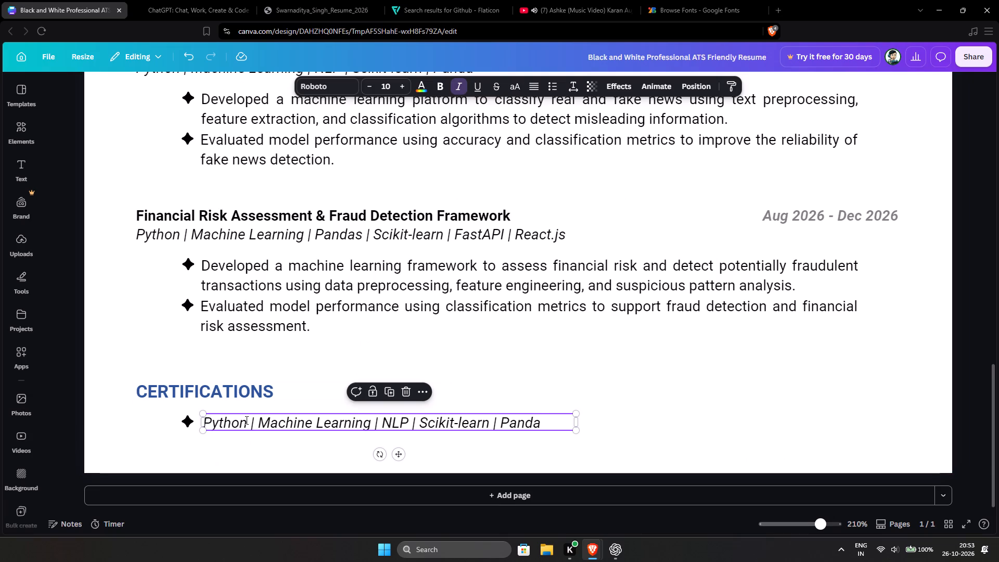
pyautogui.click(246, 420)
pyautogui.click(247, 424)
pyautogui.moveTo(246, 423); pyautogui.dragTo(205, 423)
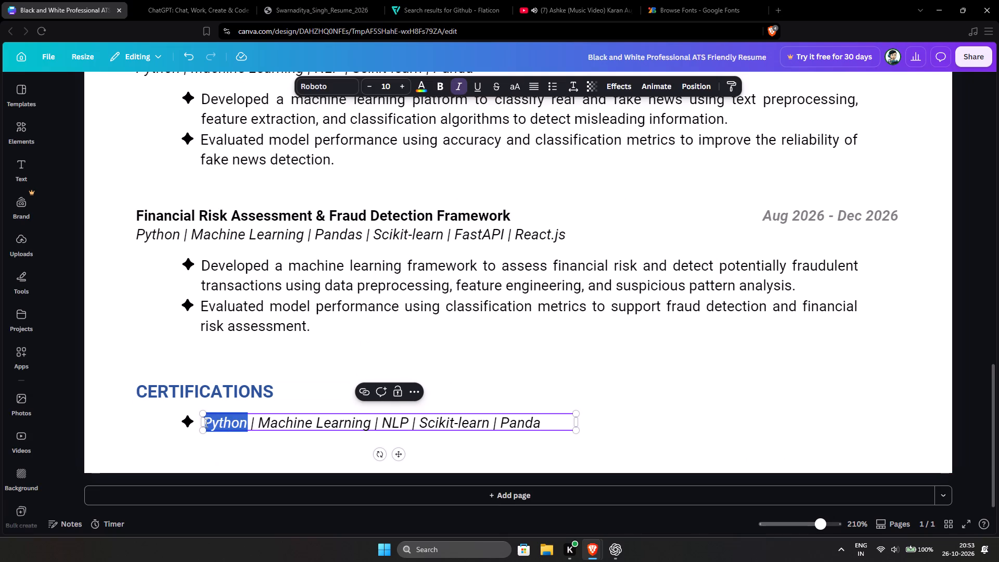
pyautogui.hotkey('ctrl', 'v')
# Move the old resume PDF's browser tab directly beside the resume design's tab.
pyautogui.click(160, 0)
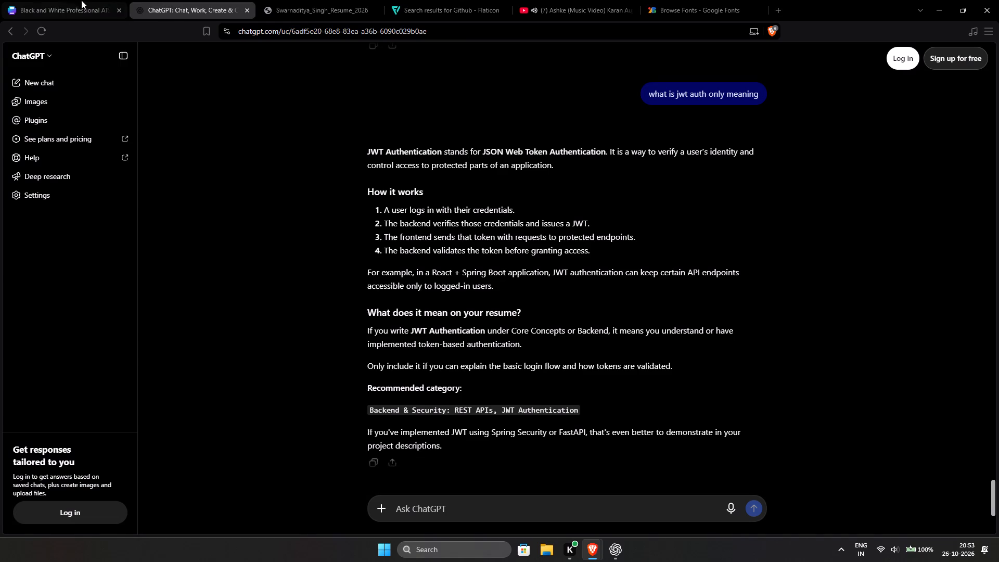
pyautogui.click(63, 0)
pyautogui.click(197, 3)
pyautogui.click(306, 0)
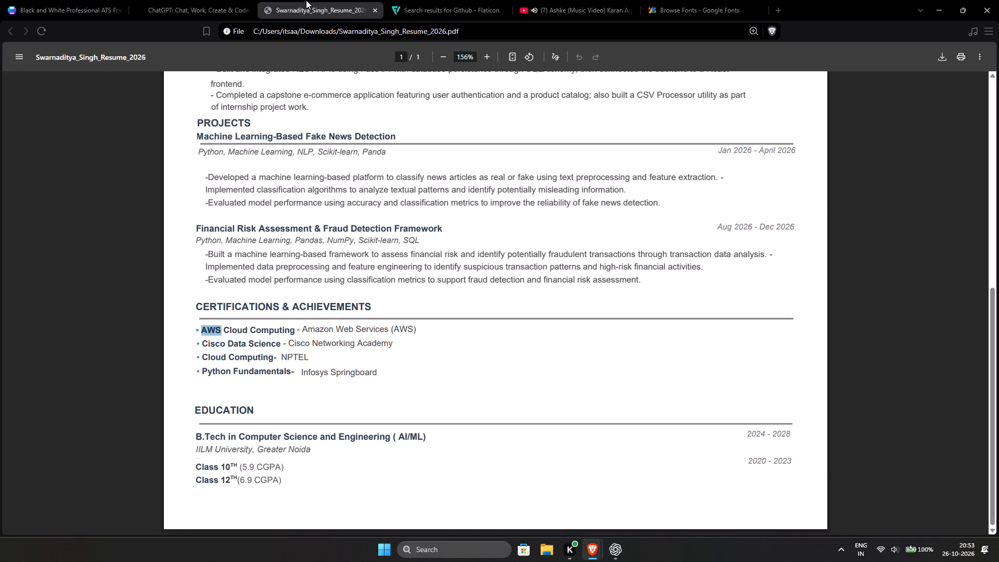
pyautogui.moveTo(306, 0); pyautogui.dragTo(206, 0)
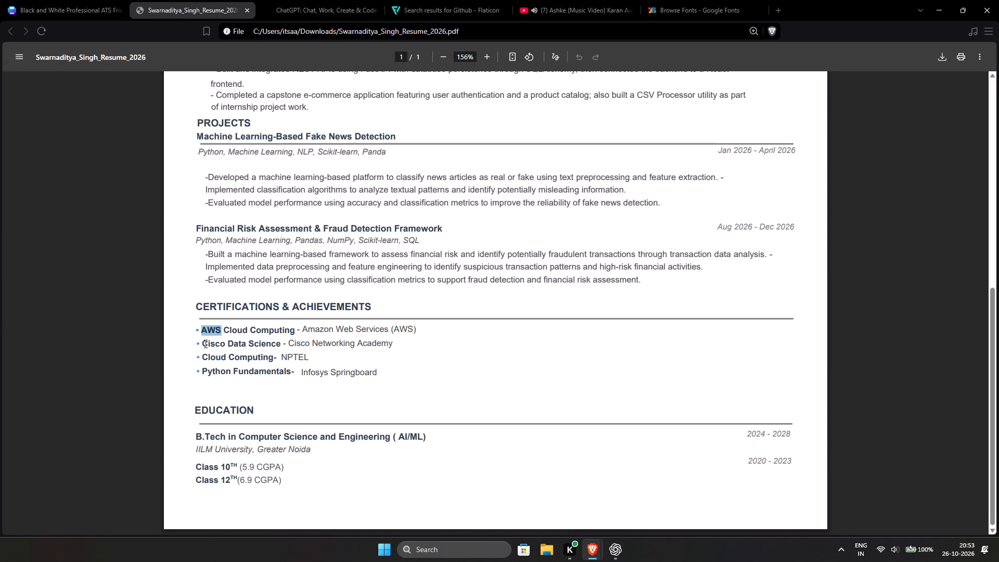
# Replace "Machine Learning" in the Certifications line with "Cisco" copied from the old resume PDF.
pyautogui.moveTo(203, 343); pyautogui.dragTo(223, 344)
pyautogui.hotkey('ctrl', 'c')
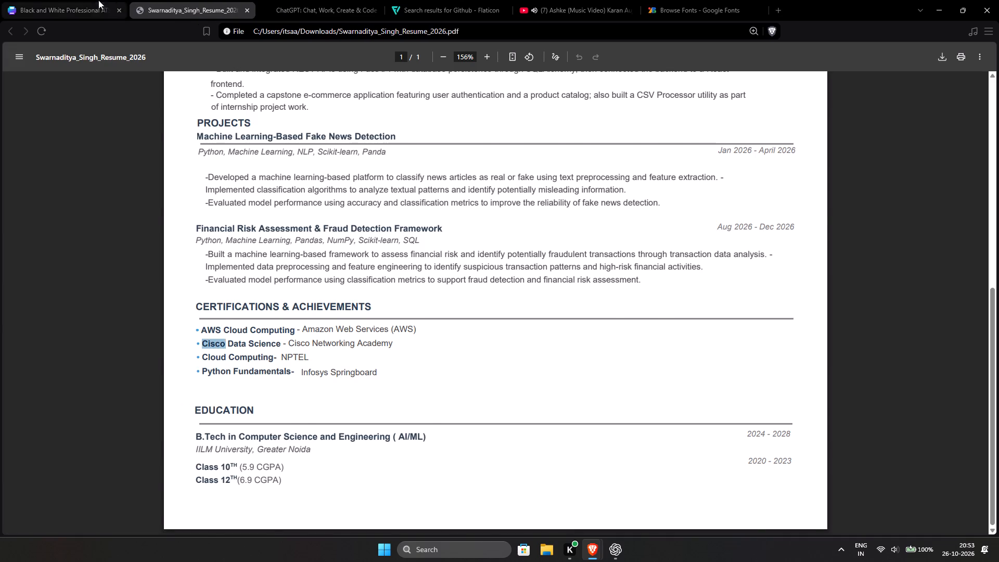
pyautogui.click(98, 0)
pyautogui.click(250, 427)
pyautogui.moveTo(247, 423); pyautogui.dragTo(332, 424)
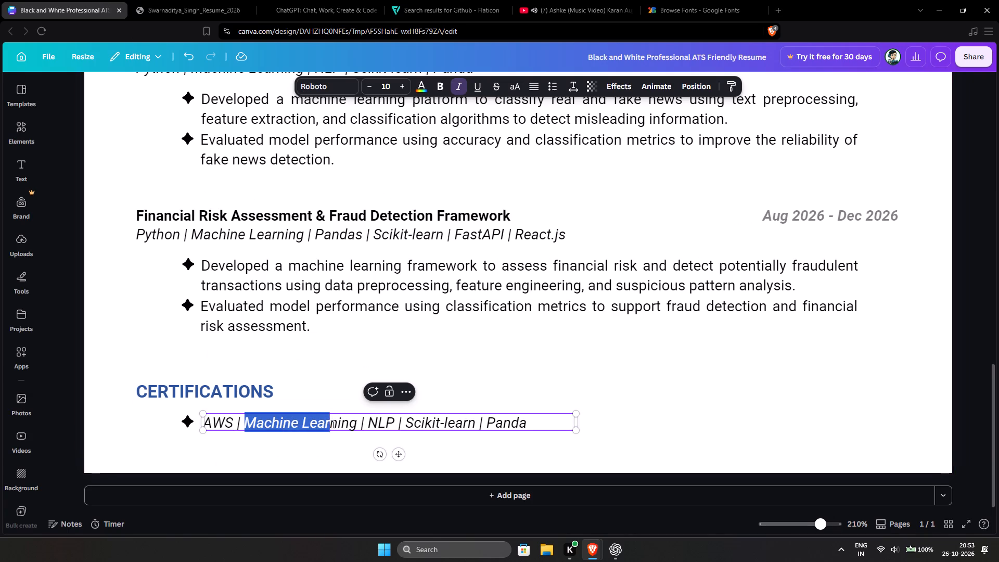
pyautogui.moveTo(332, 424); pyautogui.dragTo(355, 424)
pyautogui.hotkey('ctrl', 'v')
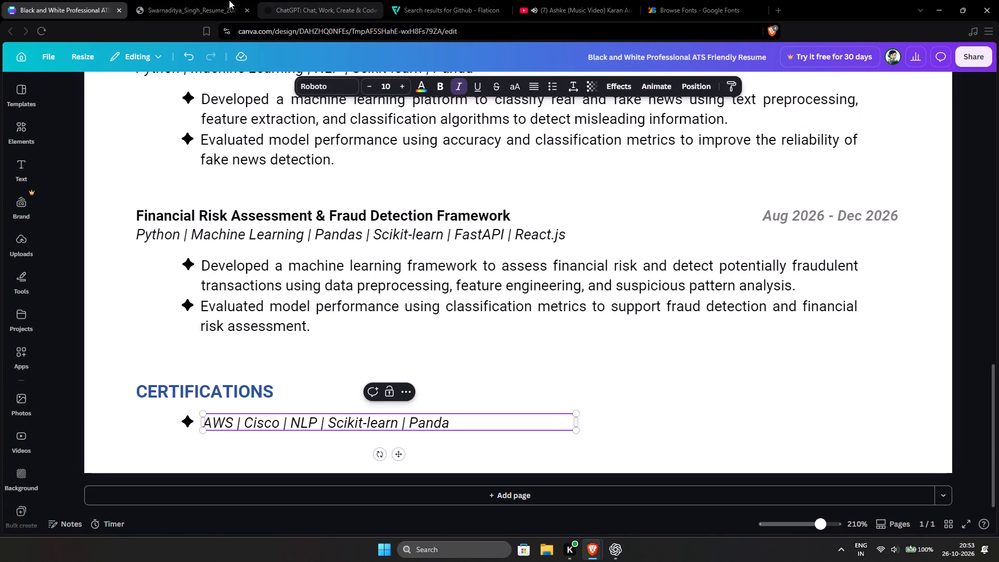
# Replace "NLP" in the Certifications line with "NPTEL" copied from the old resume PDF.
pyautogui.click(215, 0)
pyautogui.click(203, 357)
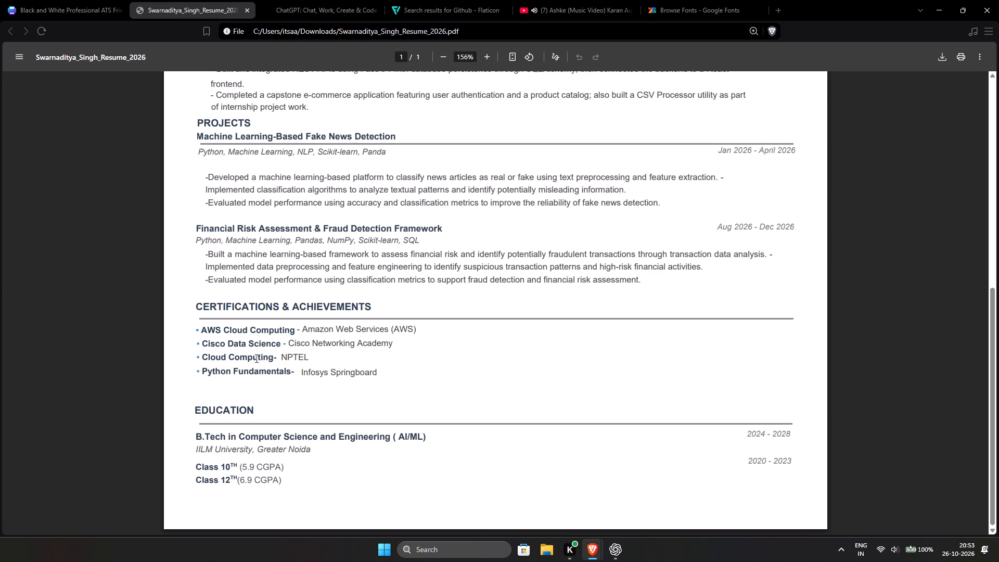
pyautogui.moveTo(282, 356); pyautogui.dragTo(315, 357)
pyautogui.hotkey('ctrl', 'c')
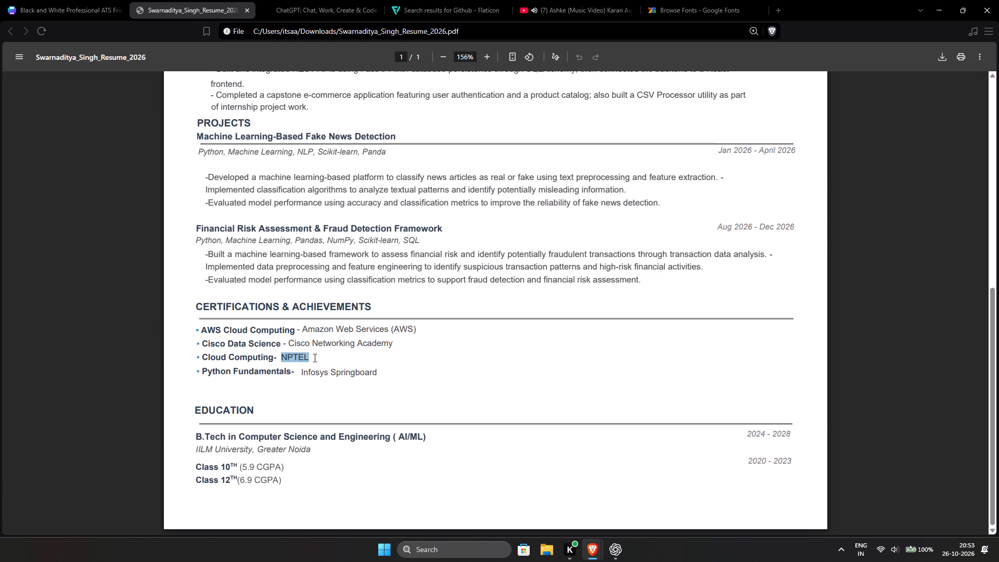
pyautogui.click(41, 0)
pyautogui.click(288, 425)
pyautogui.moveTo(291, 424); pyautogui.dragTo(302, 424)
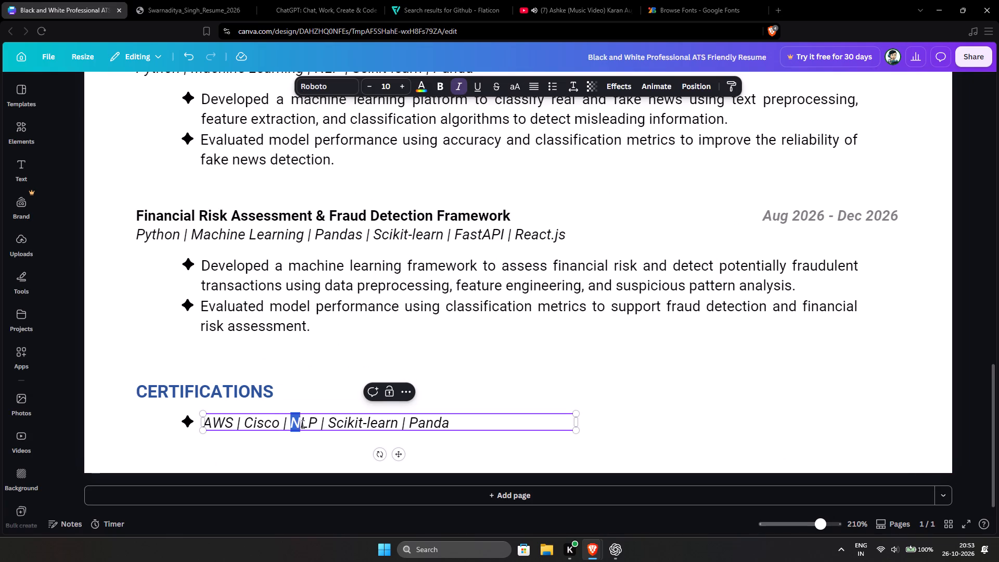
pyautogui.moveTo(302, 424); pyautogui.dragTo(315, 424)
pyautogui.hotkey('ctrl', 'v')
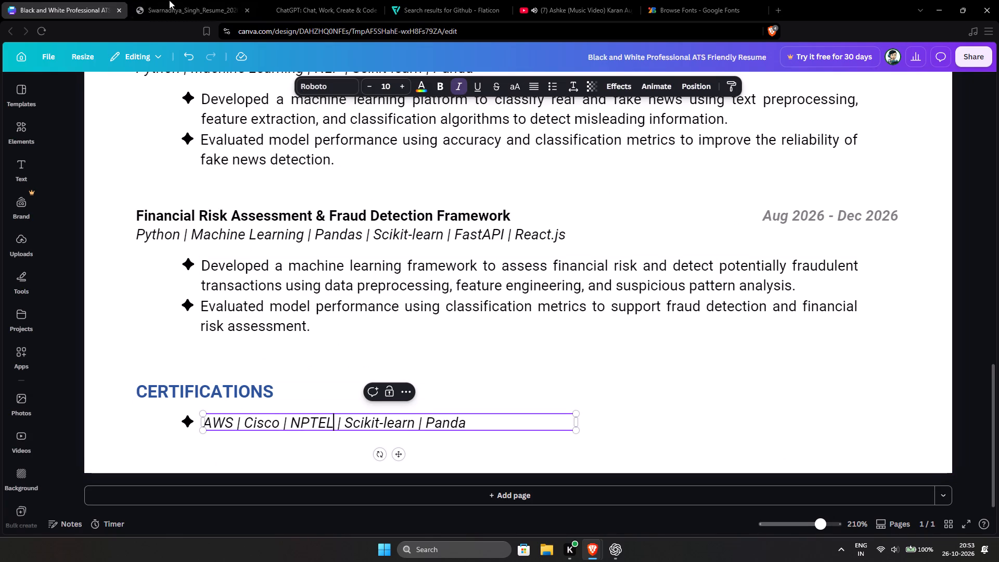
# Replace "AWS" at the start of the Certifications line with "Infosys Springboard" copied from the old resume PDF.
pyautogui.click(187, 0)
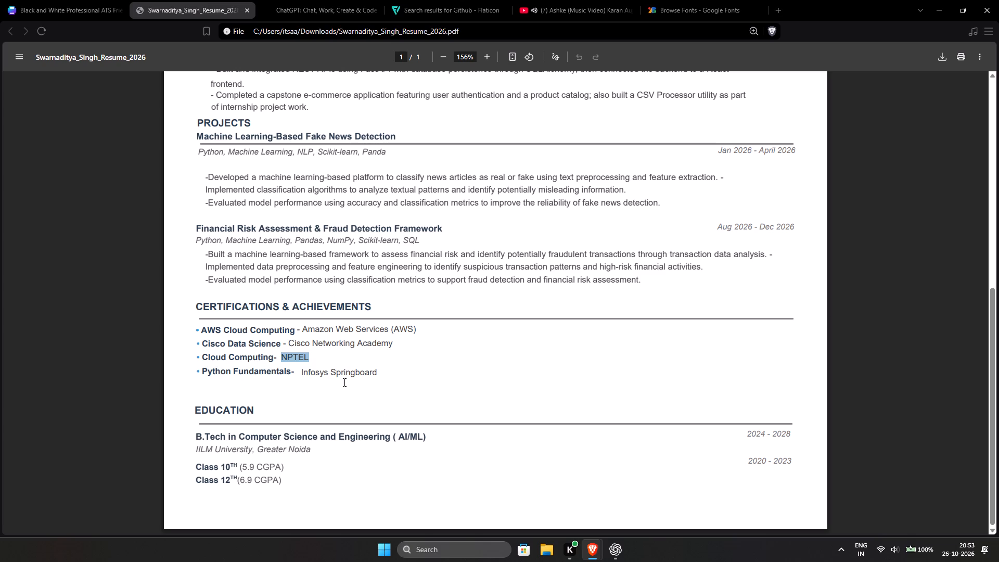
pyautogui.moveTo(301, 372); pyautogui.dragTo(387, 373)
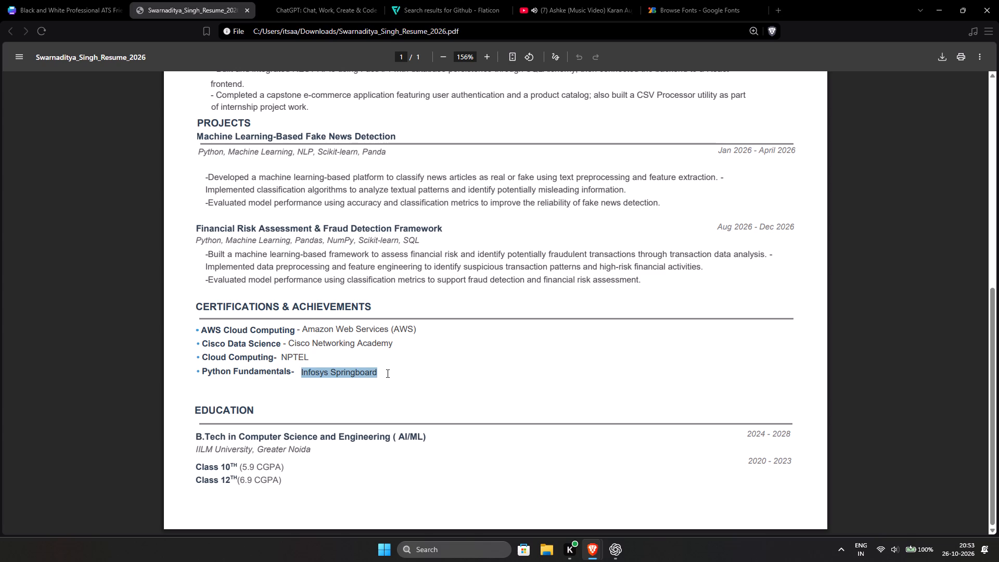
pyautogui.hotkey('ctrl', 'c')
pyautogui.click(75, 0)
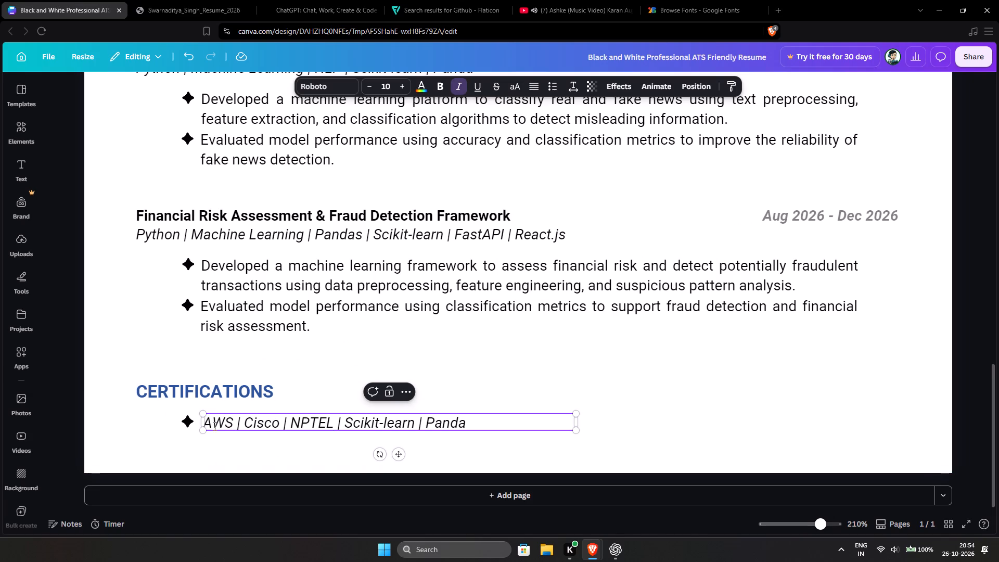
pyautogui.moveTo(207, 425); pyautogui.dragTo(230, 425)
pyautogui.hotkey('ctrl', 'v')
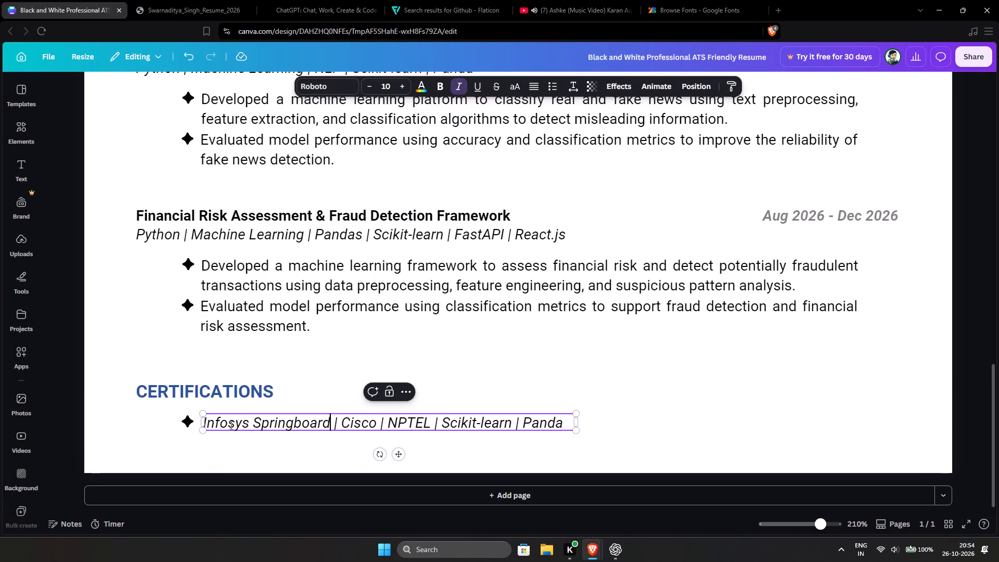
# Replace "Cisco" in the Certifications line with "Cisco Networking Academy" copied from the old resume PDF.
pyautogui.click(186, 0)
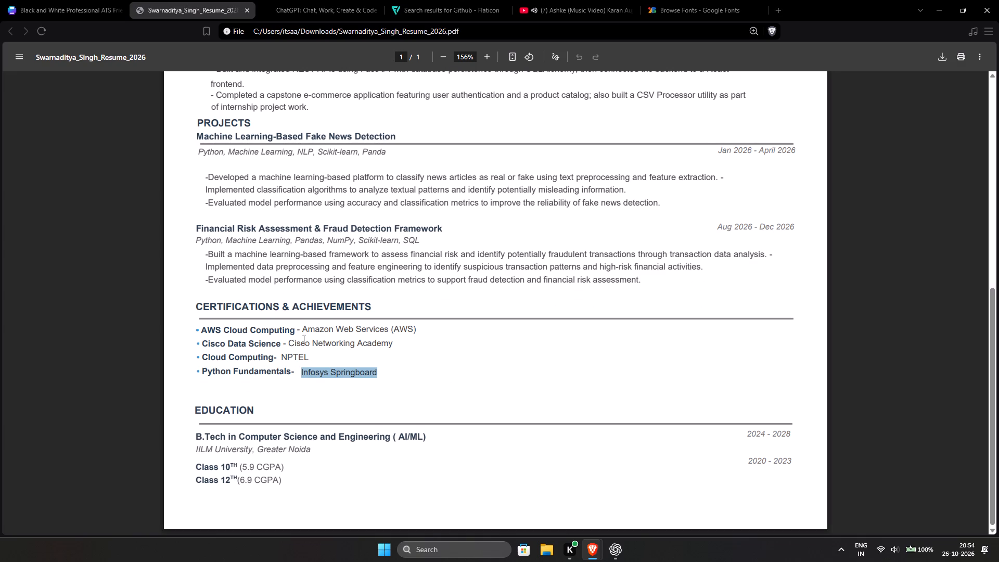
pyautogui.moveTo(288, 342); pyautogui.dragTo(395, 345)
pyautogui.hotkey('ctrl', 'c')
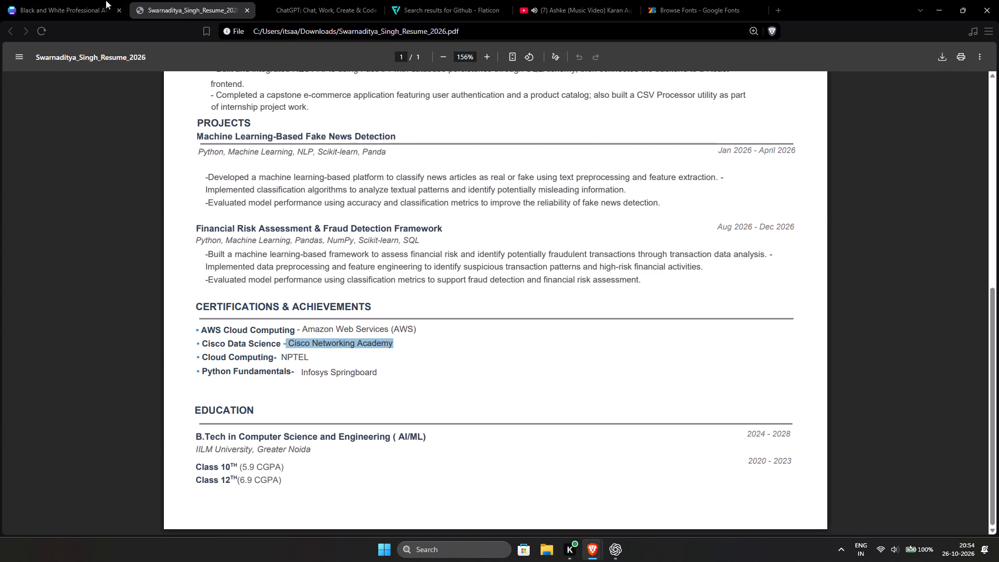
pyautogui.click(57, 0)
pyautogui.moveTo(340, 424); pyautogui.dragTo(370, 424)
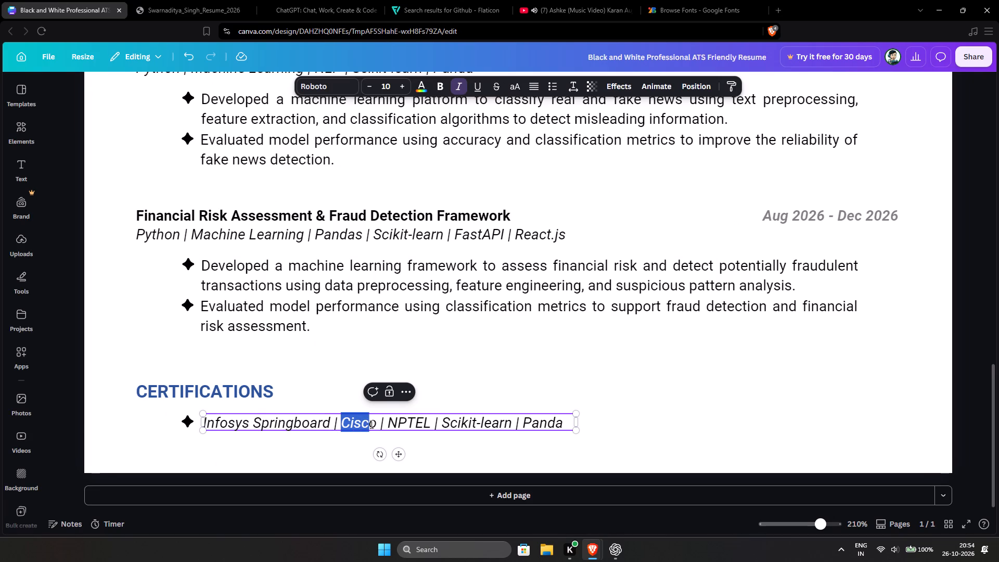
pyautogui.moveTo(370, 424); pyautogui.dragTo(375, 424)
pyautogui.hotkey('ctrl', 'v')
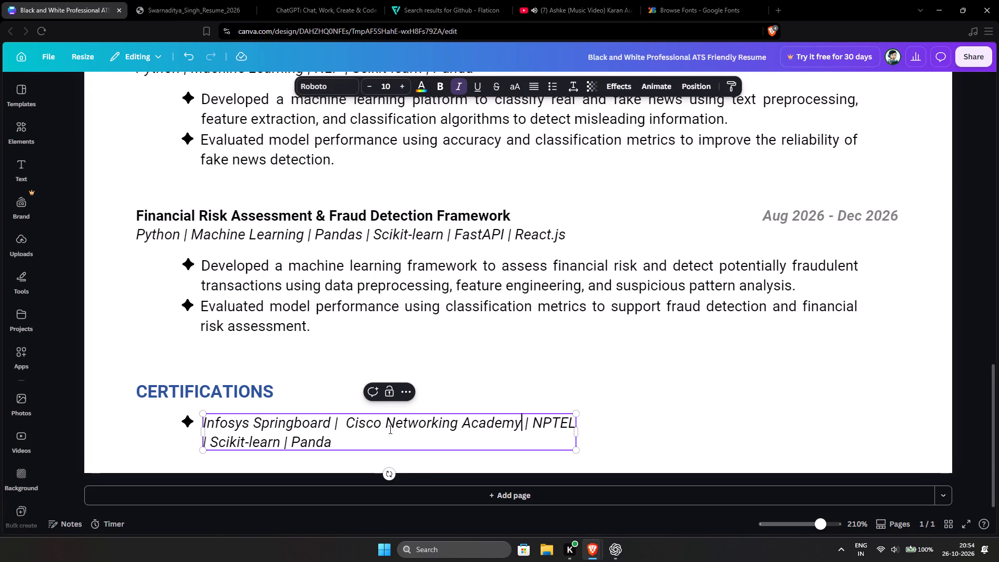
# Widen the Certifications text box to just past the project dates' outer edge so its text fits on one line.
pyautogui.moveTo(580, 432); pyautogui.dragTo(887, 430)
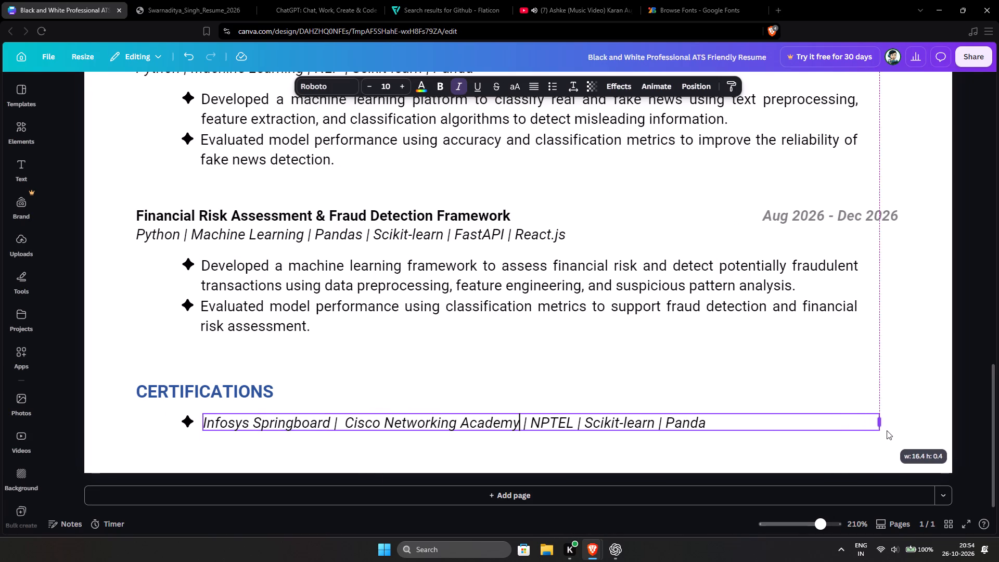
pyautogui.moveTo(887, 430); pyautogui.dragTo(906, 430)
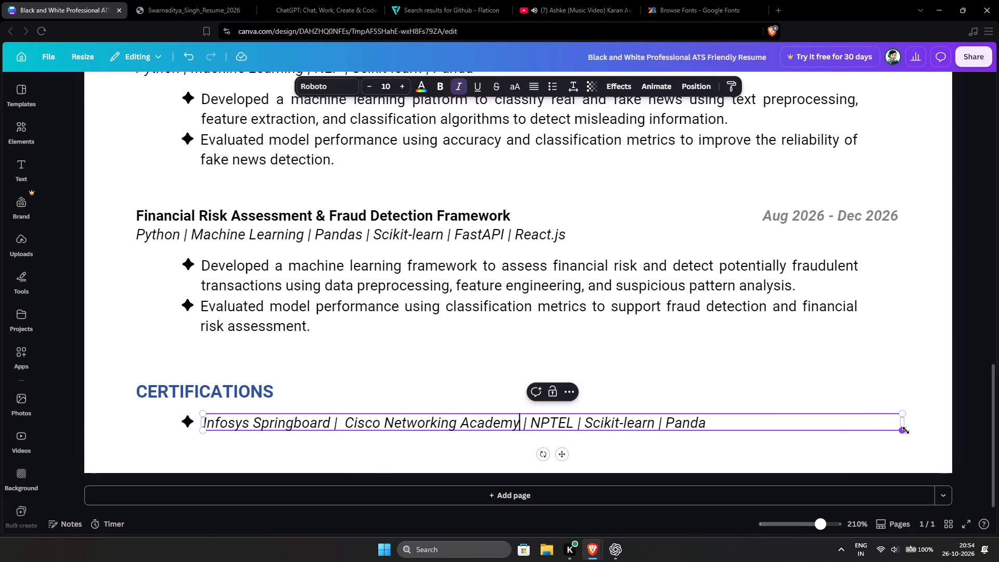
# Check the AWS entry in the old resume PDF and replace "Scikit-learn | Panda" in the Certifications line with "AWS".
pyautogui.click(175, 0)
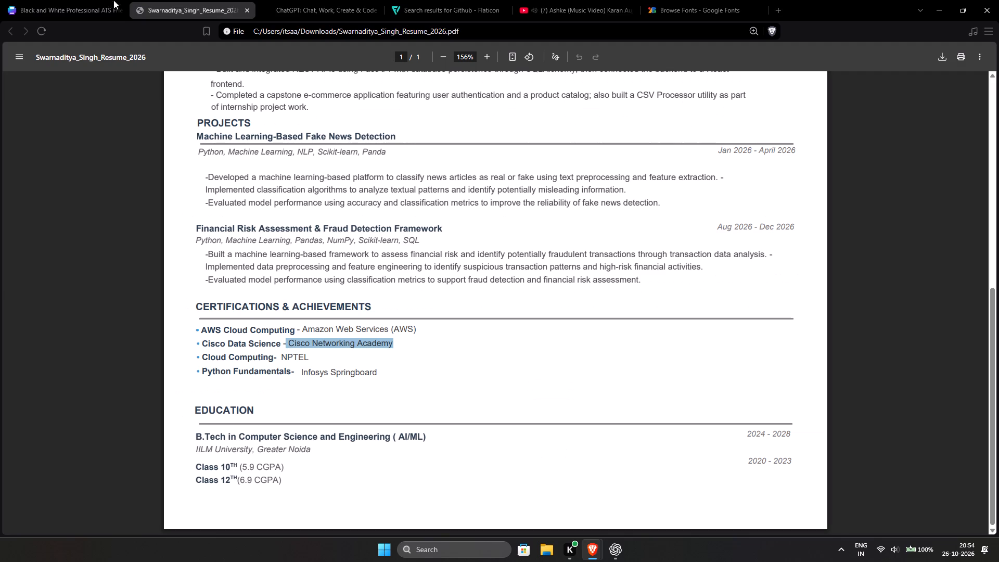
pyautogui.moveTo(302, 327); pyautogui.dragTo(431, 330)
pyautogui.click(431, 332)
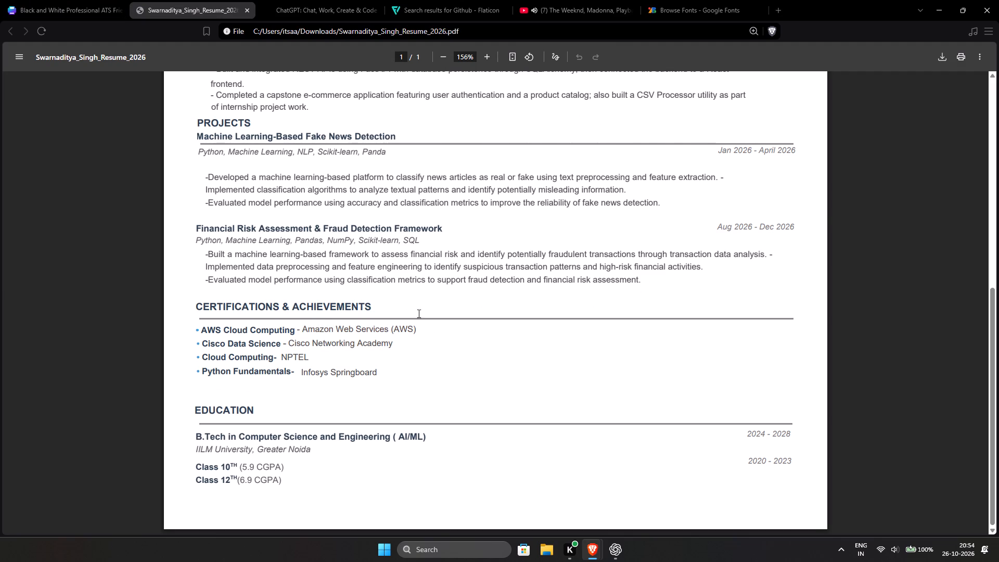
pyautogui.click(85, 0)
pyautogui.moveTo(707, 423); pyautogui.dragTo(670, 420)
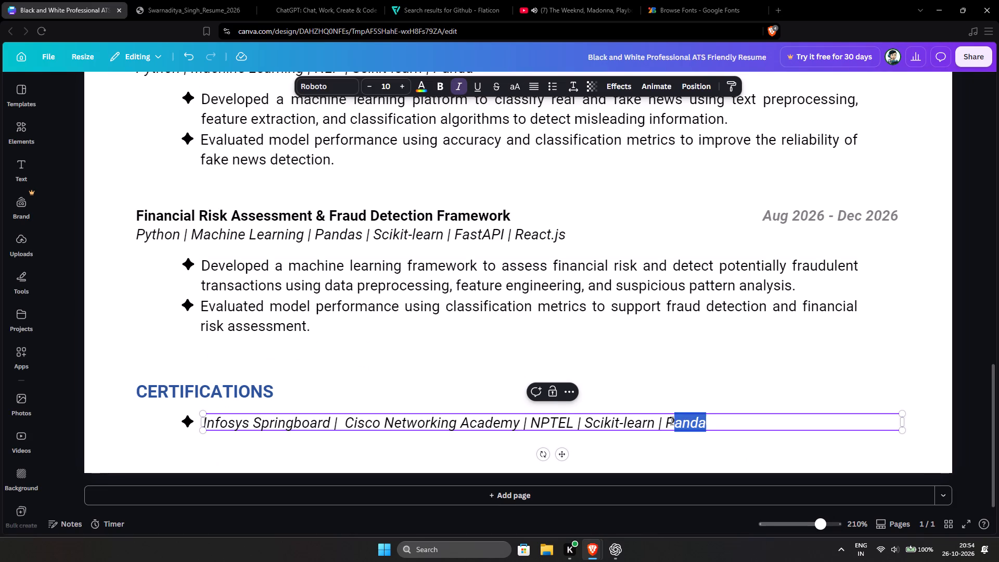
pyautogui.moveTo(670, 420); pyautogui.dragTo(584, 419)
pyautogui.write('AWS')
pyautogui.click(629, 448)
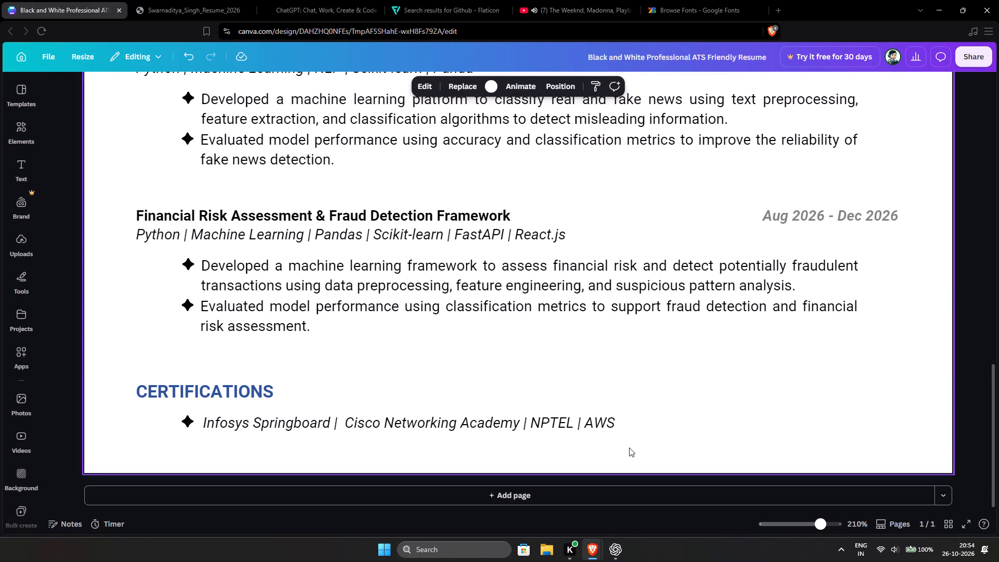
# Add extra spaces around the vertical-bar separators in the Certifications line so the four names are evenly spaced.
pyautogui.click(334, 428)
pyautogui.click(332, 423)
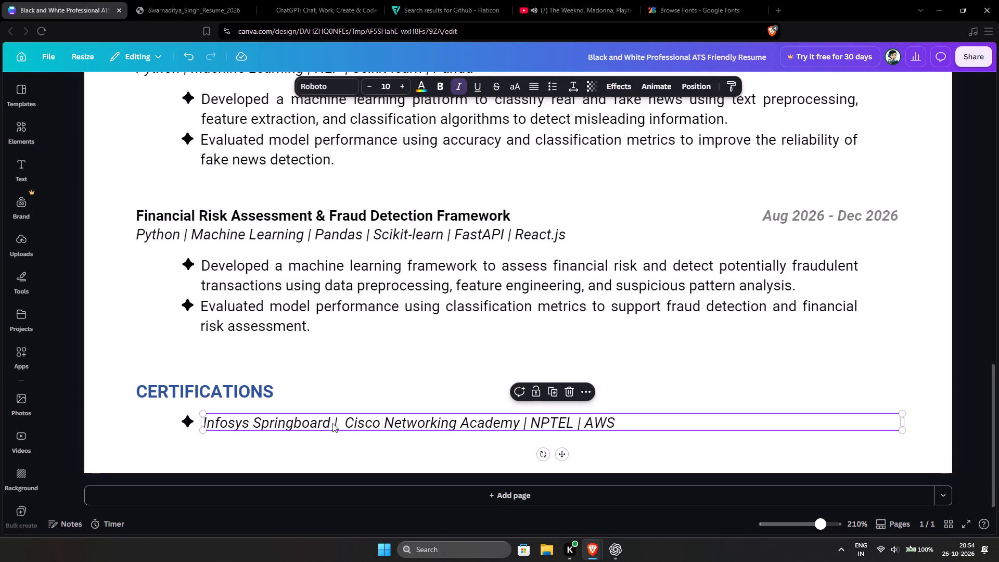
pyautogui.press('space')
pyautogui.click(527, 423)
pyautogui.press('space')
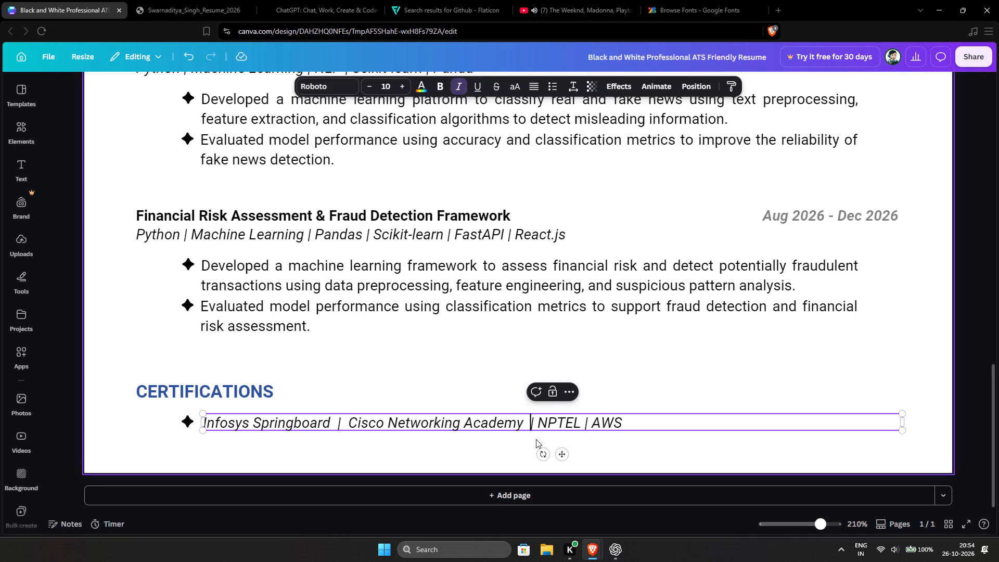
pyautogui.click(538, 422)
pyautogui.press('space')
pyautogui.click(584, 423)
pyautogui.press('space')
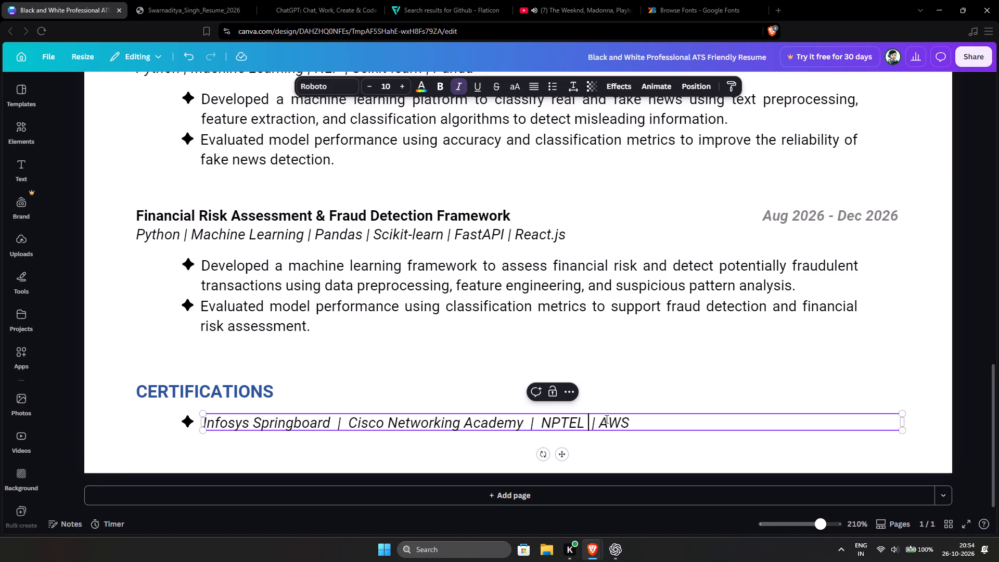
pyautogui.click(600, 419)
pyautogui.press('space')
pyautogui.click(643, 440)
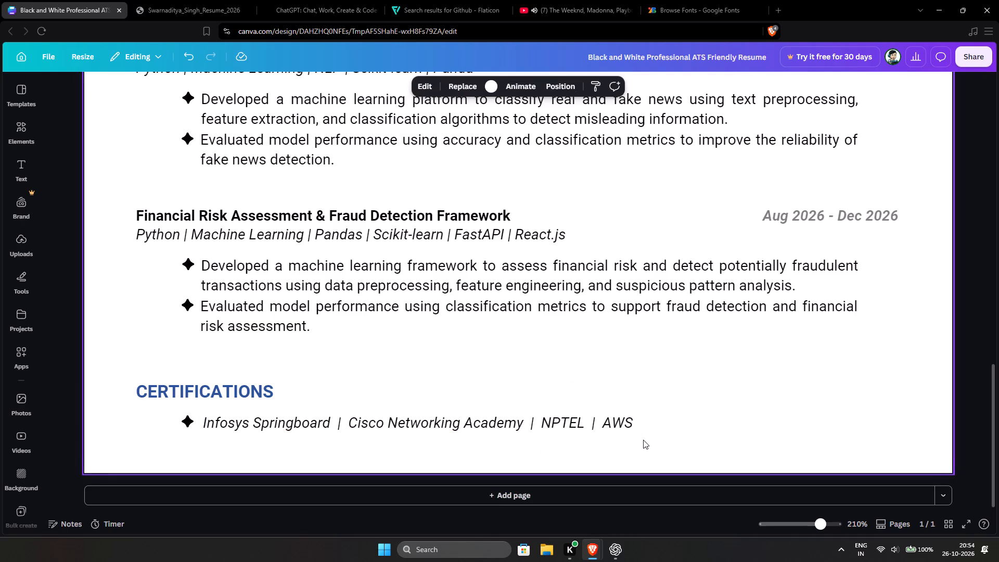
# Nudge the Certifications text line to align with its star bullet and with the project bullet text above.
pyautogui.click(308, 424)
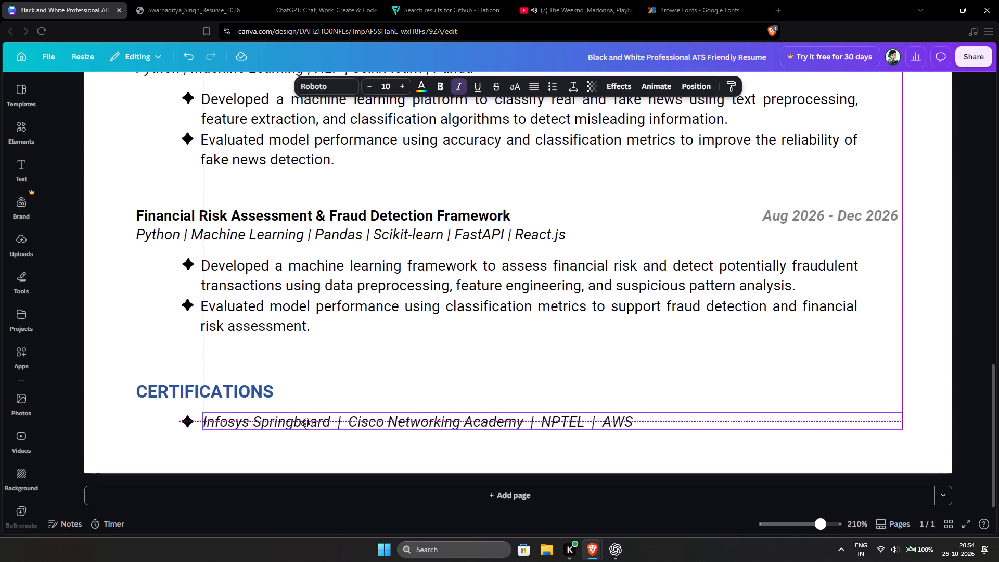
pyautogui.click(318, 450)
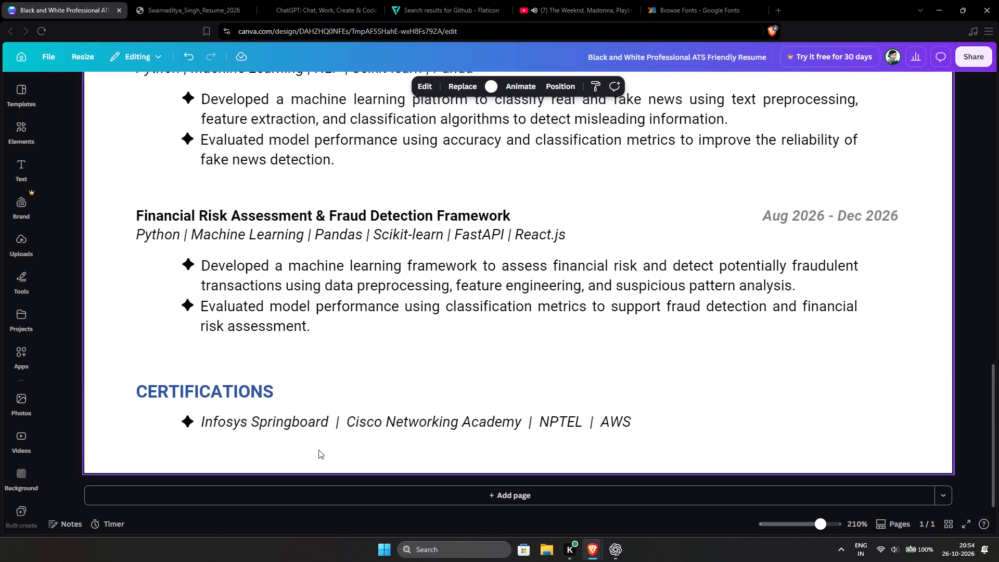
# Make the Certifications line with the four provider names bold.
pyautogui.click(313, 416)
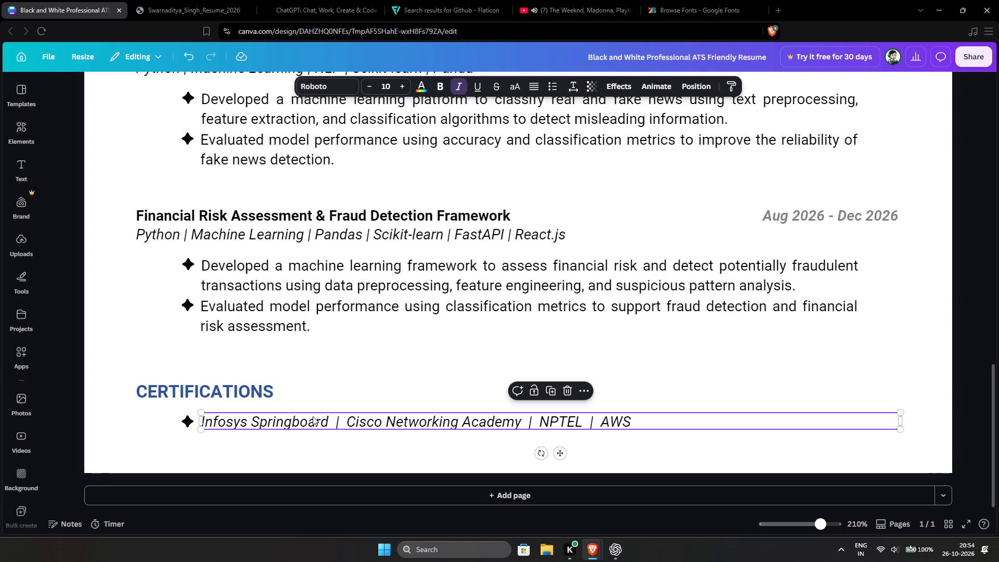
pyautogui.click(434, 83)
pyautogui.click(396, 376)
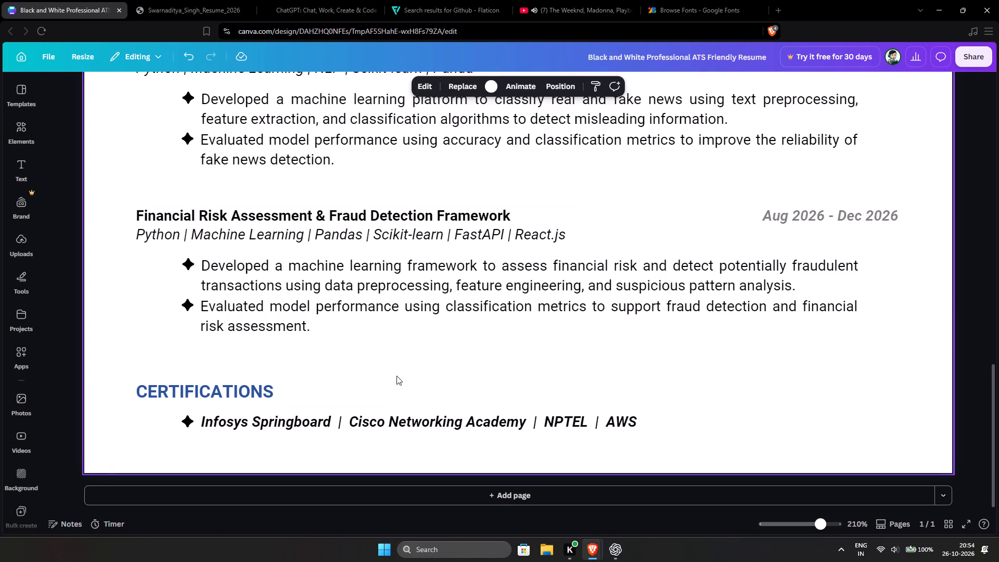
# Select all sections from Professional Summary down to Certifications and nudge them up slightly, closer to the header.
pyautogui.keyDown('ctrl'); pyautogui.scroll(-3, 431, 370); pyautogui.keyUp('ctrl')
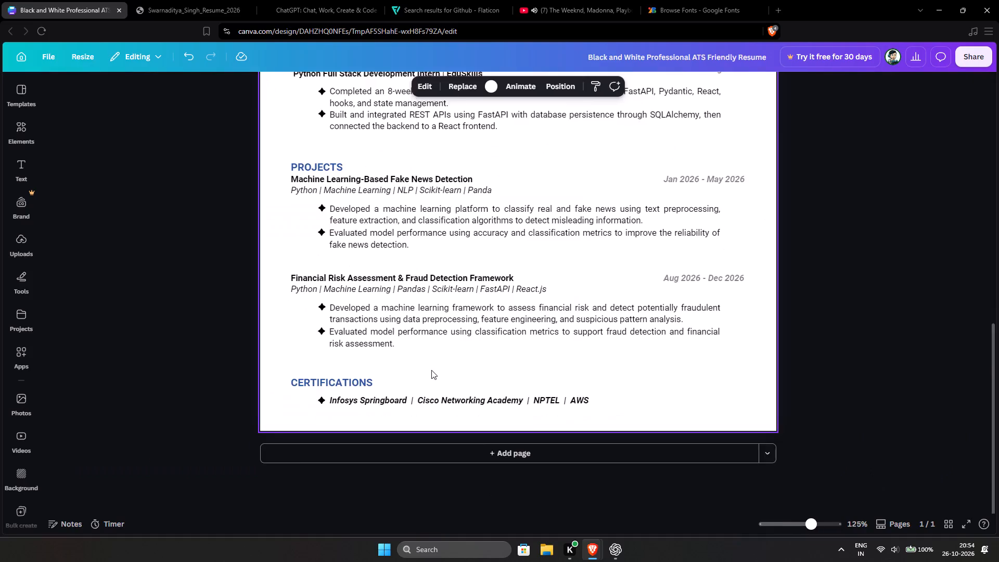
pyautogui.keyDown('ctrl'); pyautogui.scroll(-1, 431, 370); pyautogui.keyUp('ctrl')
pyautogui.scroll(5, 570, 373)
pyautogui.scroll(-4, 570, 373)
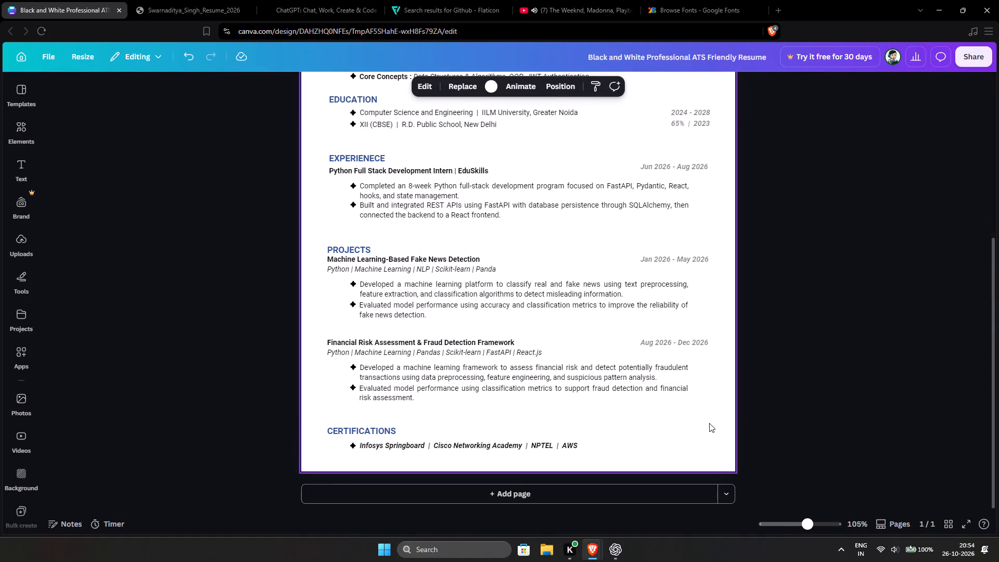
pyautogui.scroll(4, 709, 419)
pyautogui.scroll(-1, 666, 346)
pyautogui.moveTo(309, 158); pyautogui.dragTo(447, 227)
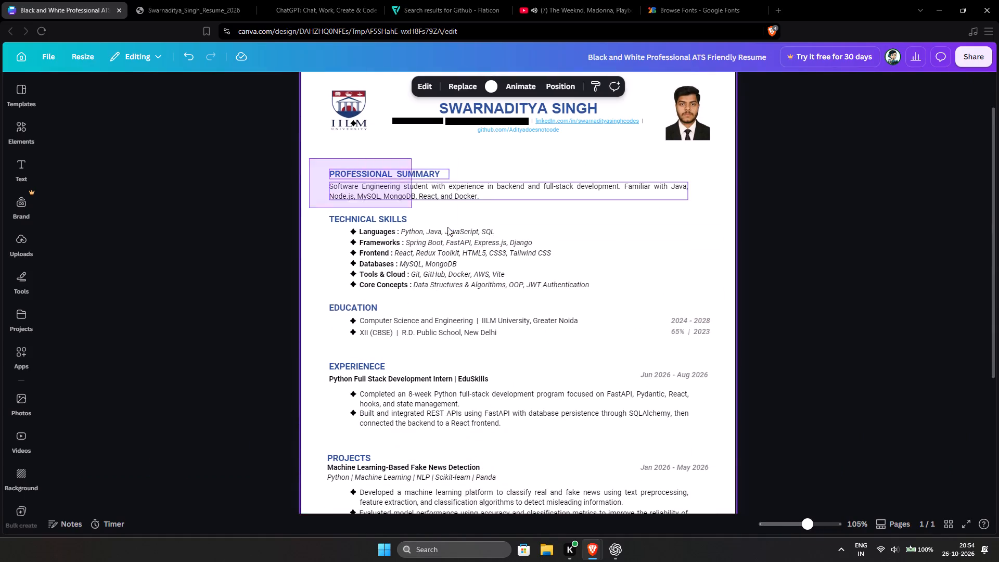
pyautogui.moveTo(447, 227); pyautogui.dragTo(729, 307)
pyautogui.scroll(-6, 553, 286)
pyautogui.scroll(4, 619, 311)
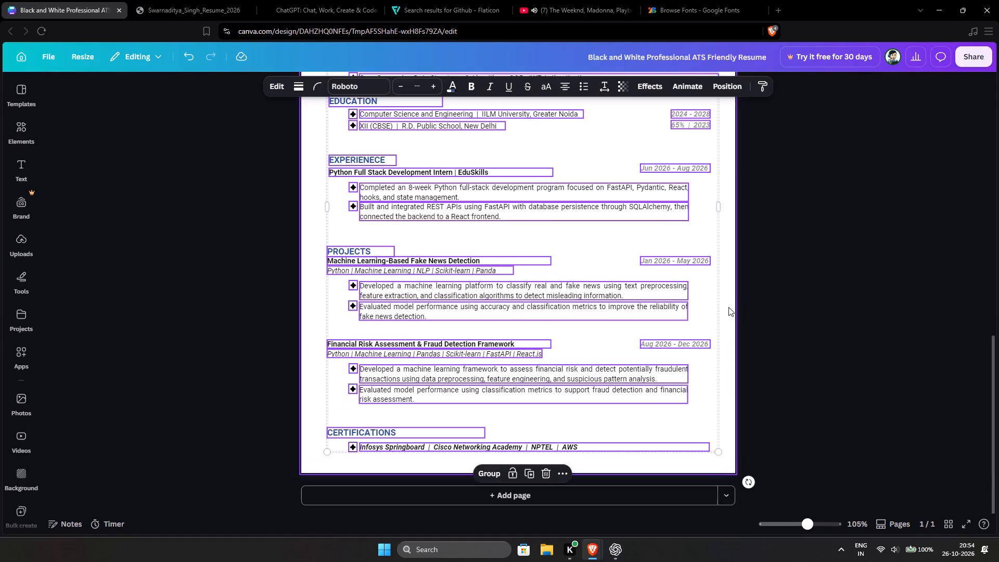
pyautogui.scroll(2, 797, 315)
pyautogui.keyDown('ctrl'); pyautogui.scroll(-3, 799, 315); pyautogui.keyUp('ctrl')
pyautogui.press('Up')
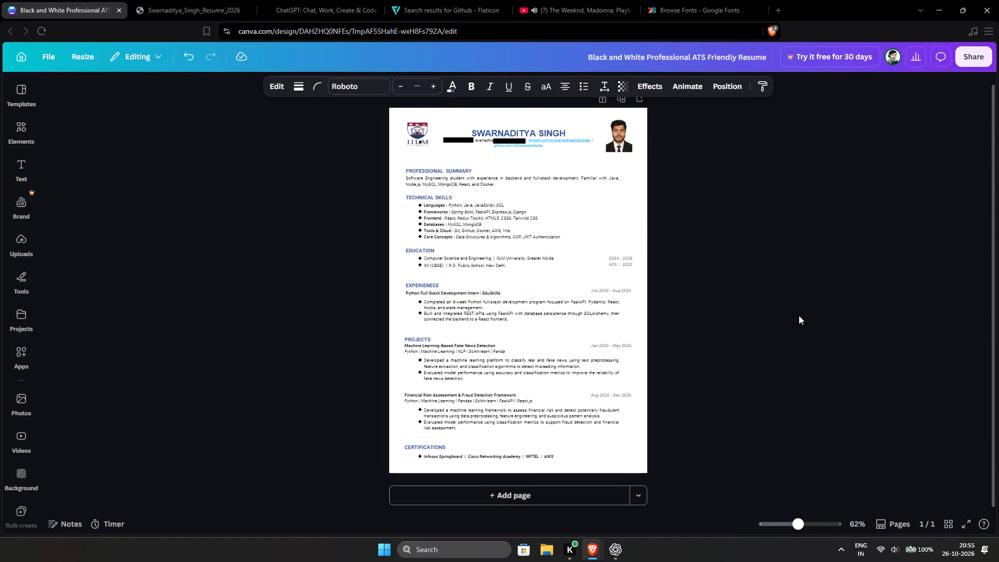
pyautogui.press('Up')
pyautogui.press('Up')
pyautogui.press('Up')
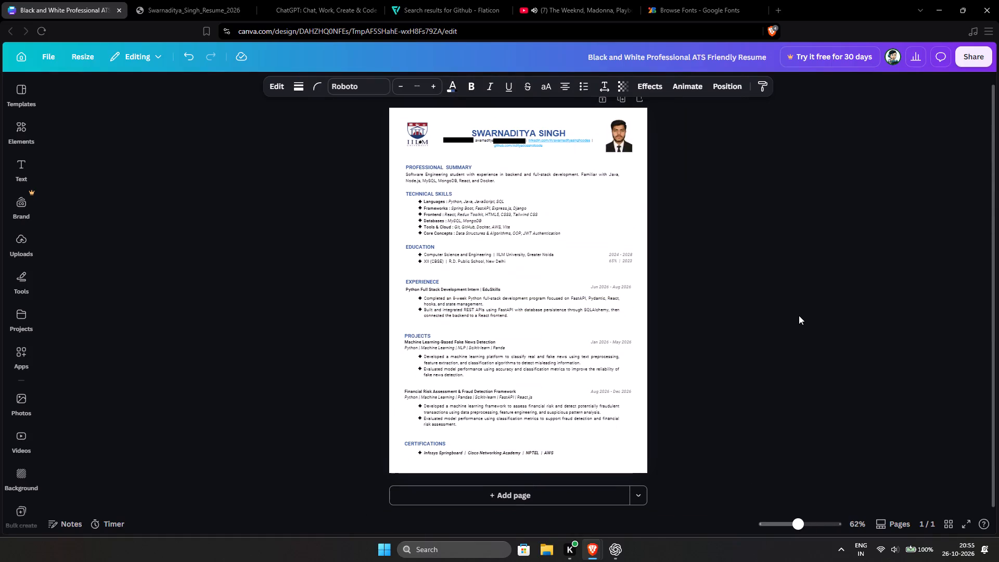
pyautogui.press('Up')
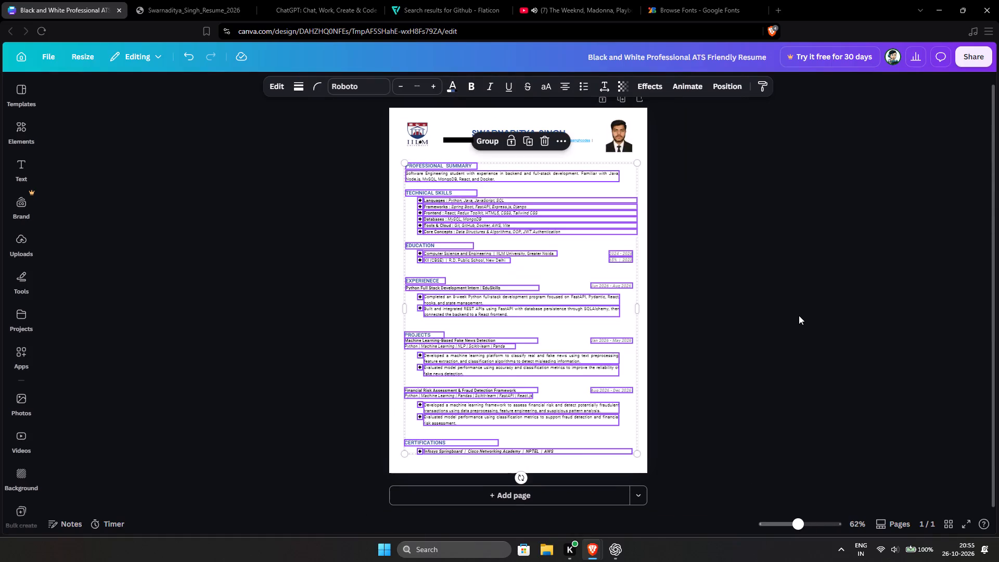
pyautogui.click(799, 315)
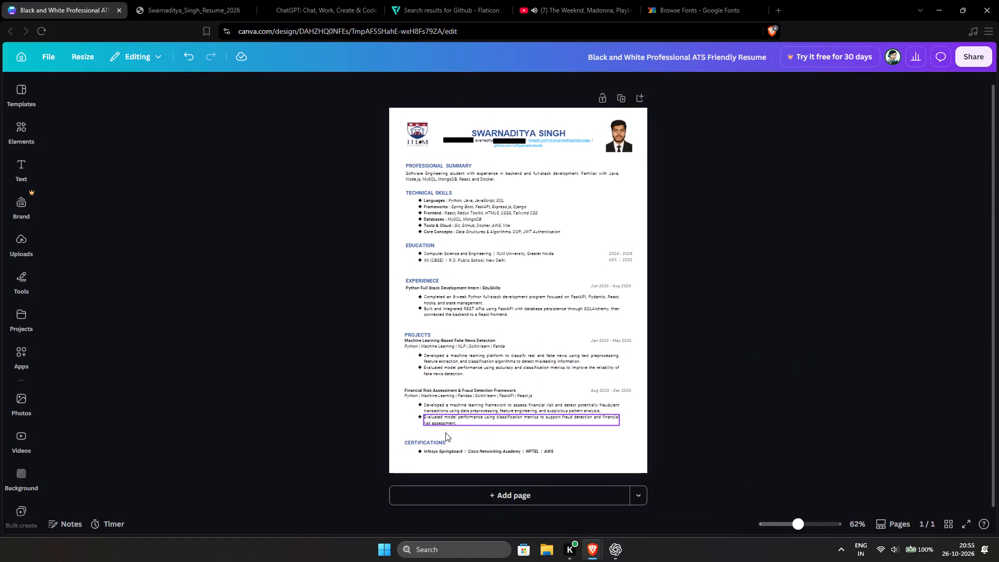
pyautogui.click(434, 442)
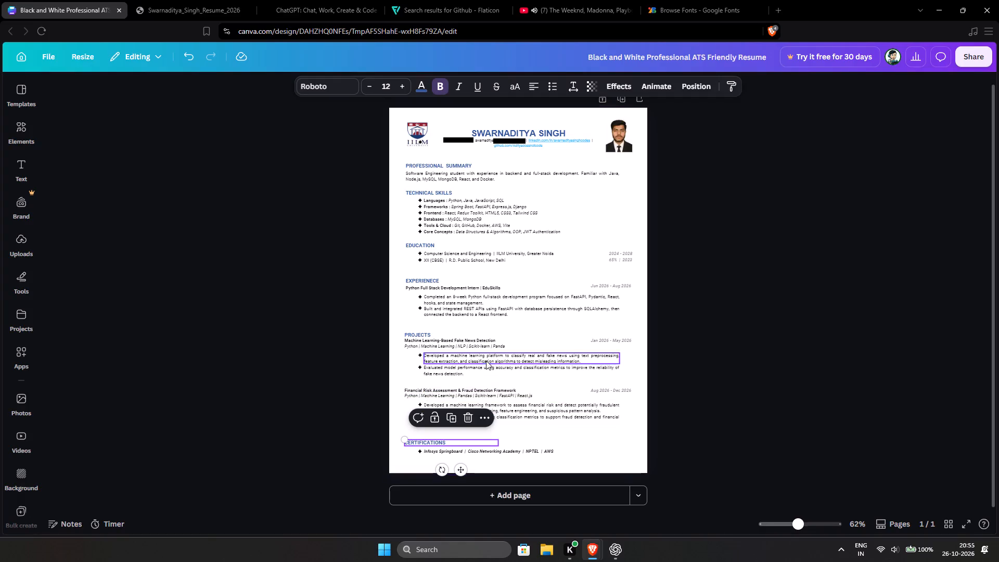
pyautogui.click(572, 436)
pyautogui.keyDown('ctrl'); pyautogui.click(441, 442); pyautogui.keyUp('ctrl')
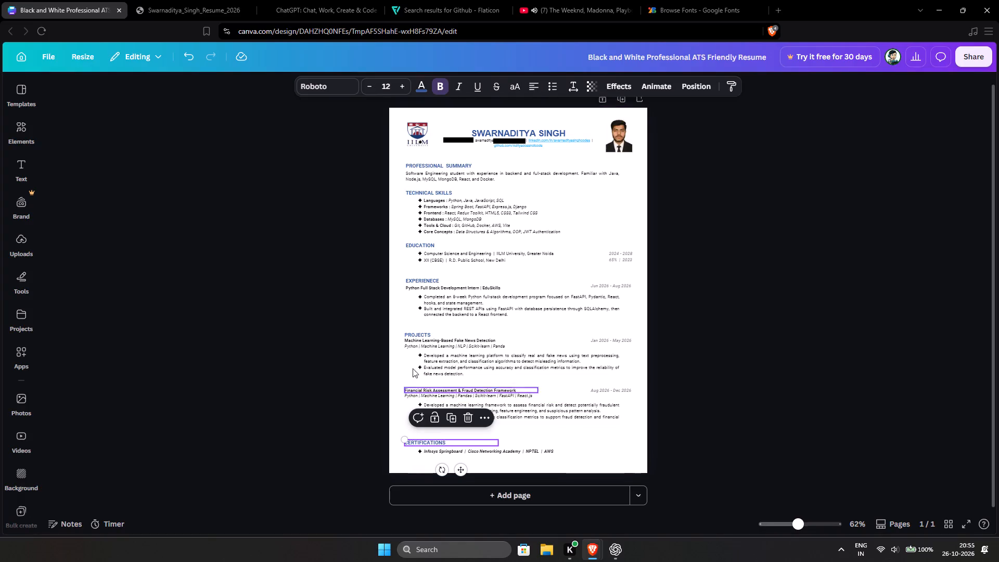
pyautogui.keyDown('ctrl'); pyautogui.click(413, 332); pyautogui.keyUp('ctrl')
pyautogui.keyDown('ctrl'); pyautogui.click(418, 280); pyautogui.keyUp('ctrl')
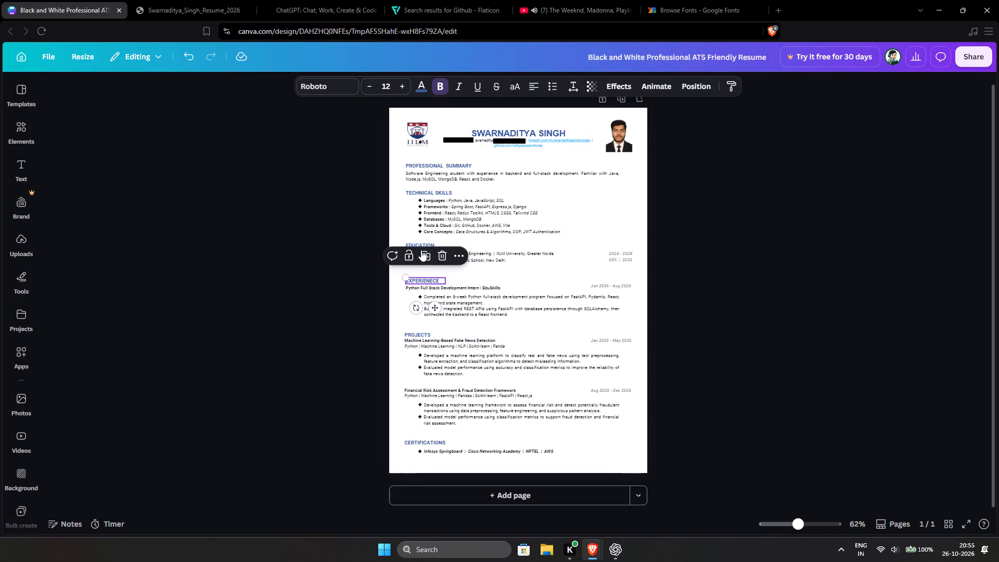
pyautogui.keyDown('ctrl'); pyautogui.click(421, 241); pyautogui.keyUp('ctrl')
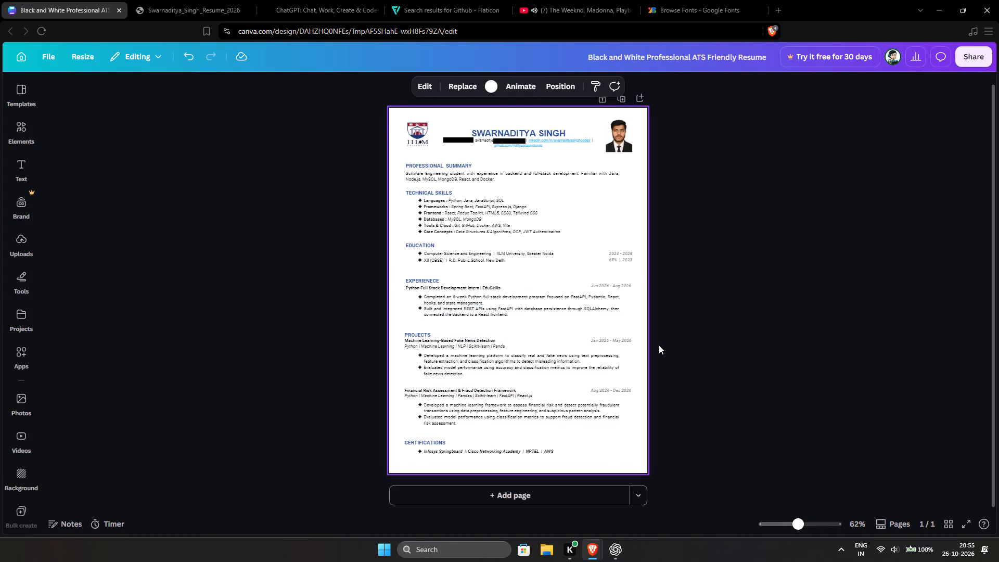
# Group the Education heading, its two entries and their dates, and move the group down to just above Certifications.
pyautogui.keyDown('ctrl'); pyautogui.scroll(2, 659, 345); pyautogui.keyUp('ctrl')
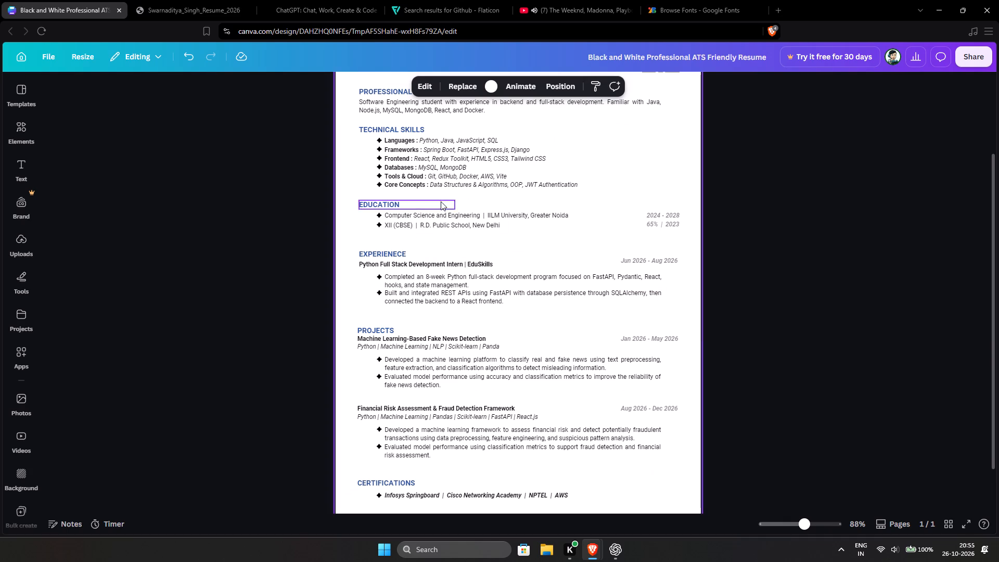
pyautogui.moveTo(352, 198); pyautogui.dragTo(691, 246)
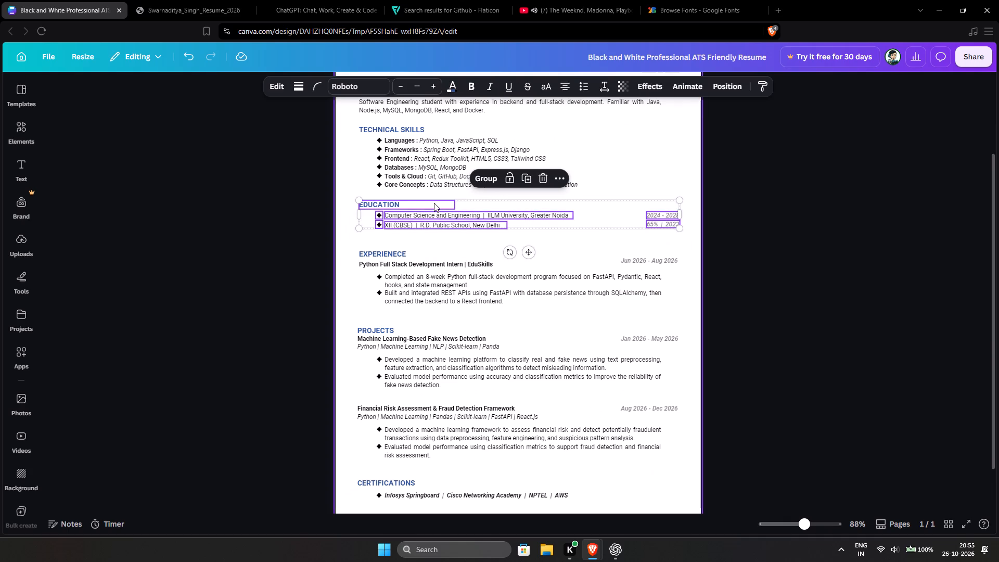
pyautogui.click(486, 182)
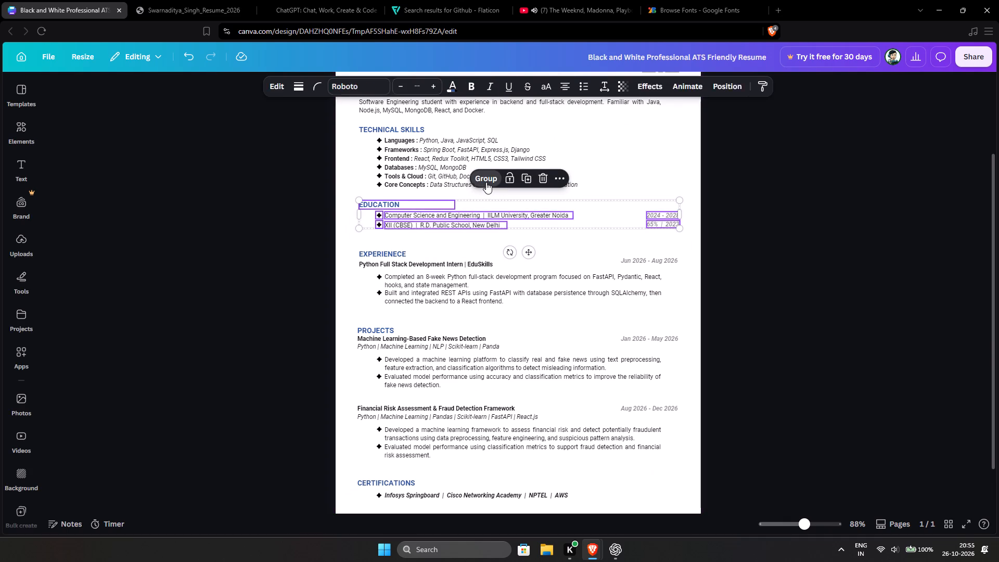
pyautogui.moveTo(410, 209); pyautogui.dragTo(403, 426)
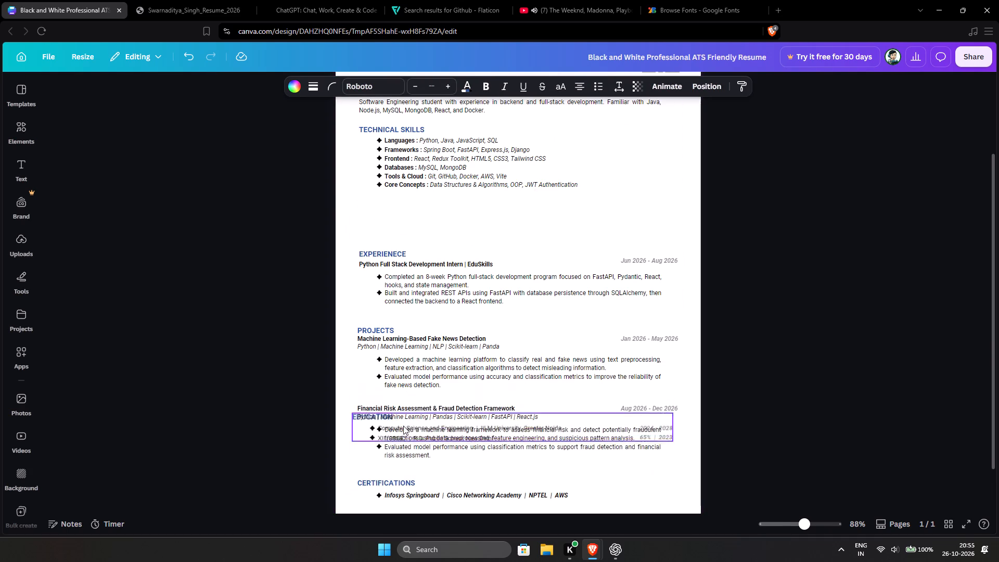
pyautogui.moveTo(403, 426); pyautogui.dragTo(404, 458)
# Shift the Experience and Projects sections up towards Technical Skills and move the Education group down clear of the project bullets.
pyautogui.moveTo(373, 235); pyautogui.dragTo(524, 436)
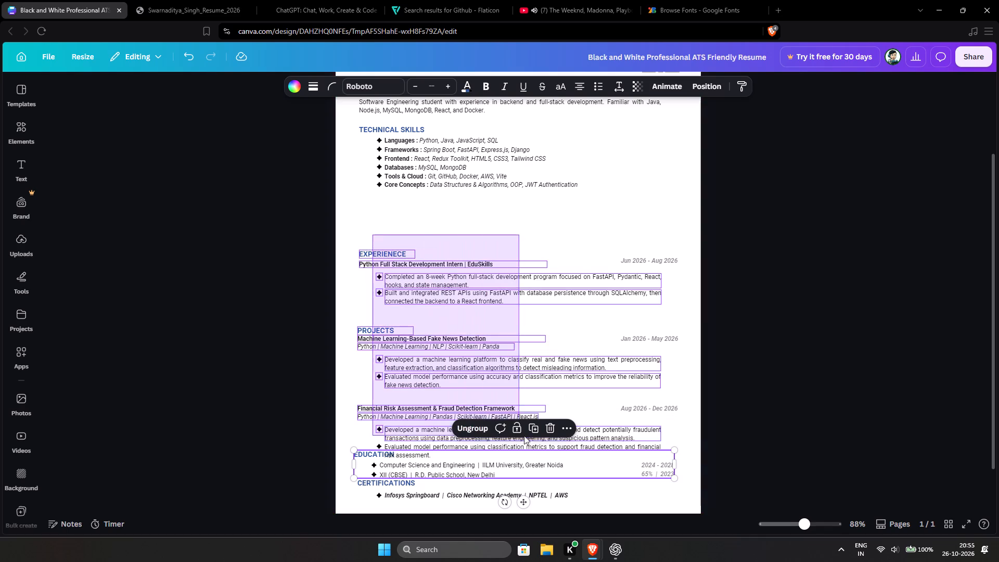
pyautogui.moveTo(524, 436); pyautogui.dragTo(667, 451)
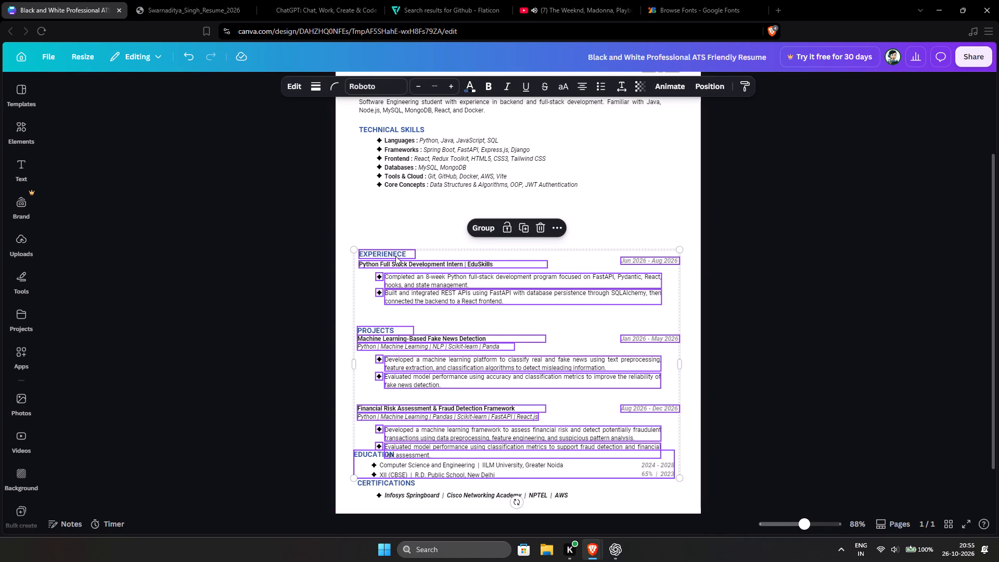
pyautogui.moveTo(395, 256); pyautogui.dragTo(390, 235)
pyautogui.click(619, 454)
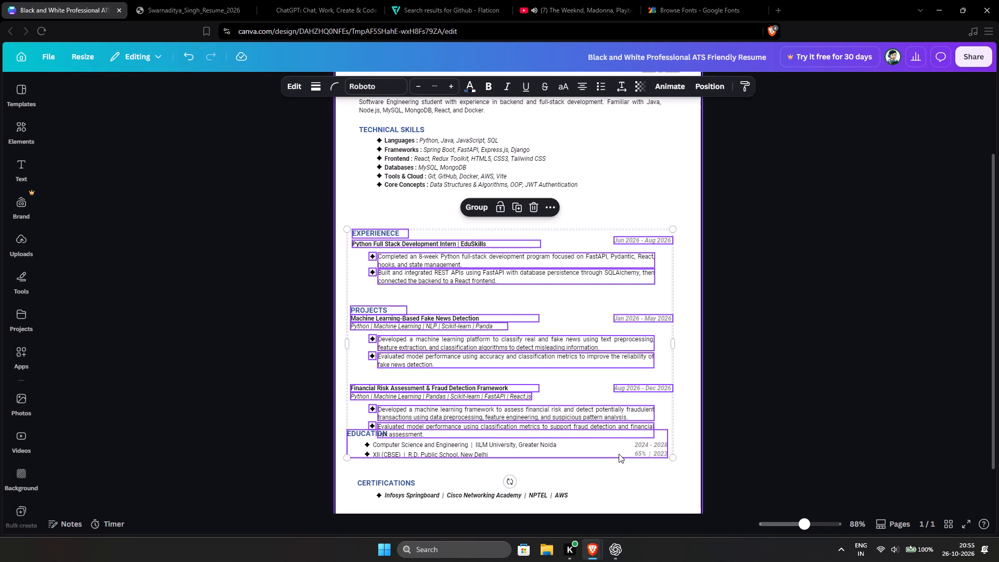
pyautogui.click(609, 477)
pyautogui.moveTo(586, 452); pyautogui.dragTo(604, 494)
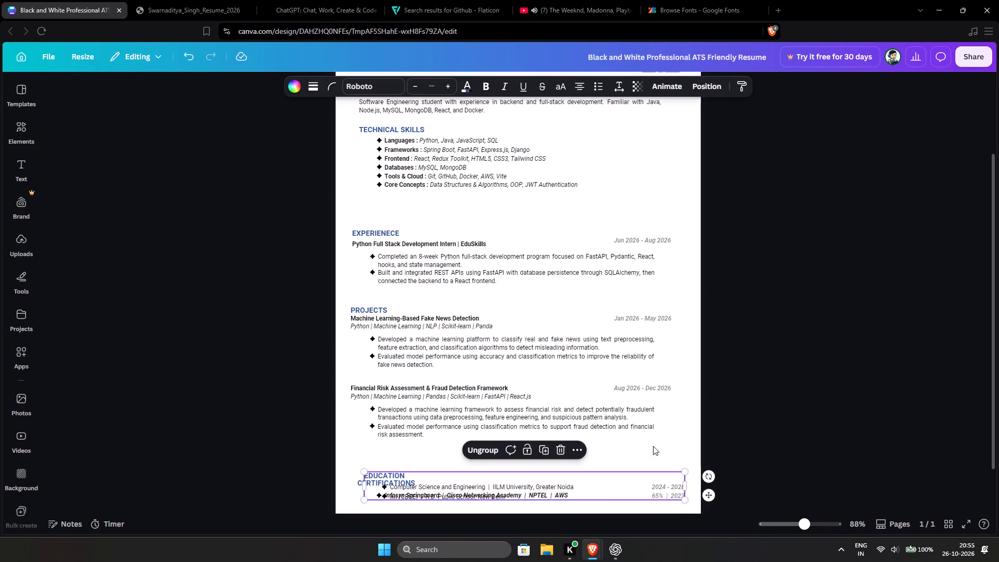
# Select the Experience and Projects sections without Education and nudge them sideways to realign with the Technical Skills heading.
pyautogui.moveTo(665, 443); pyautogui.dragTo(335, 210)
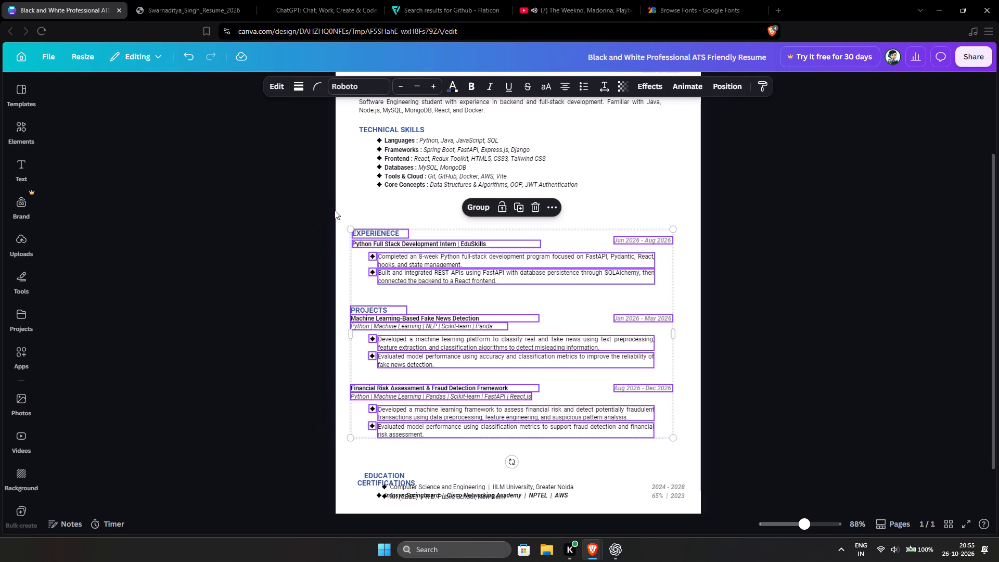
pyautogui.press('Right')
pyautogui.press('Right')
pyautogui.press('Right')
pyautogui.press('Right')
pyautogui.press('Right')
pyautogui.press('Left')
pyautogui.press('Left')
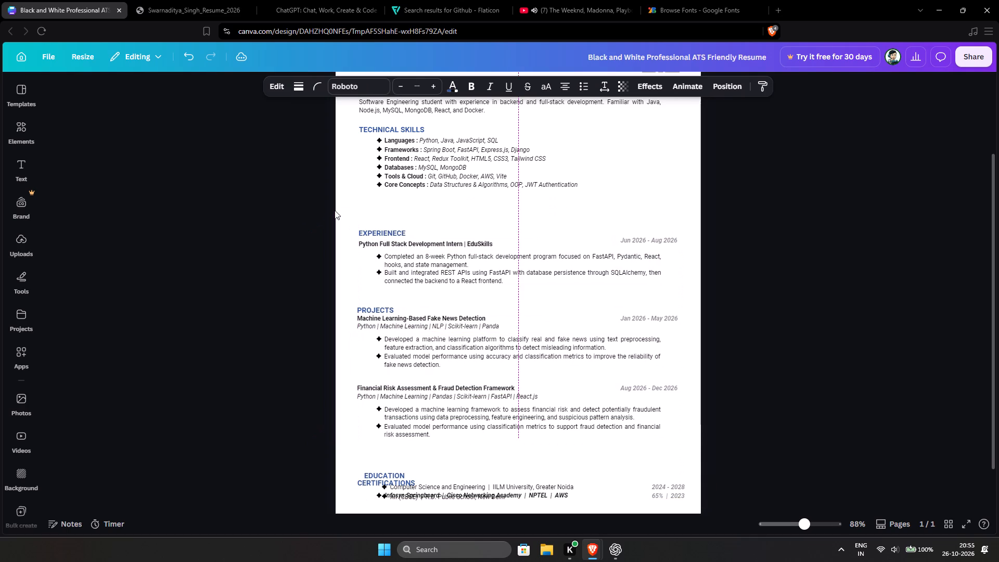
# Nudge the Experience and Projects sections up to sit just below Technical Skills, filling the space Education vacated.
pyautogui.press('Up')
pyautogui.press('Up')
pyautogui.press('Up')
pyautogui.press('Up')
pyautogui.press('Up')
pyautogui.press('Up')
pyautogui.press('Up')
pyautogui.press('Up')
pyautogui.press('Up')
pyautogui.press('Up')
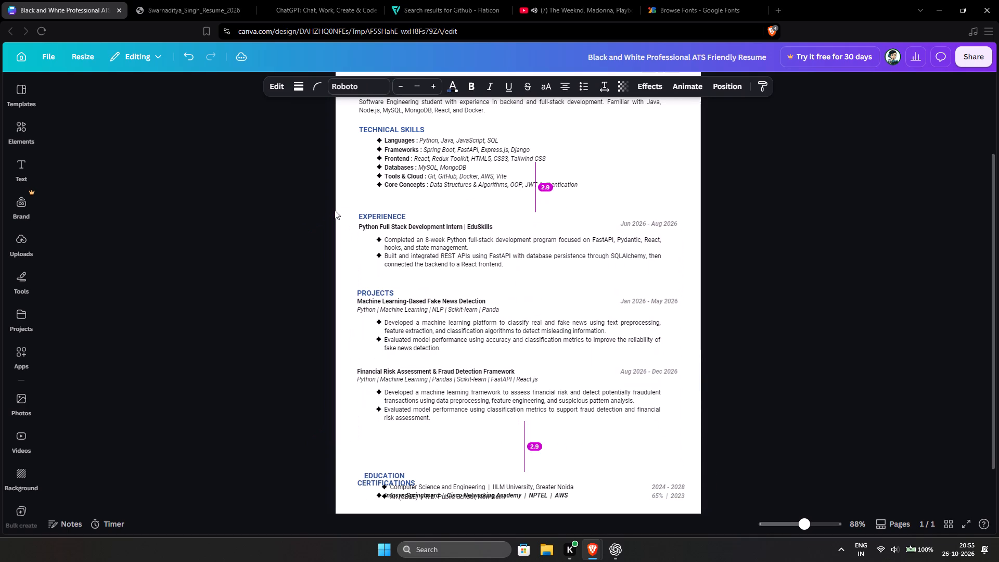
pyautogui.press('Up')
pyautogui.press('Up')
pyautogui.press('Up')
pyautogui.press('Up')
pyautogui.press('Up')
pyautogui.press('Up')
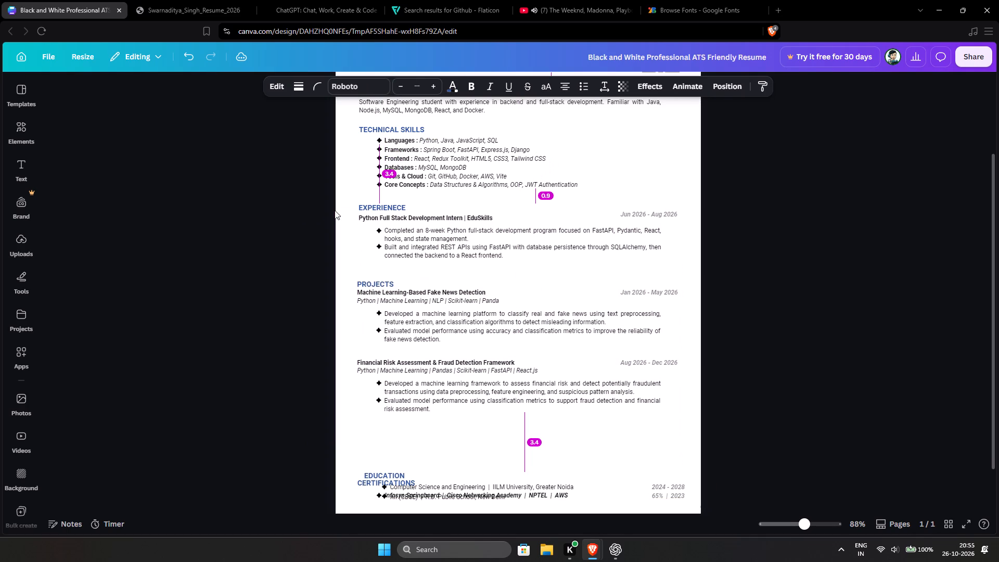
pyautogui.press('Up')
pyautogui.press('Up')
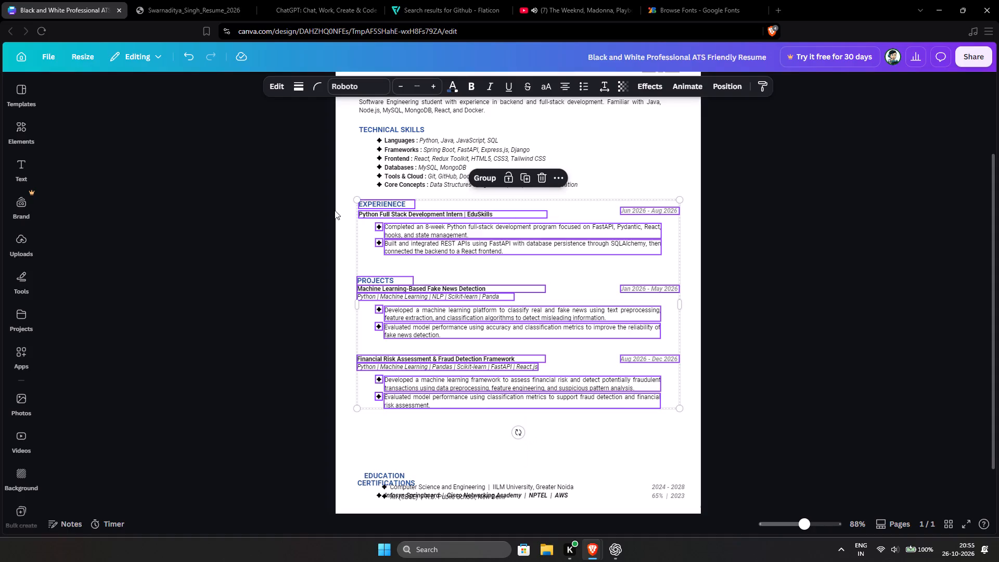
pyautogui.click(351, 211)
# Place the Education group between the Financial Risk project and Certifications, aligned with the Projects heading, and fine-tune its vertical spacing.
pyautogui.scroll(1, 567, 224)
pyautogui.scroll(-2, 599, 239)
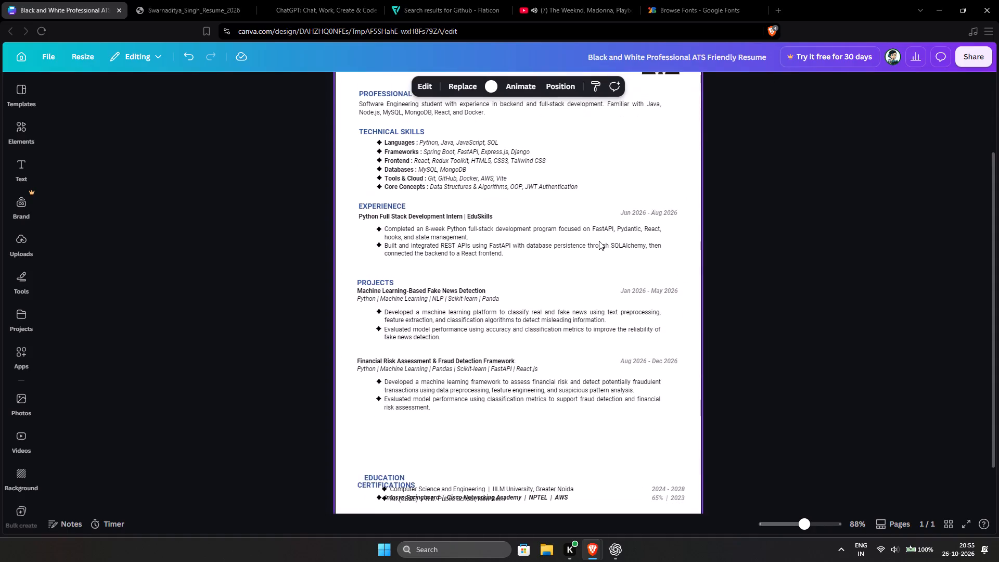
pyautogui.moveTo(422, 475); pyautogui.dragTo(413, 426)
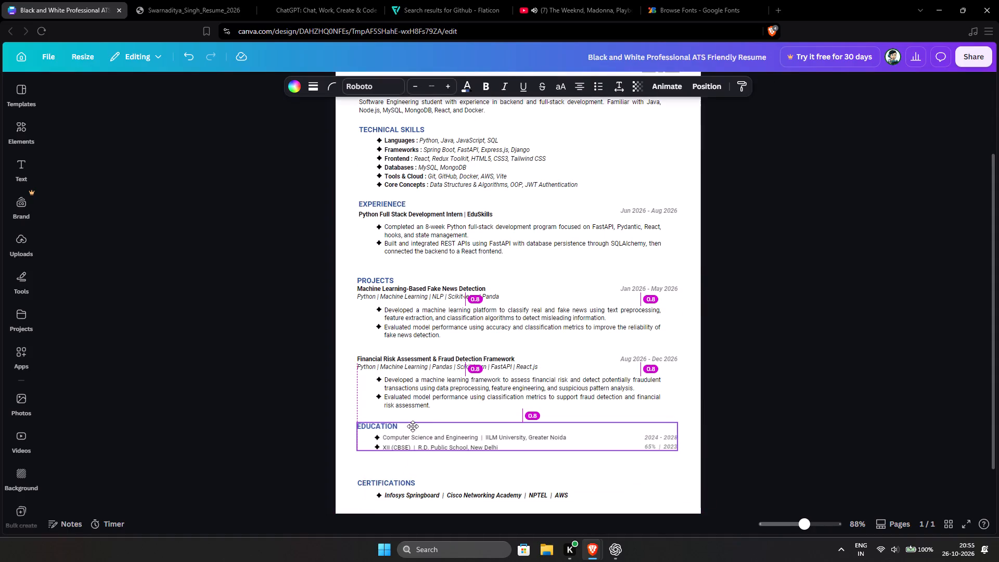
pyautogui.moveTo(413, 426); pyautogui.dragTo(414, 426)
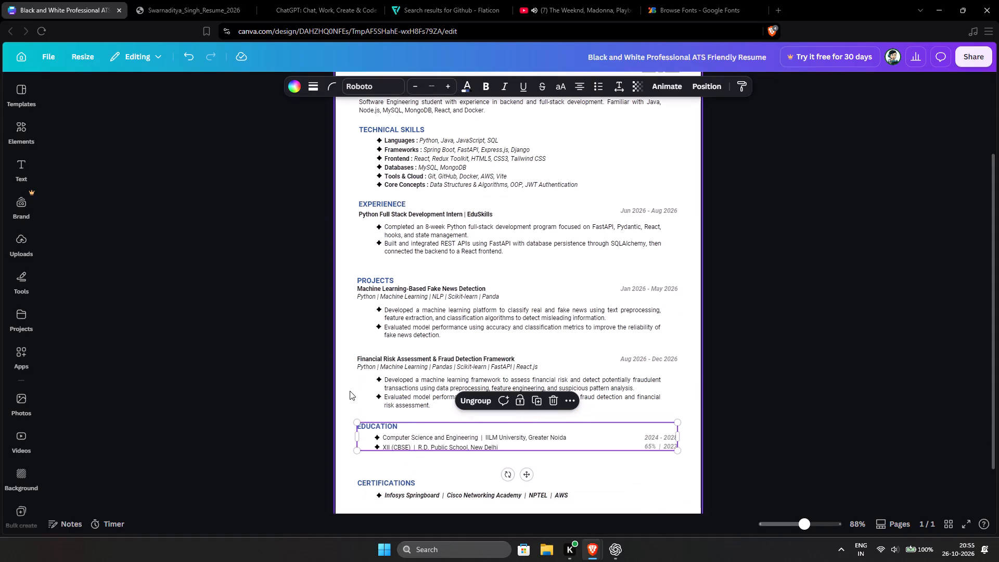
pyautogui.press('Up')
pyautogui.press('Up')
pyautogui.press('Up')
pyautogui.press('Down')
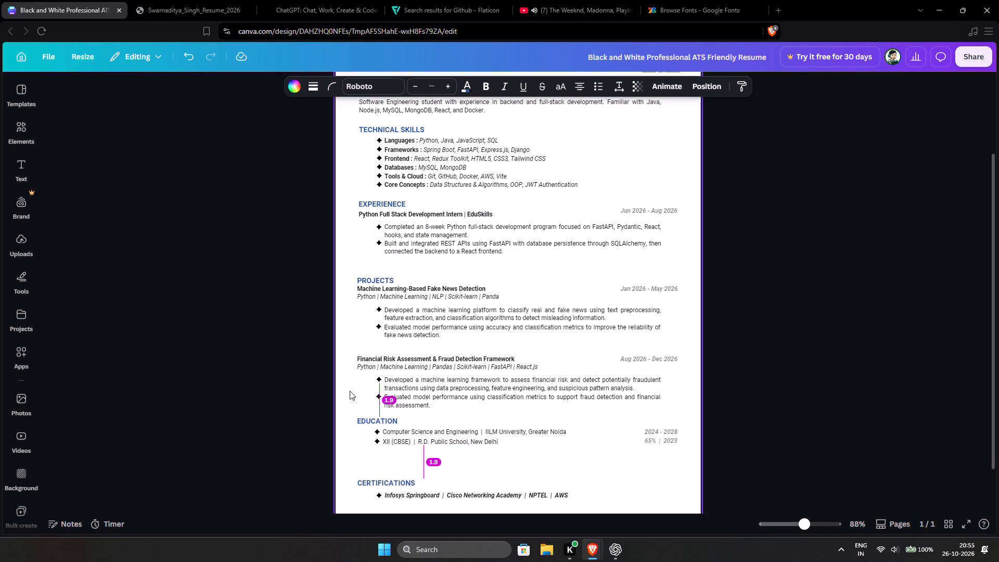
pyautogui.press('Down')
pyautogui.press('Up')
pyautogui.press('Down')
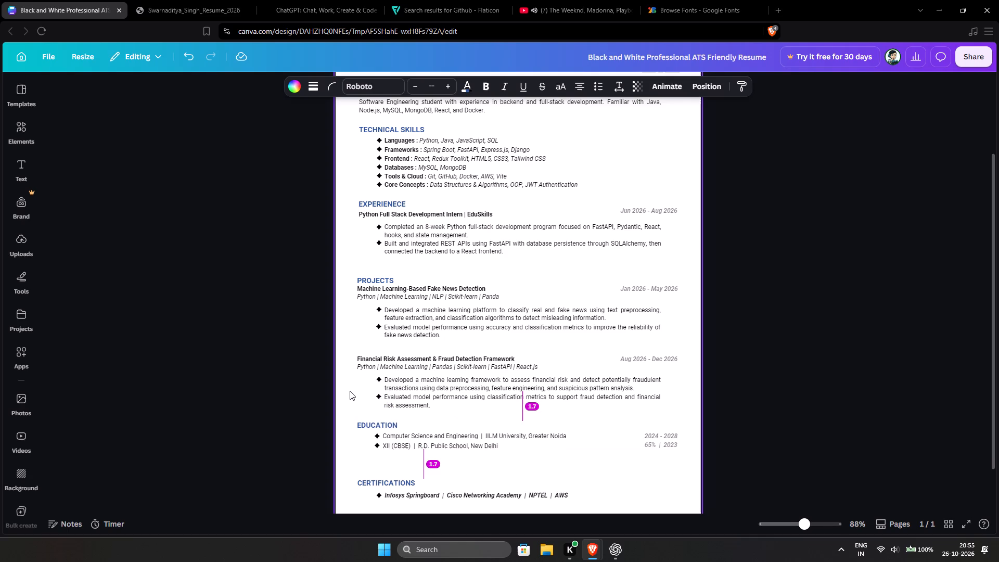
pyautogui.click(349, 391)
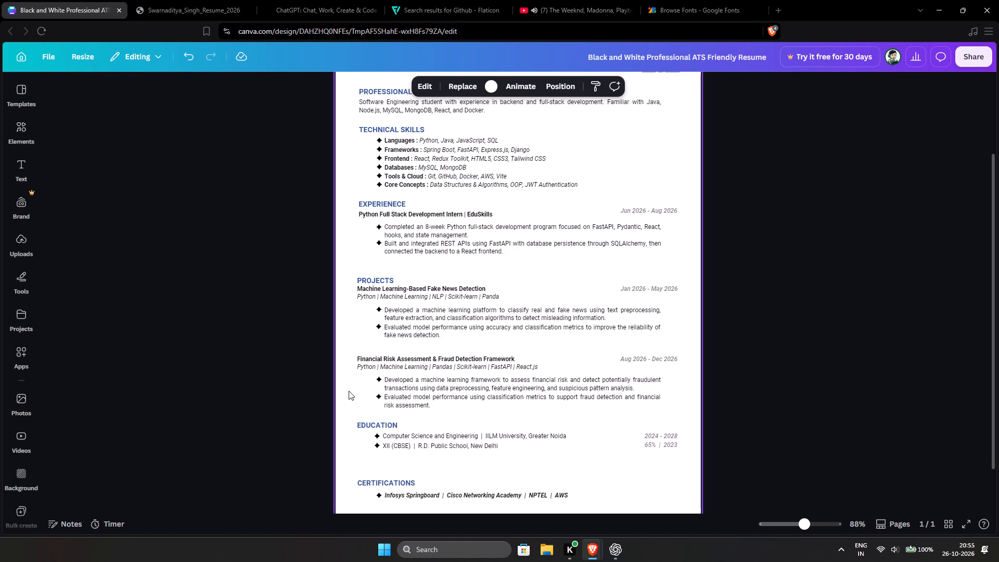
# Nudge the Certifications heading and its bullet line up to close the gap below the Education section.
pyautogui.scroll(-1, 349, 391)
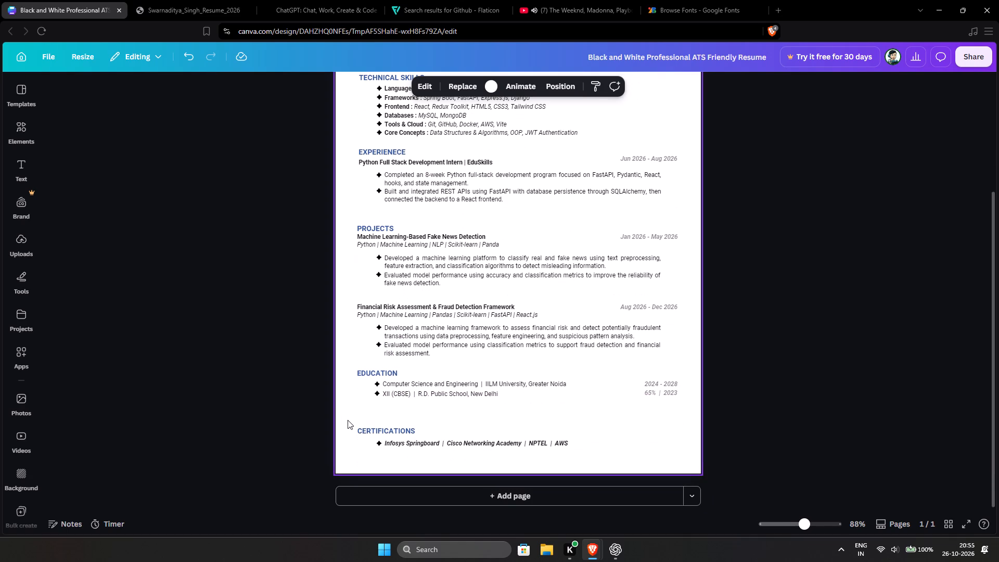
pyautogui.moveTo(348, 418); pyautogui.dragTo(436, 459)
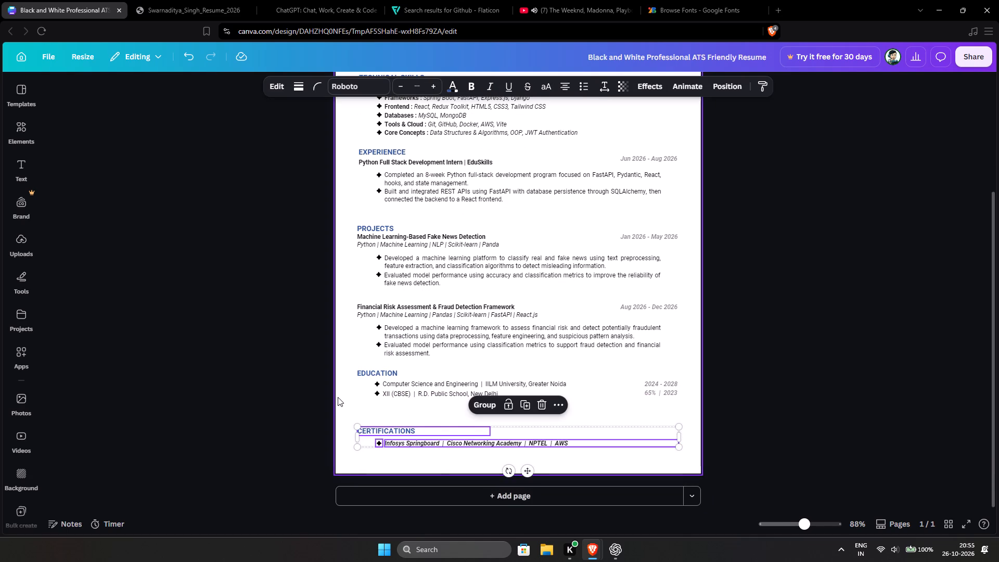
pyautogui.press('Up')
pyautogui.press('Up')
pyautogui.press('Up')
pyautogui.press('Up')
pyautogui.press('Up')
pyautogui.press('Up')
pyautogui.press('Up')
pyautogui.press('Up')
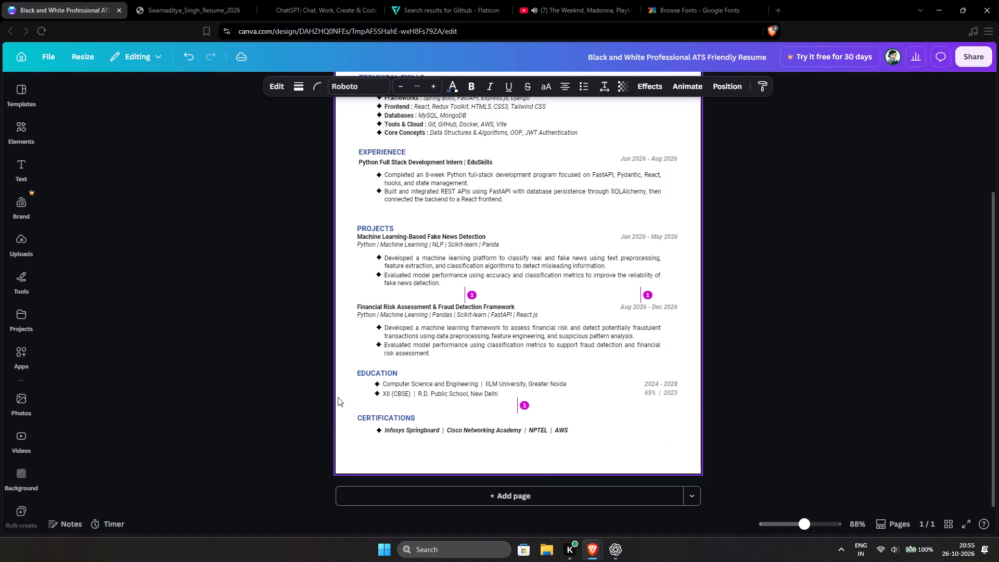
pyautogui.press('Up')
pyautogui.press('Up')
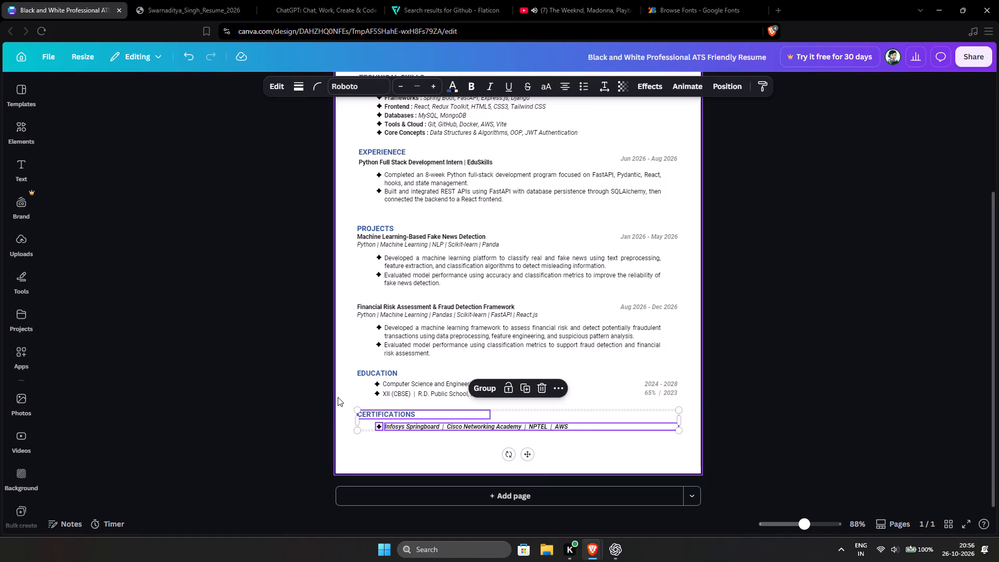
pyautogui.click(339, 397)
# Nudge Education and Certifications down slightly together, and lower Certifications alone by one more step.
pyautogui.scroll(2, 339, 397)
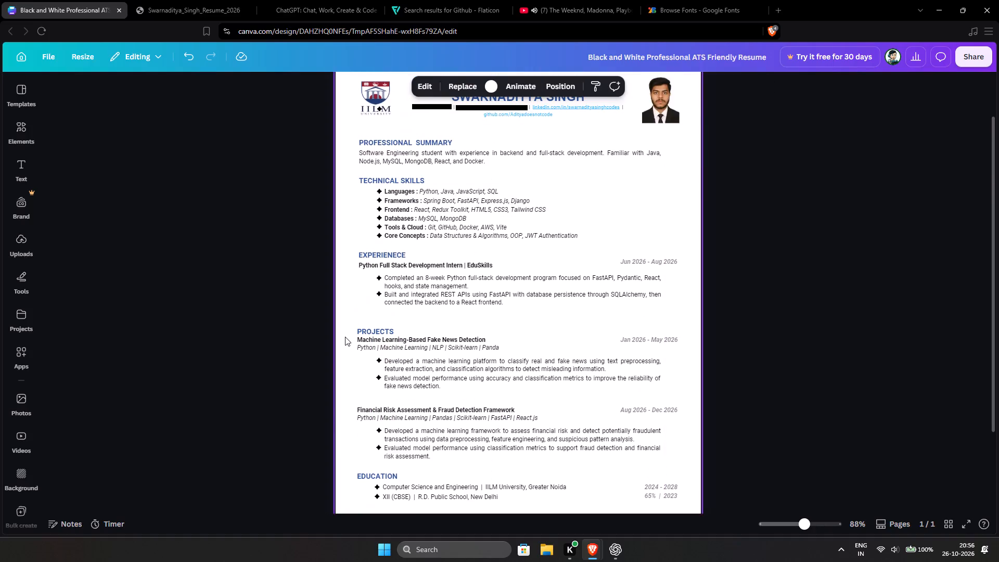
pyautogui.scroll(-2, 345, 337)
pyautogui.moveTo(346, 371); pyautogui.dragTo(494, 455)
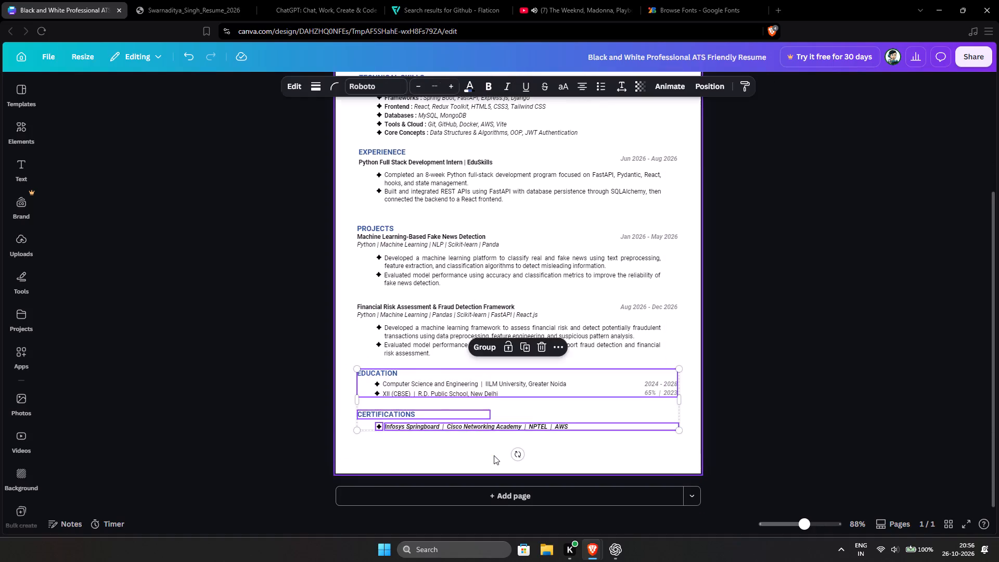
pyautogui.press('Down')
pyautogui.click(333, 430)
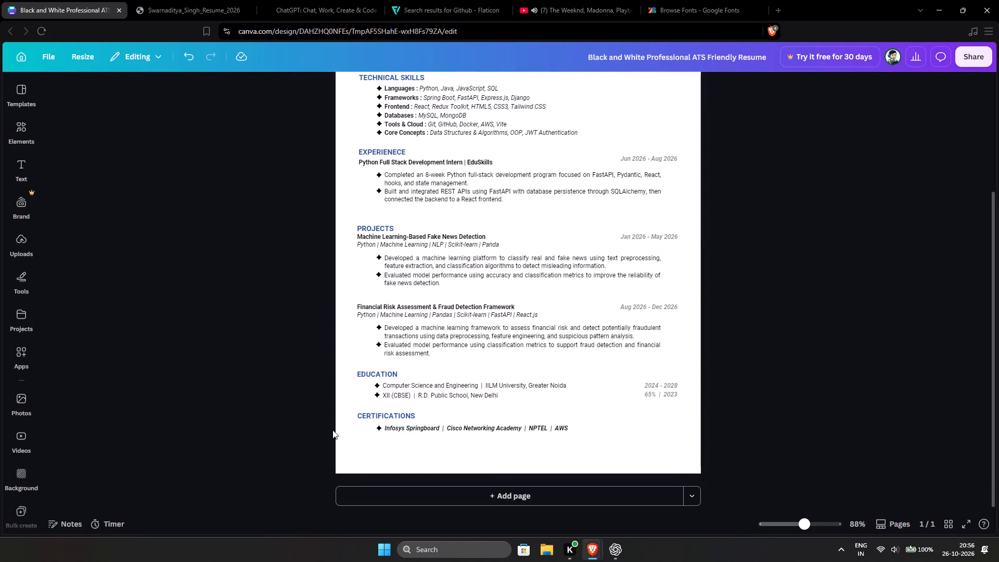
pyautogui.moveTo(343, 415); pyautogui.dragTo(443, 442)
pyautogui.press('Down')
pyautogui.click(443, 442)
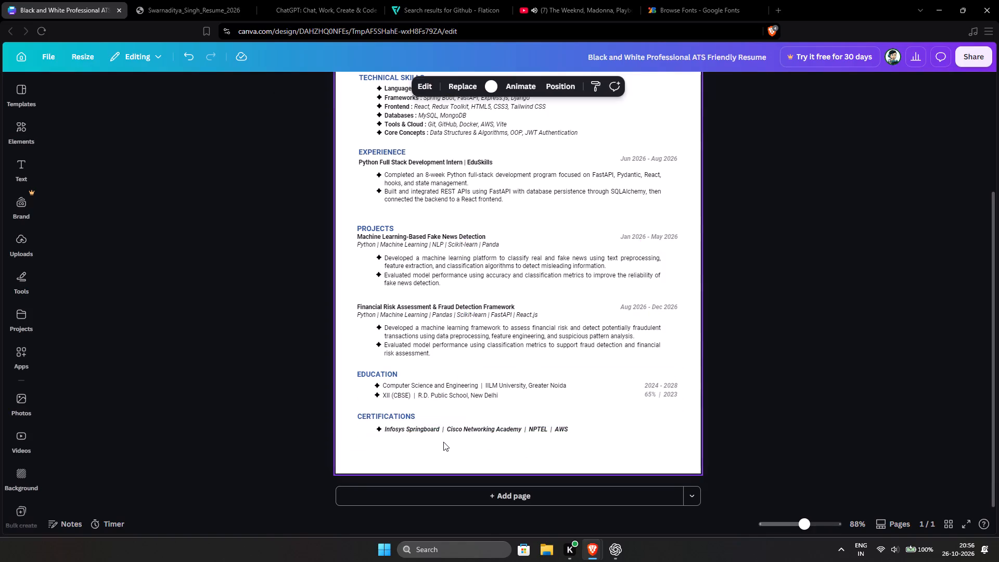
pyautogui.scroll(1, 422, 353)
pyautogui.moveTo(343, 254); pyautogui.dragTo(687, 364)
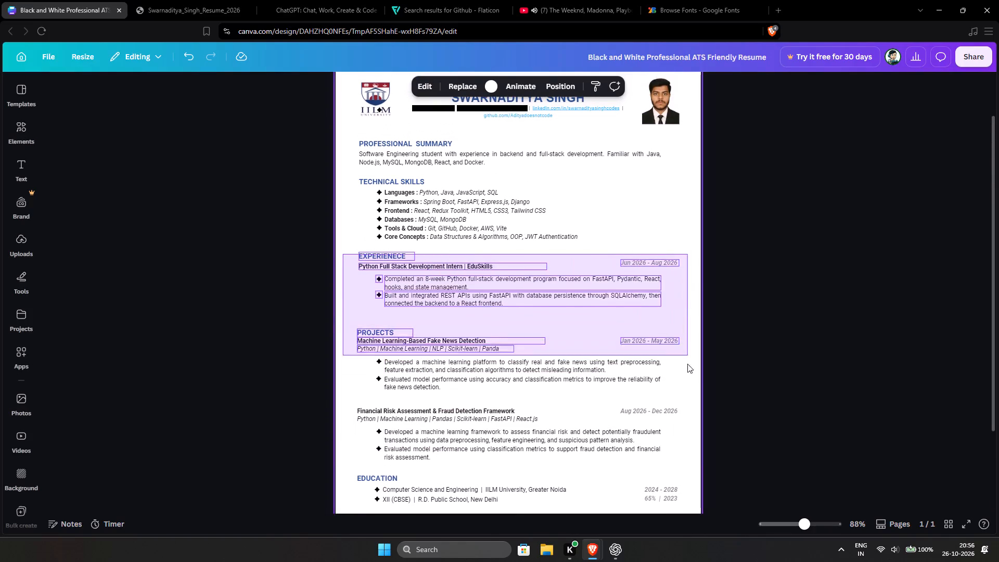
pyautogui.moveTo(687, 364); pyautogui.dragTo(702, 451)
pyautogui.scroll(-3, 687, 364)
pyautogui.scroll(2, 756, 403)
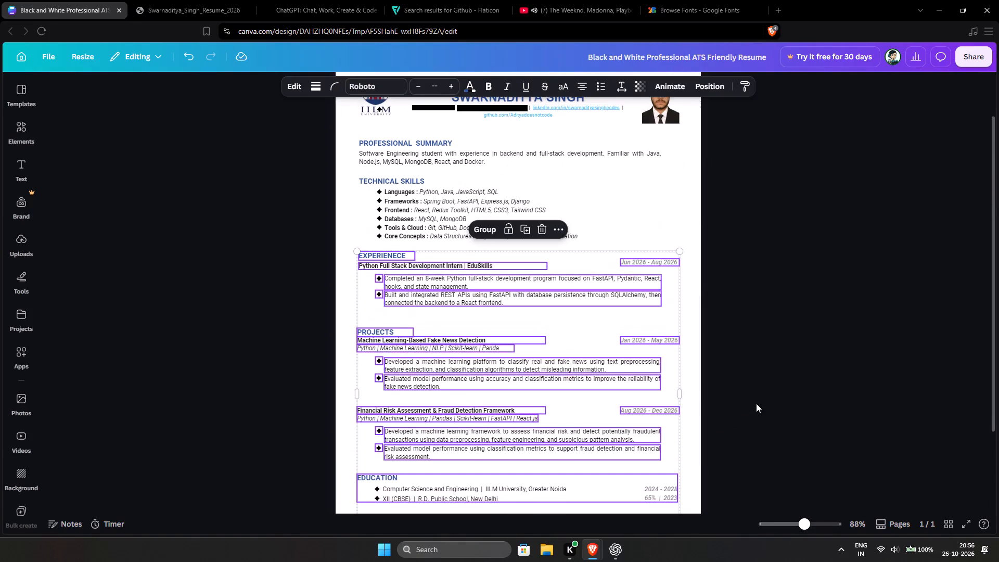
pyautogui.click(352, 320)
# Select the Projects, Education and Certifications sections and nudge them up to tighten the gap below the Experience bullets.
pyautogui.moveTo(348, 320); pyautogui.dragTo(602, 411)
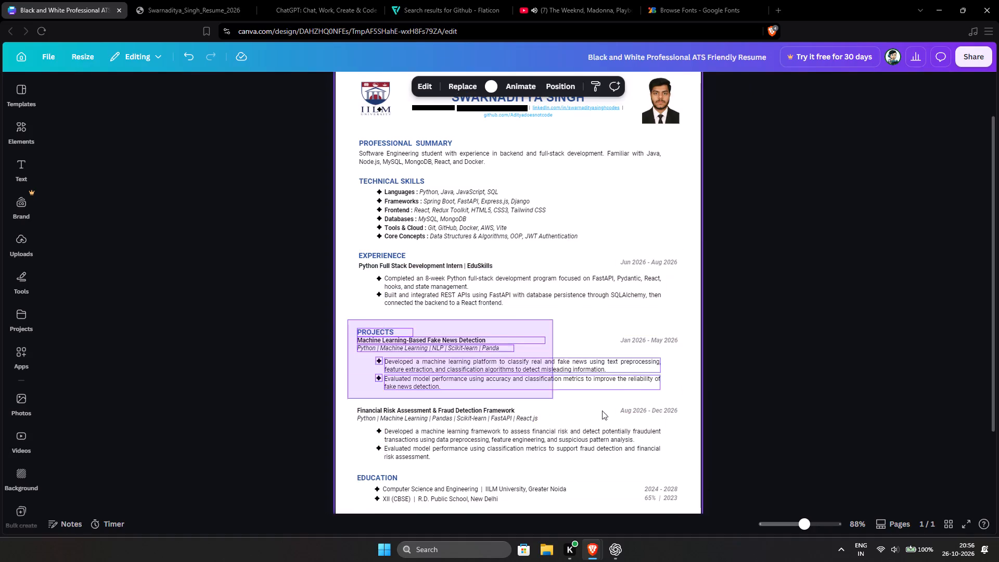
pyautogui.moveTo(602, 411); pyautogui.dragTo(697, 506)
pyautogui.scroll(-1, 658, 426)
pyautogui.press('Down')
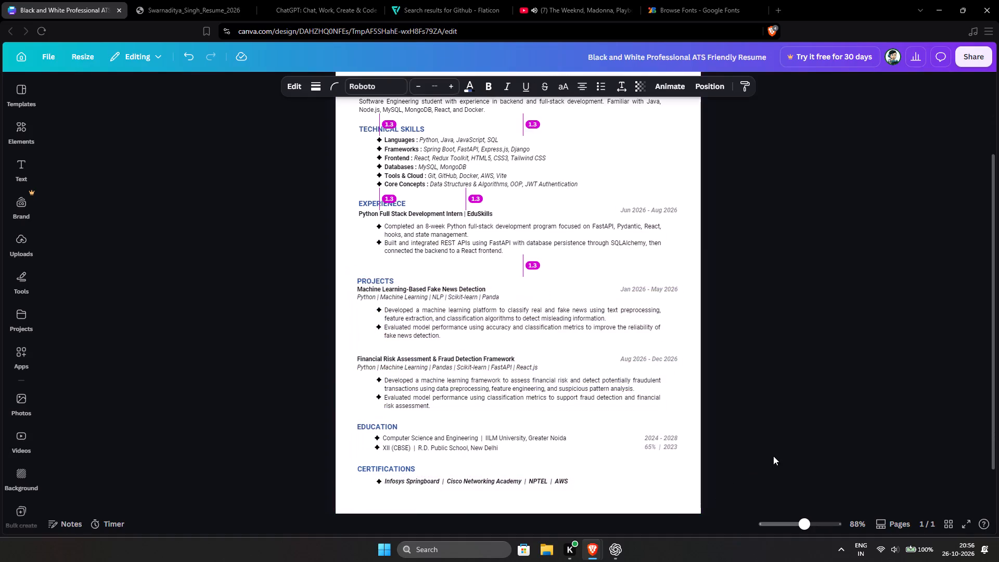
pyautogui.press('Up')
pyautogui.press('Up')
pyautogui.press('Up')
pyautogui.press('Up')
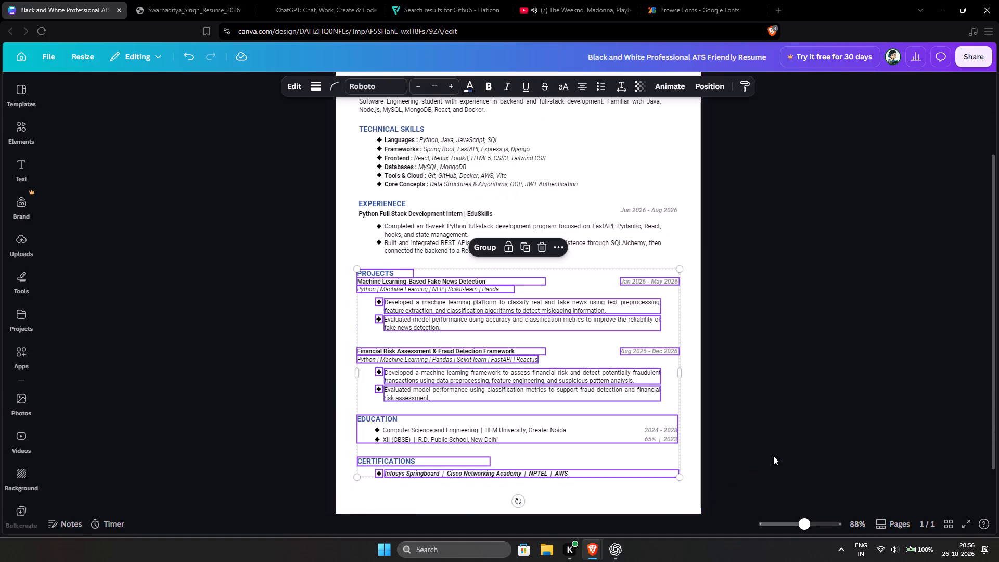
pyautogui.press('Down')
pyautogui.press('Down')
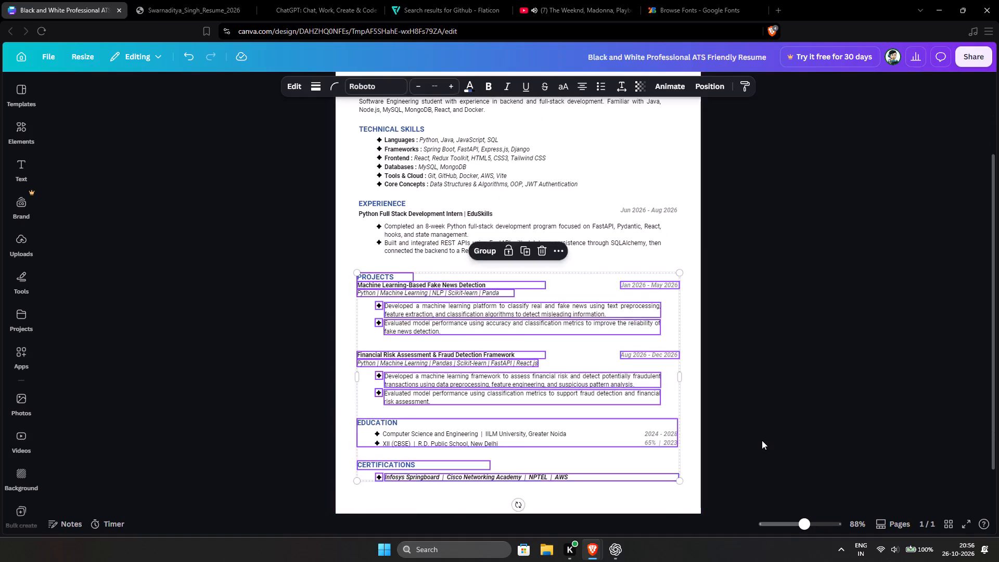
pyautogui.press('Up')
pyautogui.press('Down')
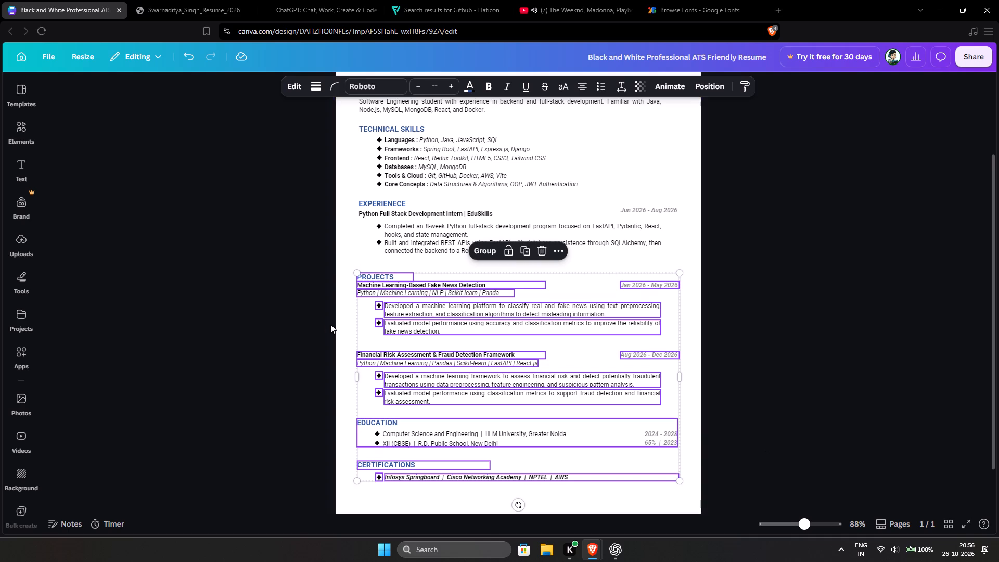
pyautogui.click(337, 325)
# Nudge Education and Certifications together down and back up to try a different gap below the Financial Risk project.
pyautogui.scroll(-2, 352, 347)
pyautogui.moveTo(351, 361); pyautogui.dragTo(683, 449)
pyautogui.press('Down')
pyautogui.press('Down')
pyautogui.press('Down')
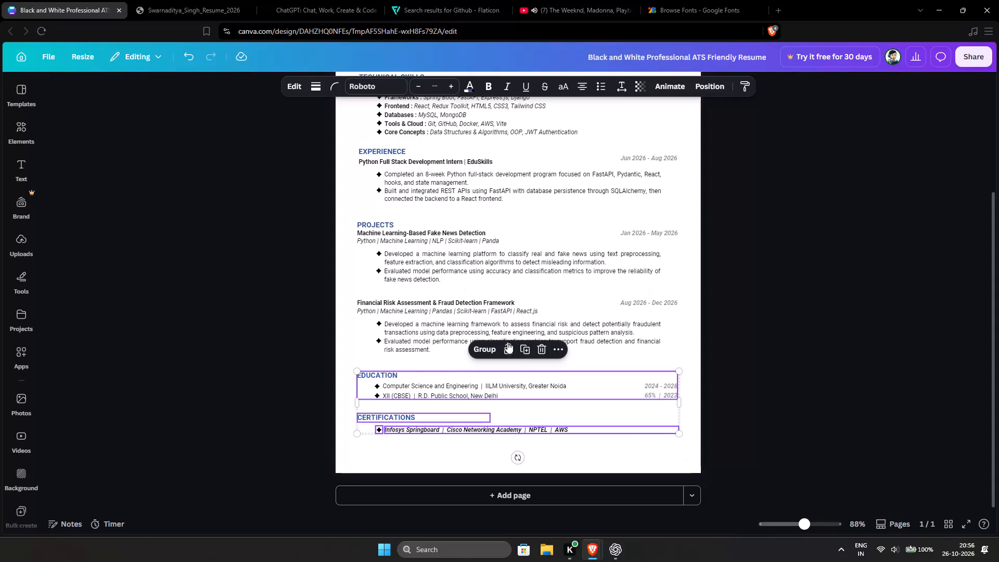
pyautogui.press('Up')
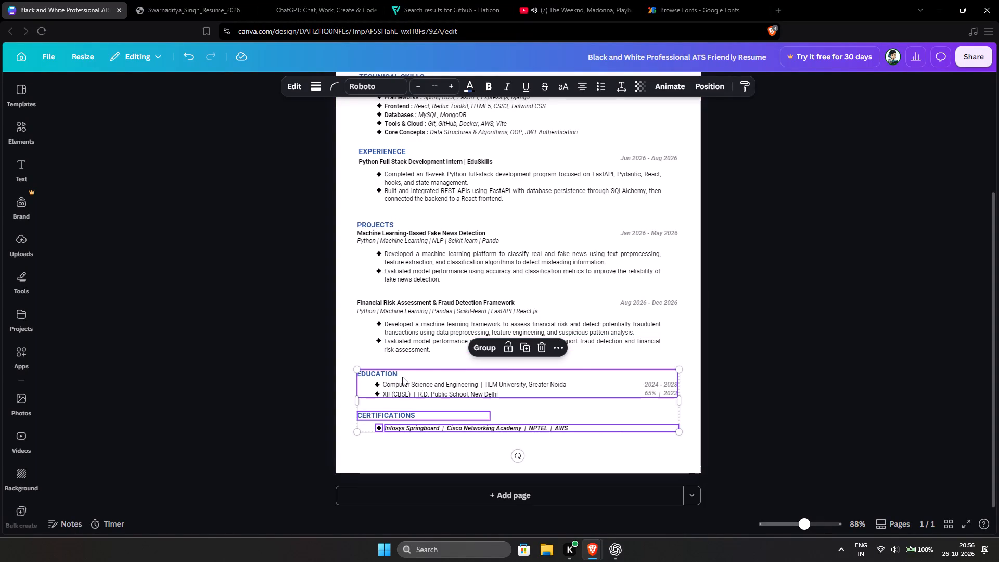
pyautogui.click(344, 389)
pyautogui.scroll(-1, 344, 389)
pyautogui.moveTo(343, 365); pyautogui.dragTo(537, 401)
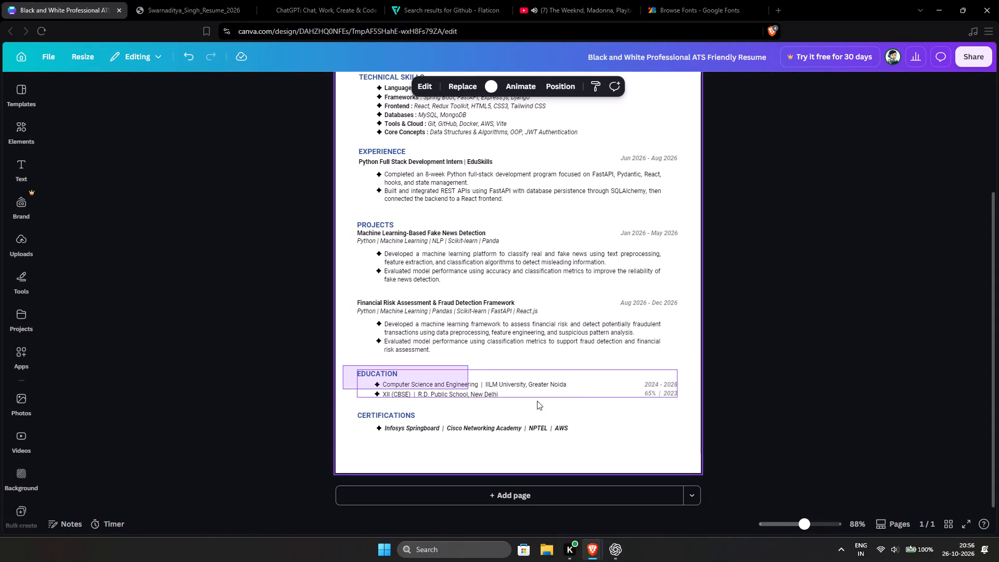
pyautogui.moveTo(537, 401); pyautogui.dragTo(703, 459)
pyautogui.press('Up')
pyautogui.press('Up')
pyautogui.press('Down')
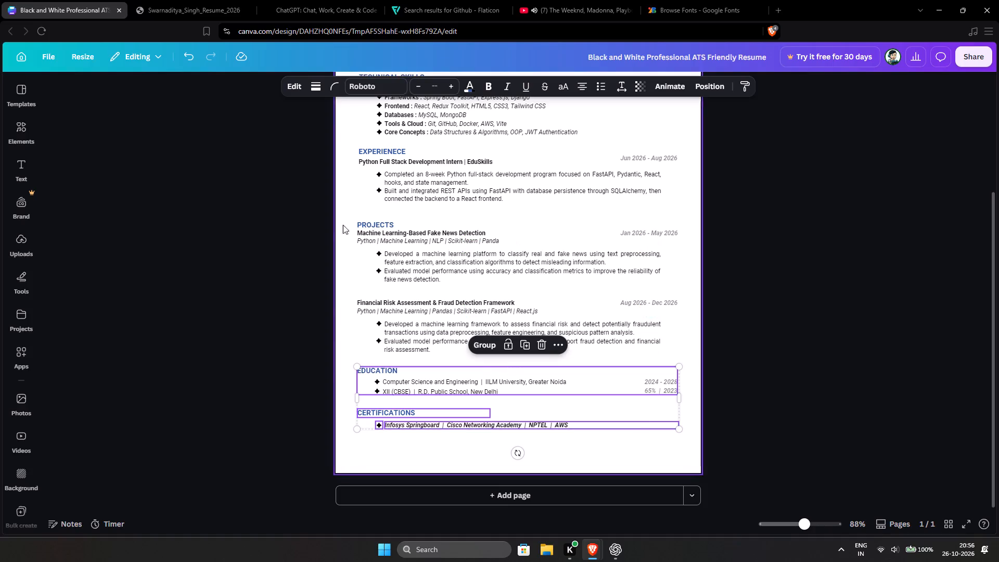
# Select everything from Projects through Certifications and nudge it up closer to the Experience bullets.
pyautogui.moveTo(339, 218); pyautogui.dragTo(721, 465)
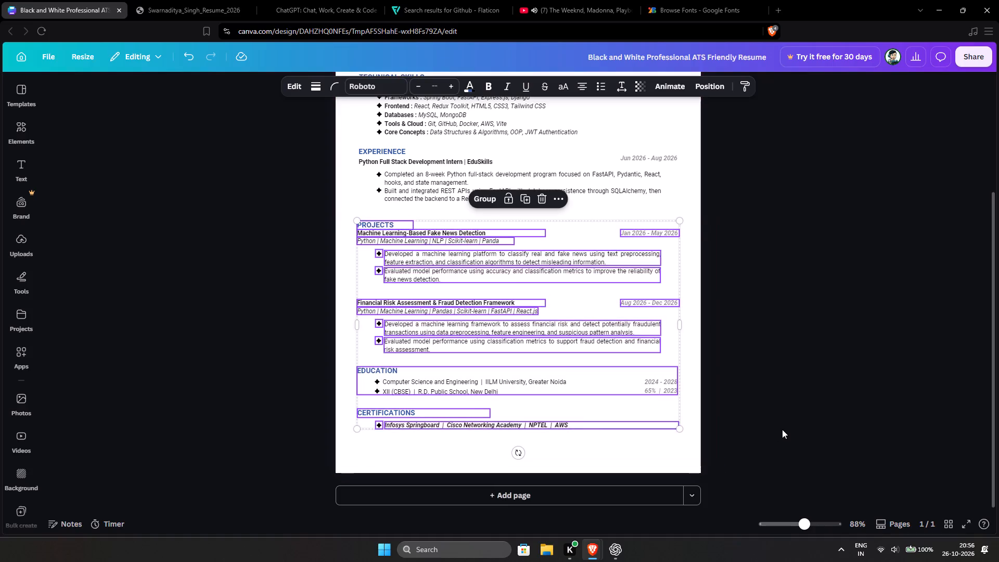
pyautogui.press('Up')
pyautogui.press('Up')
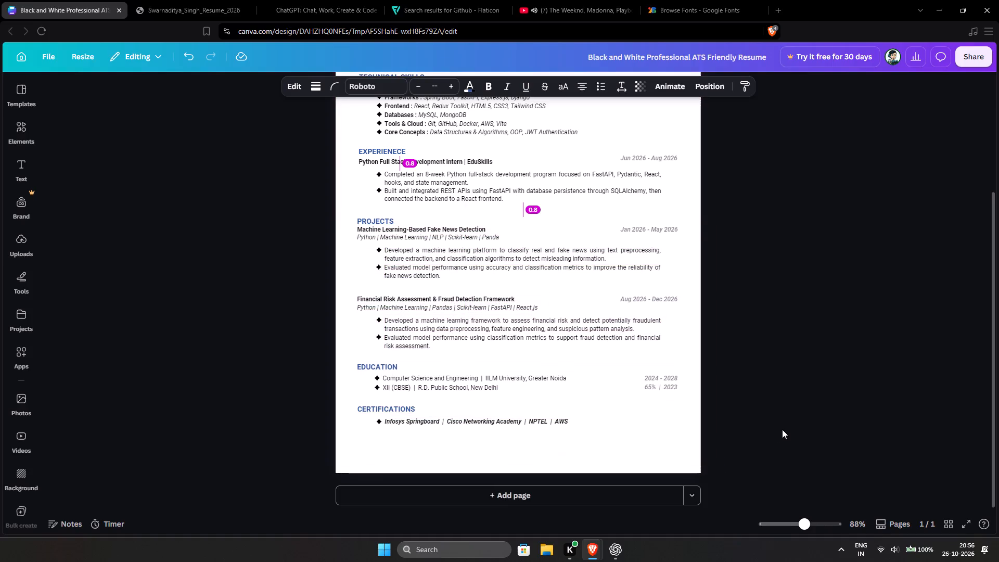
# Select everything from Experience through Certifications and nudge it down slightly to widen the gap below Technical Skills.
pyautogui.scroll(4, 783, 437)
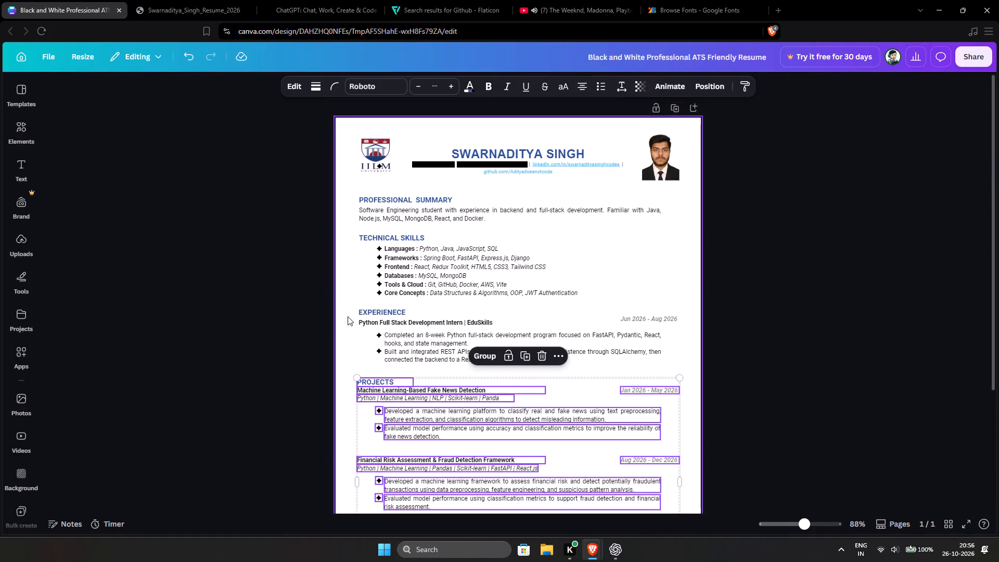
pyautogui.moveTo(343, 308); pyautogui.dragTo(717, 446)
pyautogui.scroll(-4, 711, 375)
pyautogui.scroll(2, 751, 402)
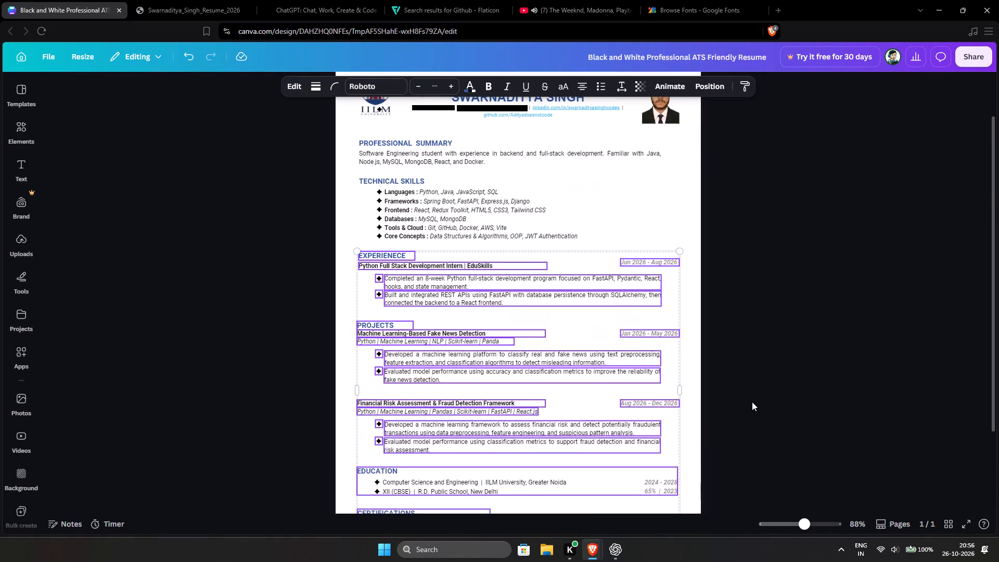
pyautogui.press('Up')
pyautogui.press('Down')
pyautogui.press('Down')
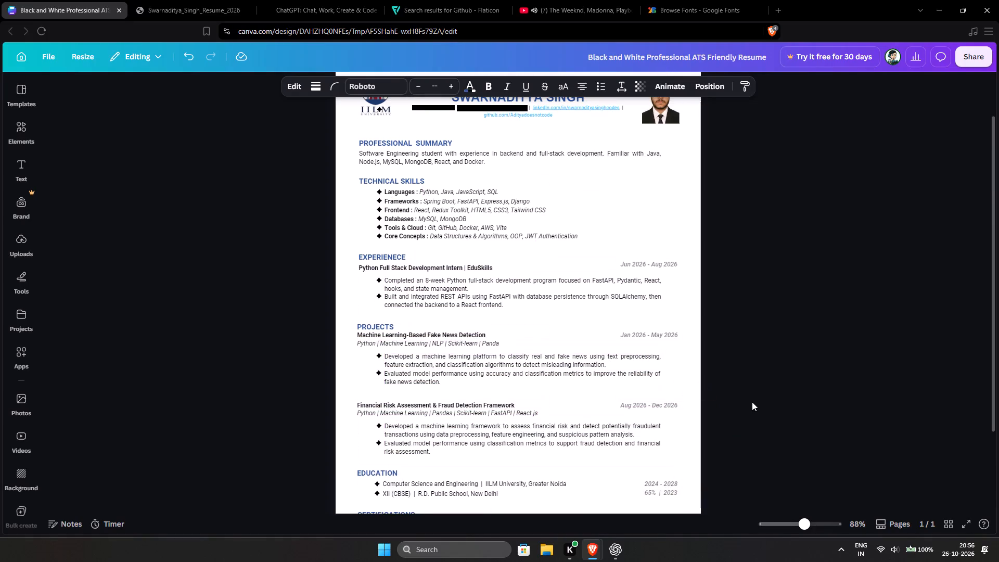
pyautogui.press('Down')
pyautogui.press('Up')
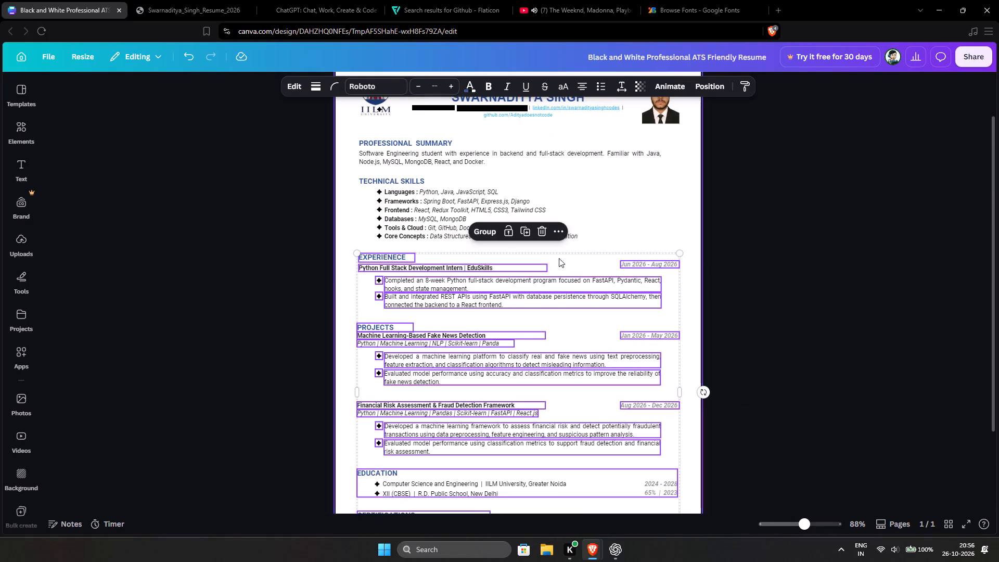
pyautogui.press('Down')
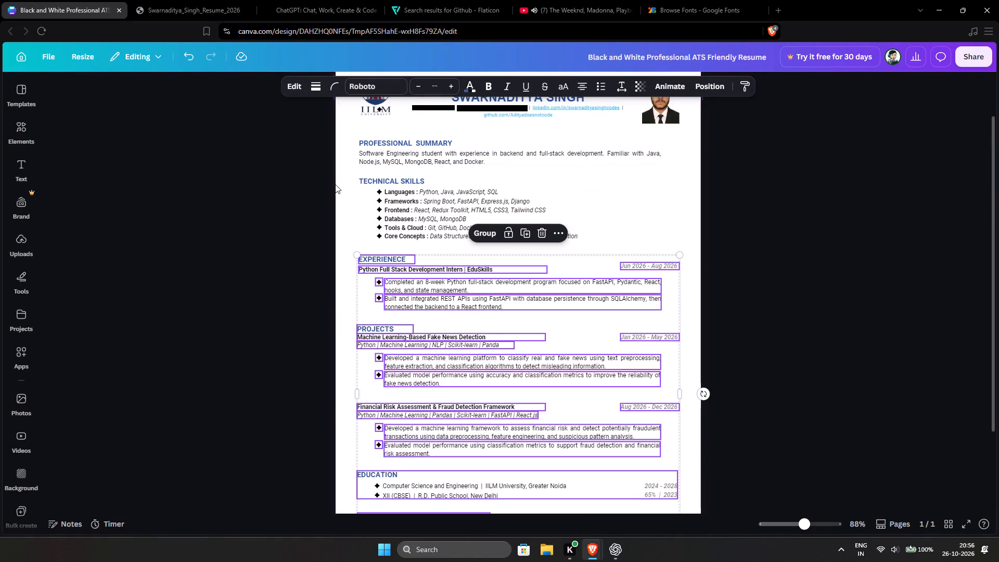
# Select everything from Technical Skills through Certifications and nudge it down slightly to widen the gap below Professional Summary.
pyautogui.moveTo(344, 182); pyautogui.dragTo(711, 461)
pyautogui.scroll(-5, 655, 295)
pyautogui.scroll(2, 779, 386)
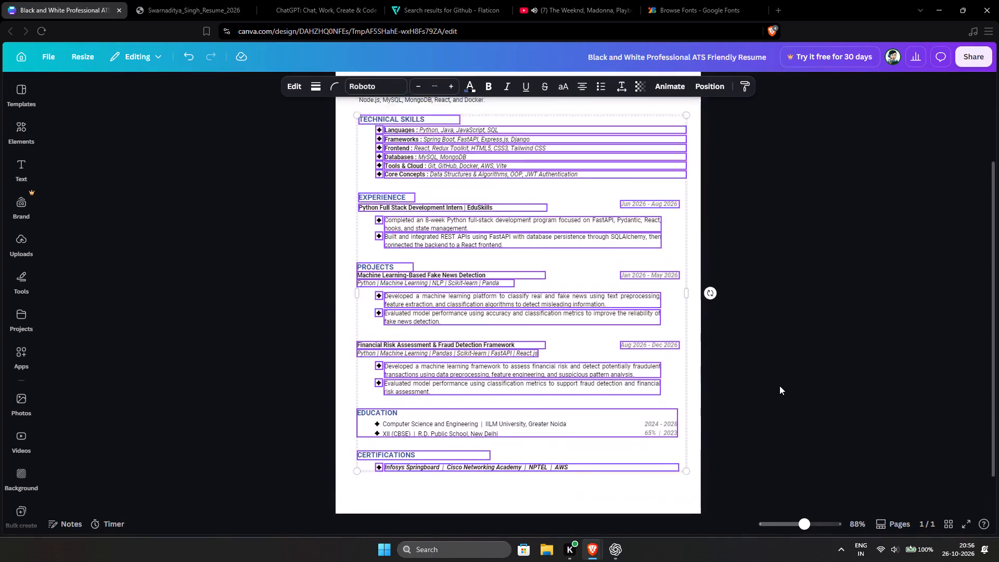
pyautogui.press('Down')
pyautogui.press('Down')
pyautogui.press('Up')
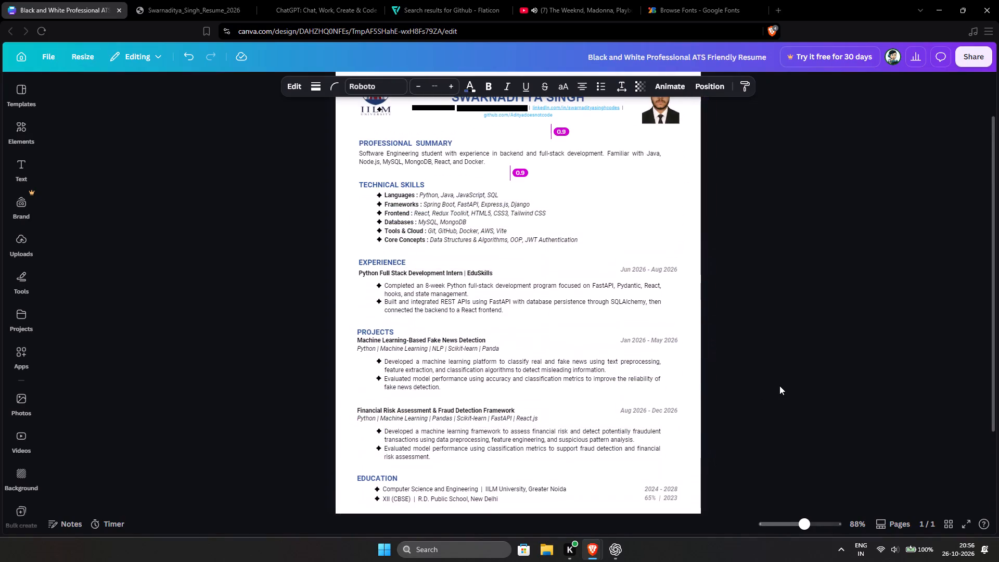
pyautogui.press('Down')
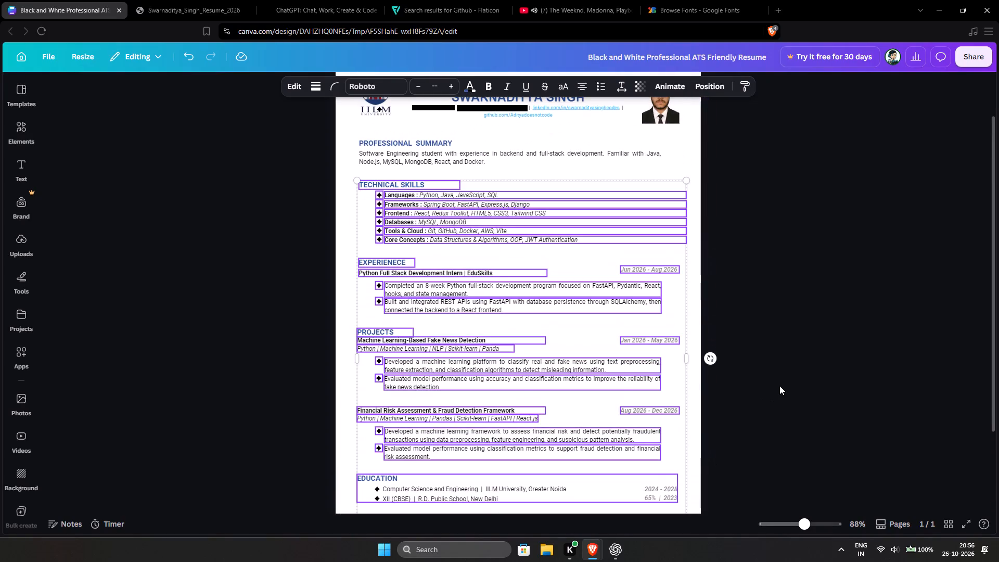
pyautogui.press('Up')
pyautogui.press('Down')
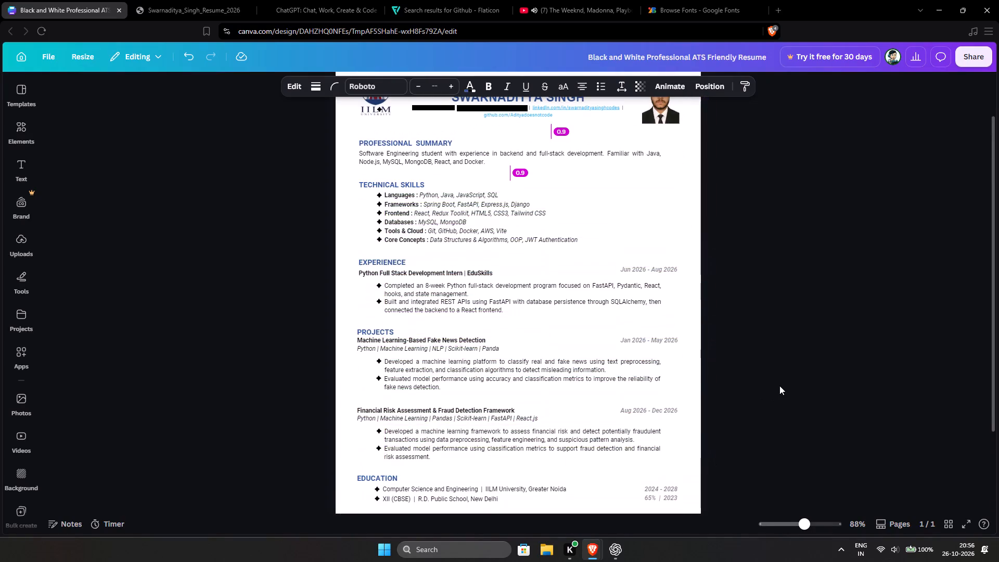
# Select all body sections from Professional Summary through Certifications and nudge them down slightly from the header.
pyautogui.moveTo(349, 137); pyautogui.dragTo(640, 356)
pyautogui.scroll(-1, 634, 340)
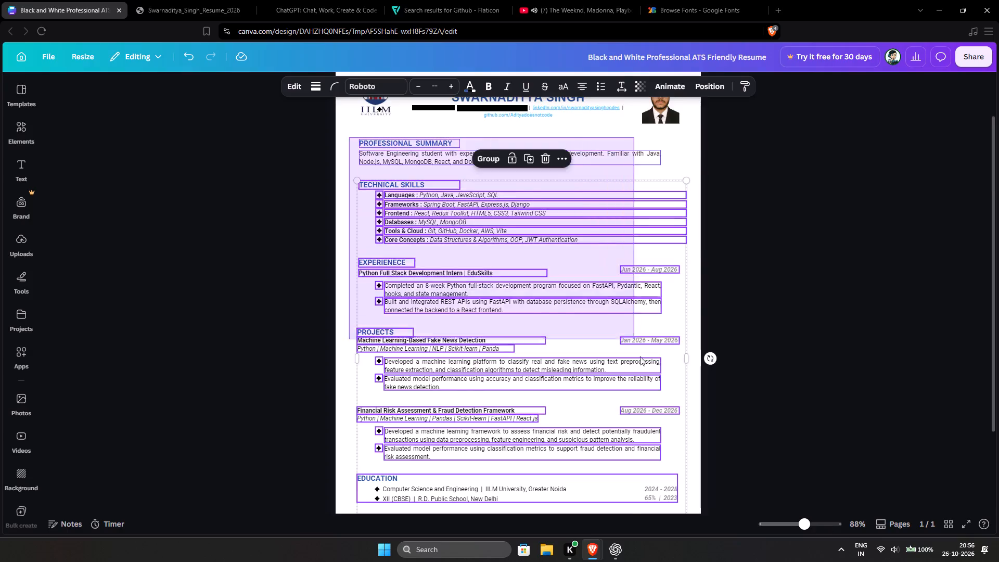
pyautogui.scroll(-3, 640, 356)
pyautogui.moveTo(640, 356); pyautogui.dragTo(750, 435)
pyautogui.press('Down')
pyautogui.press('Down')
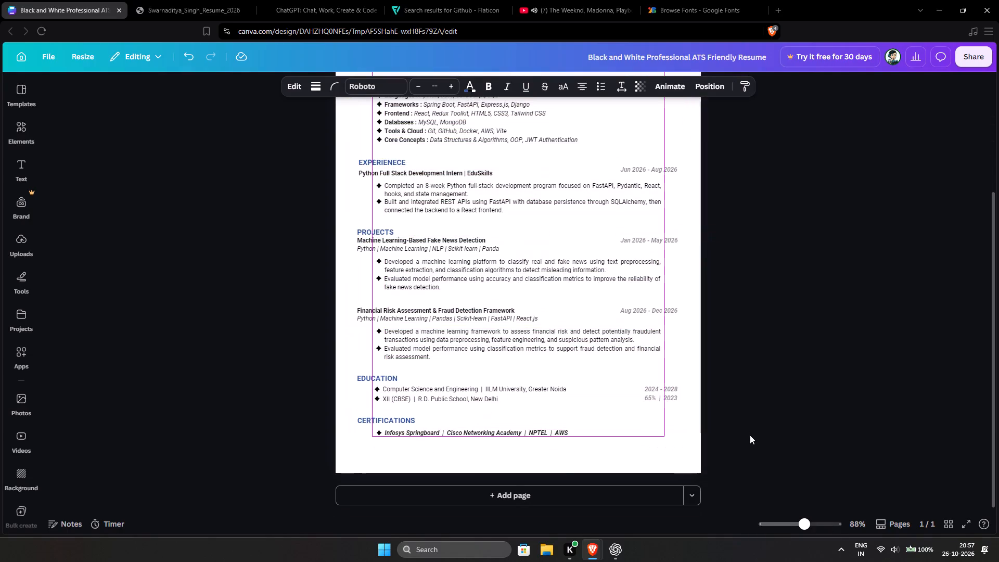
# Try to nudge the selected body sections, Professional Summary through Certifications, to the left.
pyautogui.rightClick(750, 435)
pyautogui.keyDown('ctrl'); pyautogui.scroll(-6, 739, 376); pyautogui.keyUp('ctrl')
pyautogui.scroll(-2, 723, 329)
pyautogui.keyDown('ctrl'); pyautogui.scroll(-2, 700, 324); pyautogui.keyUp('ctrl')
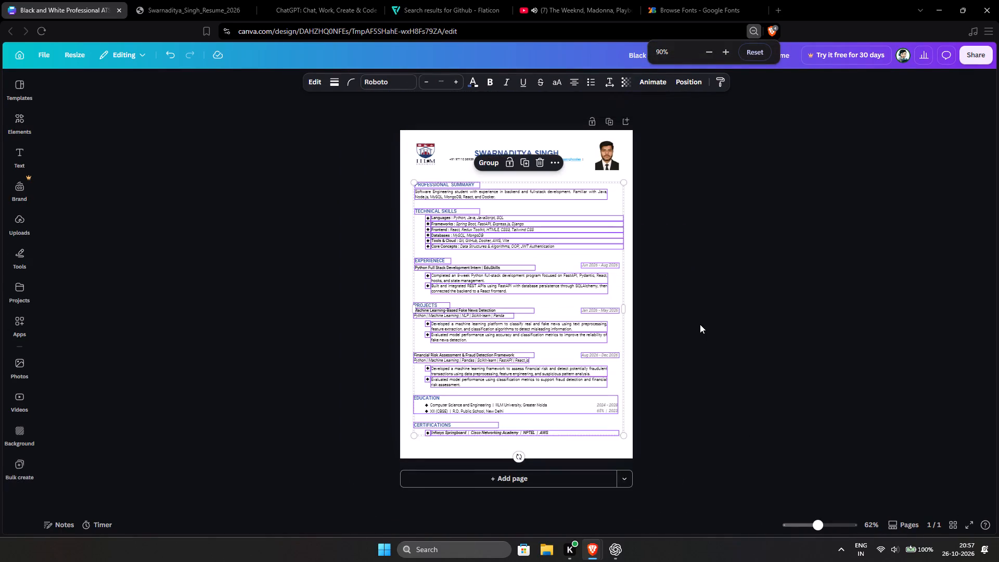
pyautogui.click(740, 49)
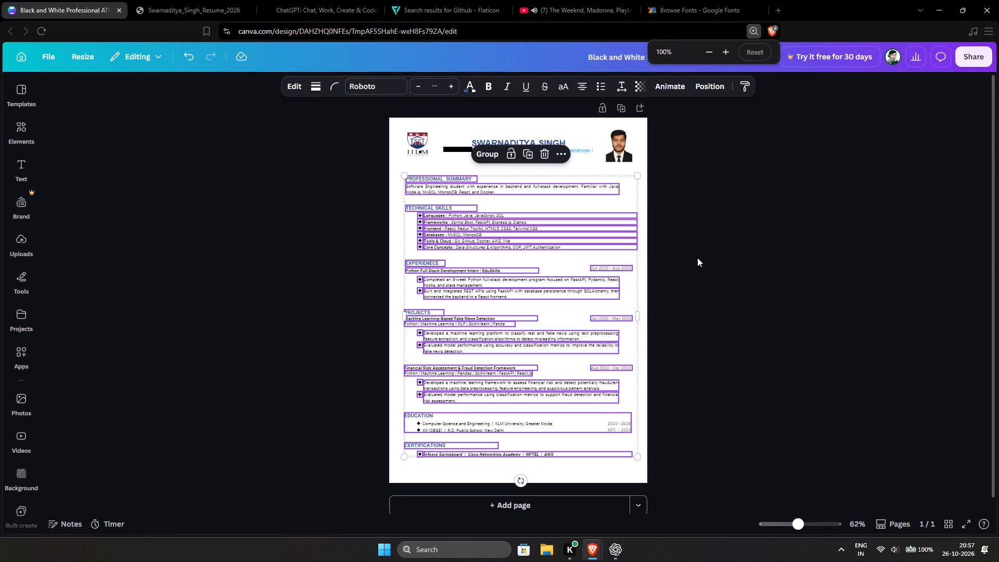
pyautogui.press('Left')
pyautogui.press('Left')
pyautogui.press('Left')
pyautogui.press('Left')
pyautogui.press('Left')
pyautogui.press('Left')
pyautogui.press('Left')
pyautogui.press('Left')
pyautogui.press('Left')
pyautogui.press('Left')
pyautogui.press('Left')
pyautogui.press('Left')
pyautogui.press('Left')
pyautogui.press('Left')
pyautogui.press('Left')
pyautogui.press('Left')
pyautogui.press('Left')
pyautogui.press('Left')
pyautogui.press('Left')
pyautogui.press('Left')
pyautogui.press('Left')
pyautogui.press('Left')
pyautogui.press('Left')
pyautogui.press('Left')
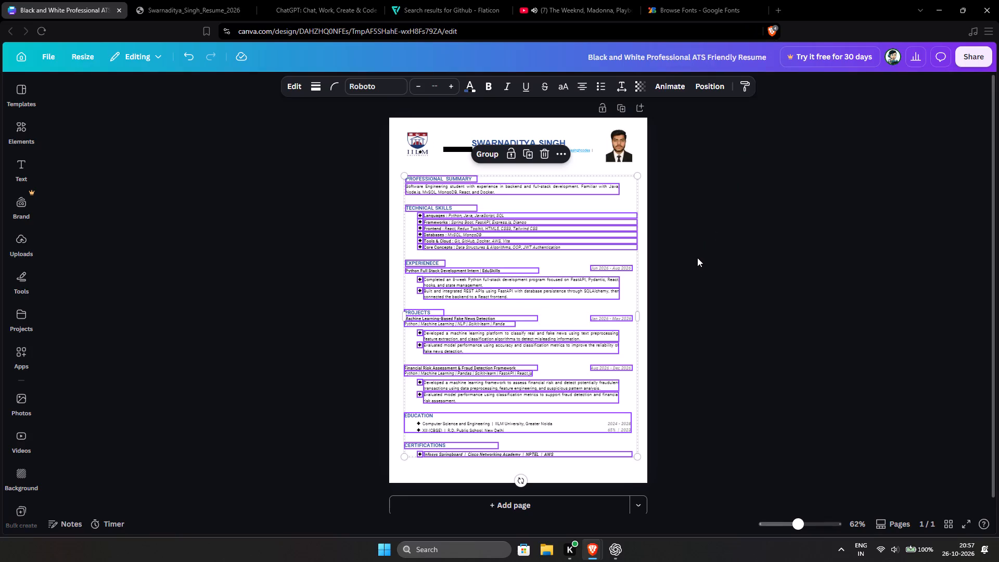
# Select all body sections from Professional Summary through Certifications and nudge them slightly left and down.
pyautogui.click(697, 258)
pyautogui.moveTo(401, 171); pyautogui.dragTo(652, 428)
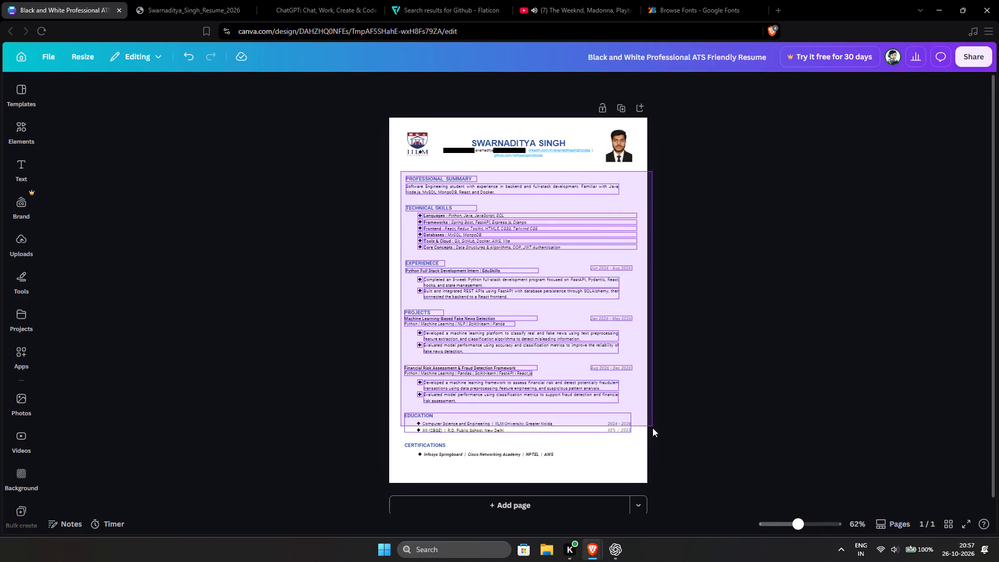
pyautogui.moveTo(652, 428); pyautogui.dragTo(644, 469)
pyautogui.press('Left')
pyautogui.press('Left')
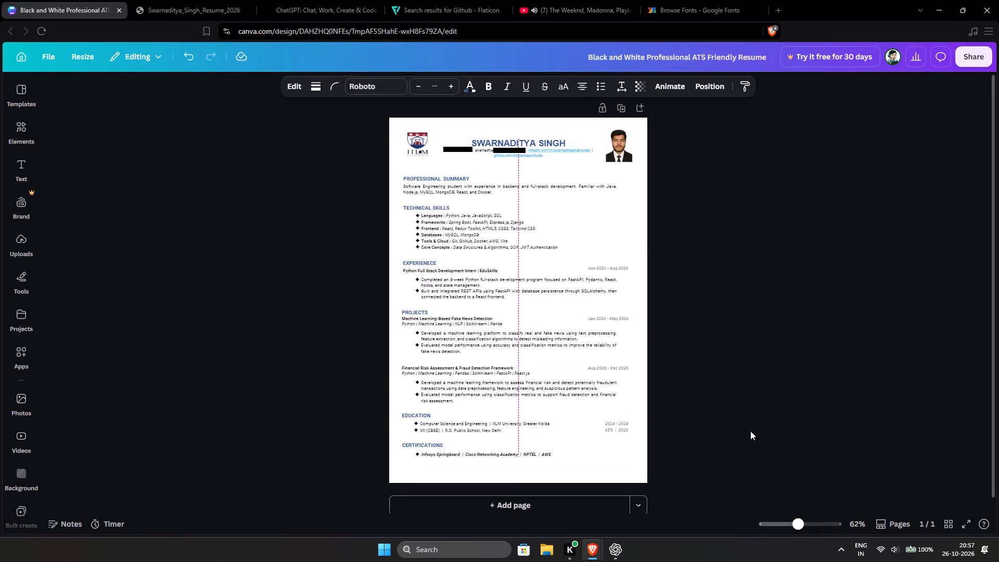
pyautogui.press('Down')
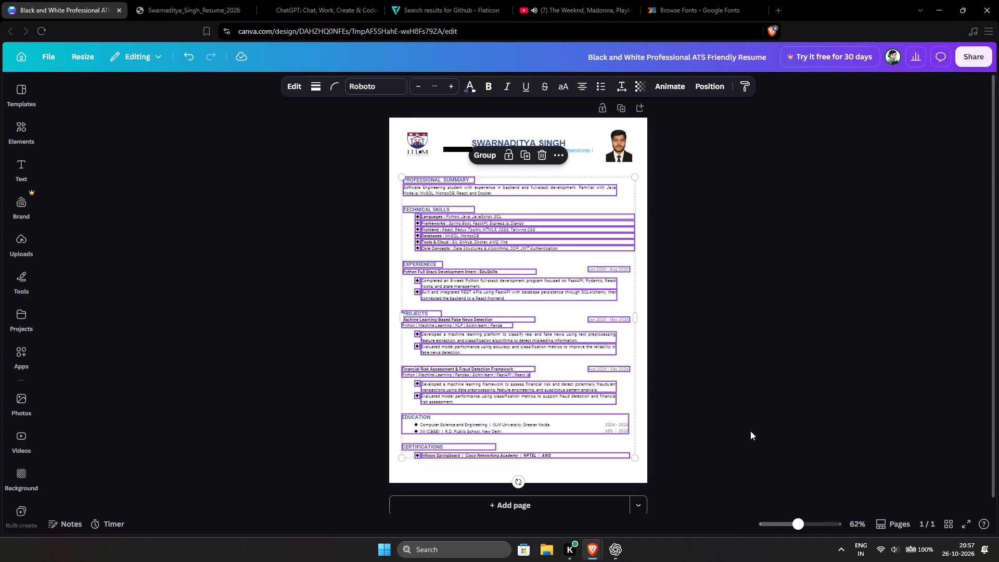
pyautogui.click(750, 431)
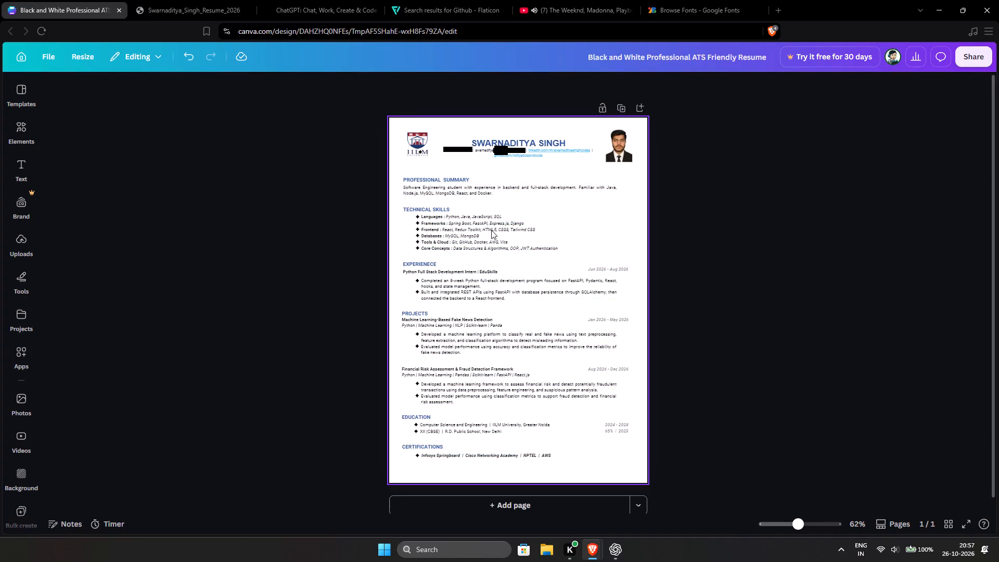
# Select all body sections from Professional Summary through Certifications again and nudge them slightly to the right.
pyautogui.moveTo(400, 171); pyautogui.dragTo(627, 489)
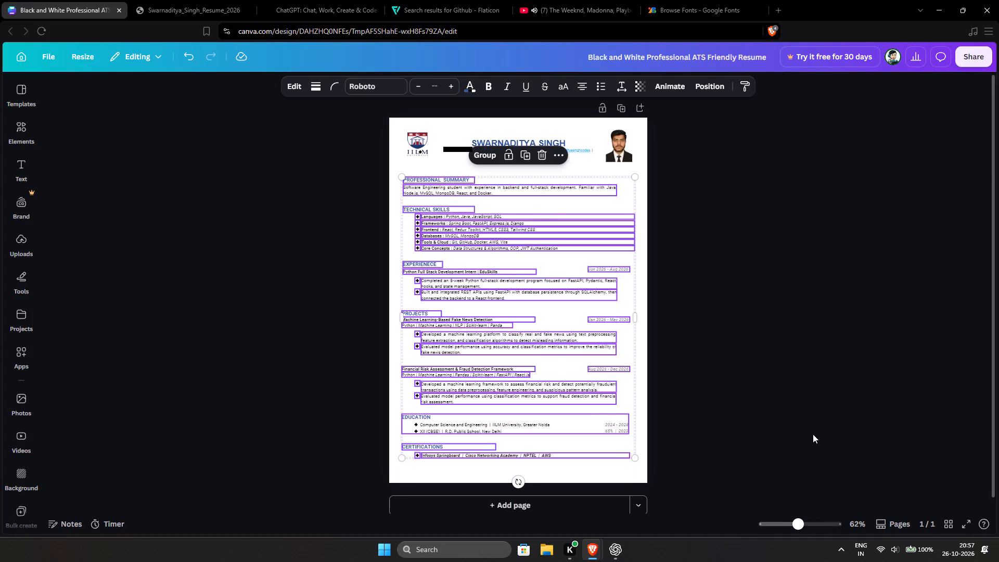
pyautogui.press('Right')
pyautogui.press('Right')
pyautogui.press('Left')
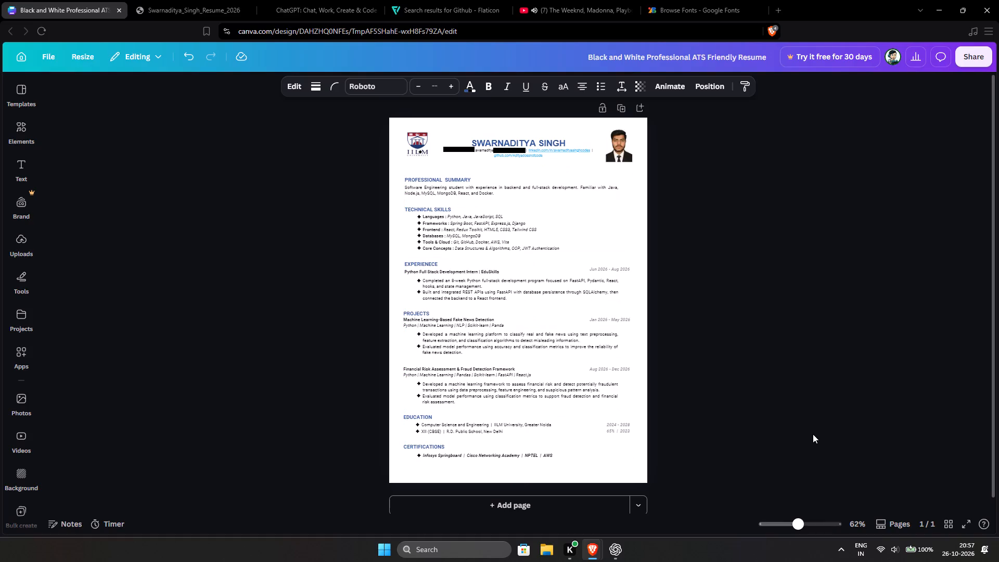
pyautogui.press('Right')
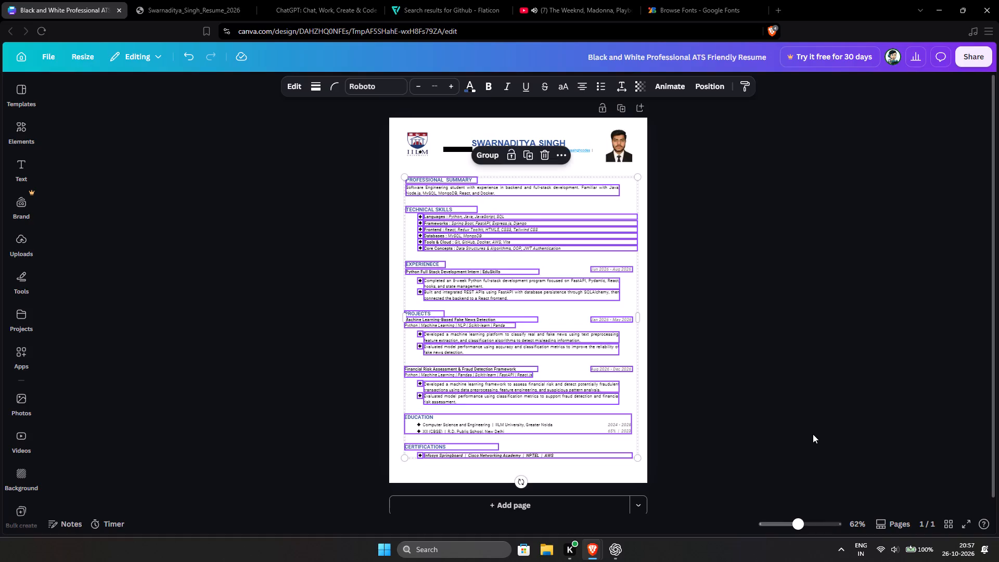
pyautogui.press('Left')
pyautogui.click(813, 434)
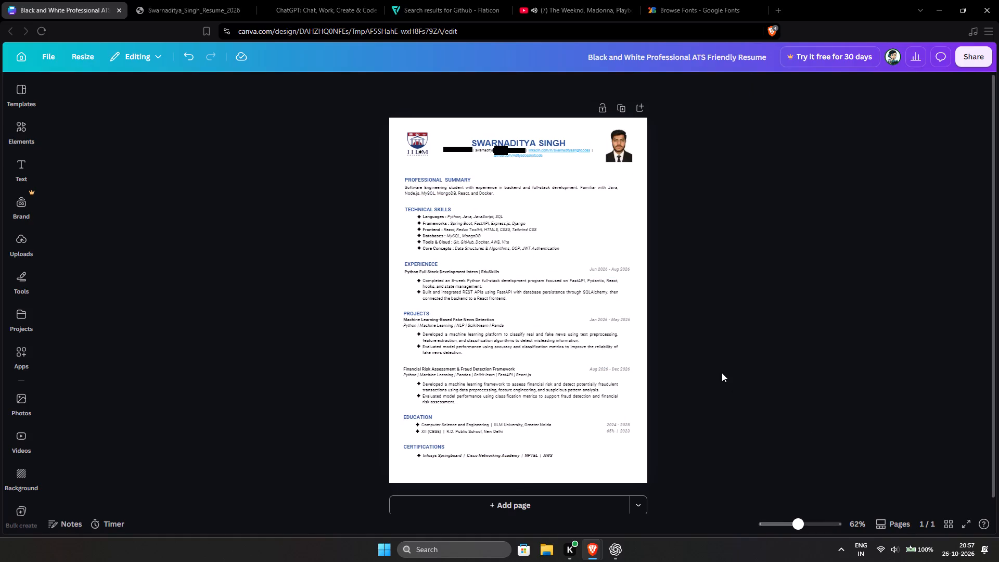
# Search the elements for "line", insert the plain solid line and place it directly beneath the Professional Summary heading.
pyautogui.keyDown('ctrl'); pyautogui.scroll(3, 629, 252); pyautogui.keyUp('ctrl')
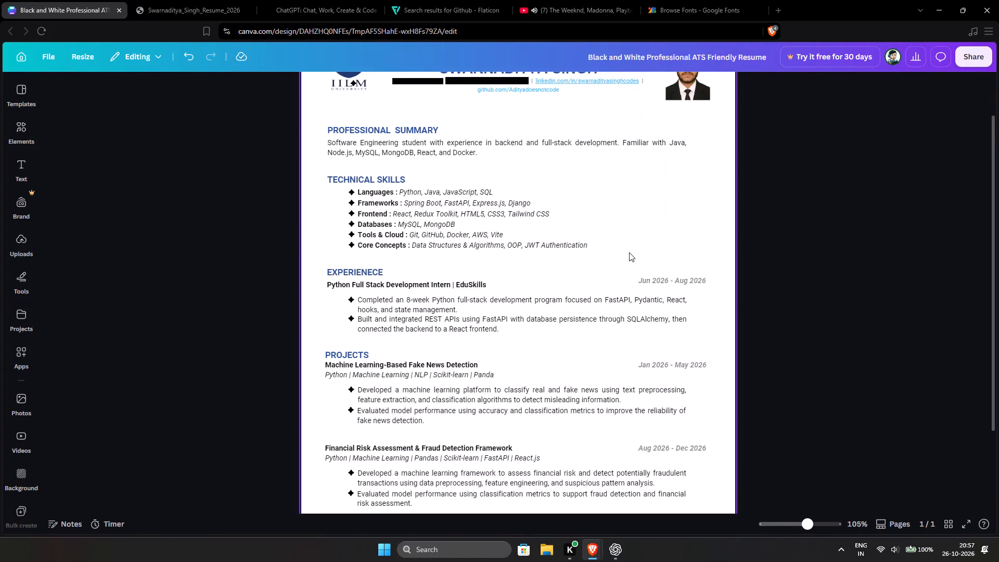
pyautogui.scroll(-2, 633, 215)
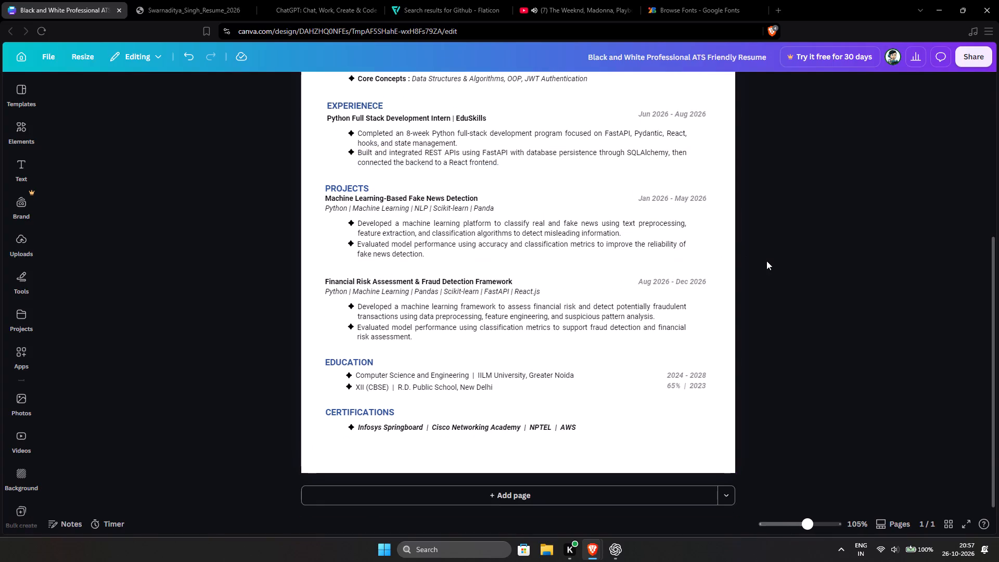
pyautogui.scroll(4, 655, 247)
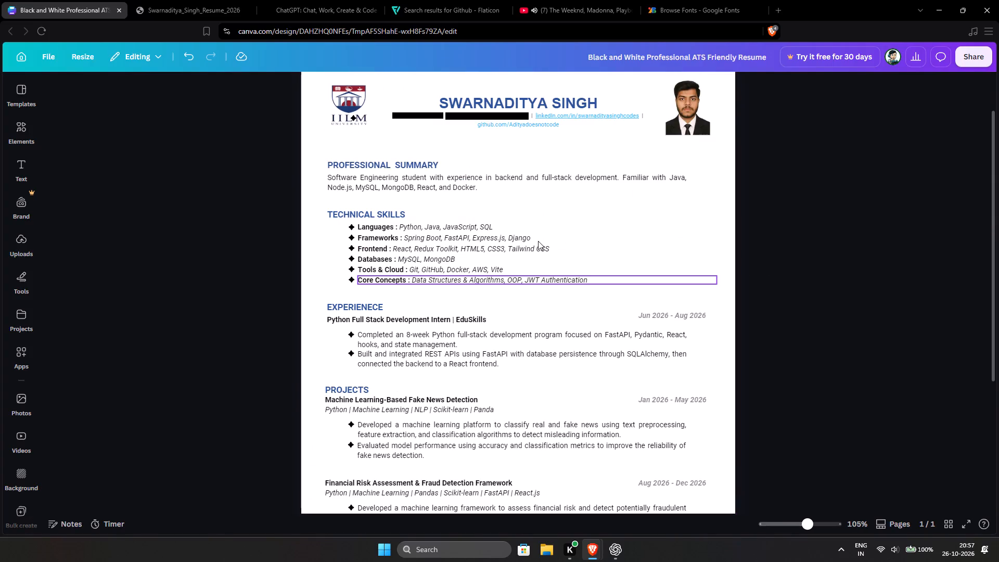
pyautogui.click(28, 138)
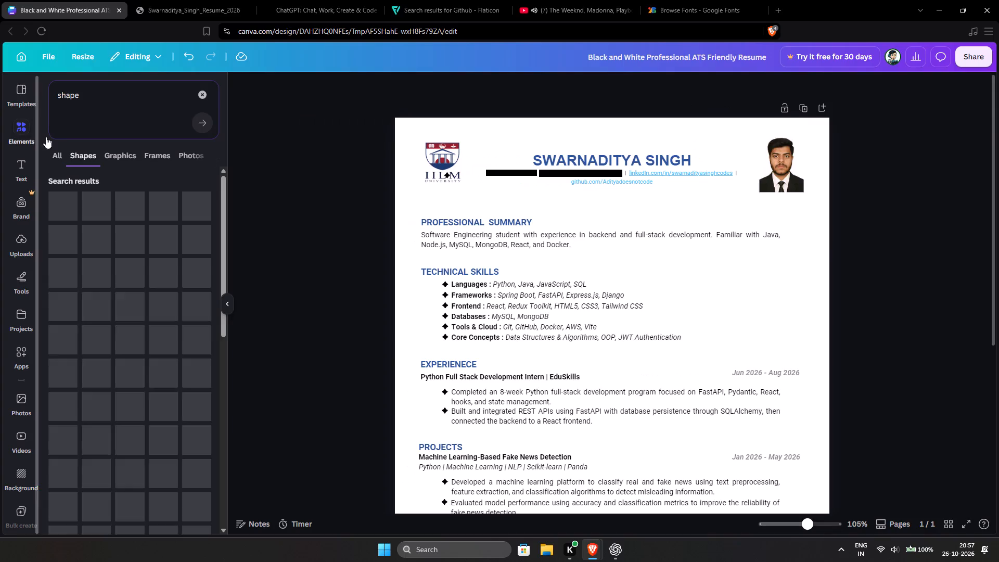
pyautogui.moveTo(95, 98); pyautogui.dragTo(58, 94)
pyautogui.write('line')
pyautogui.press('Return')
pyautogui.click(116, 158)
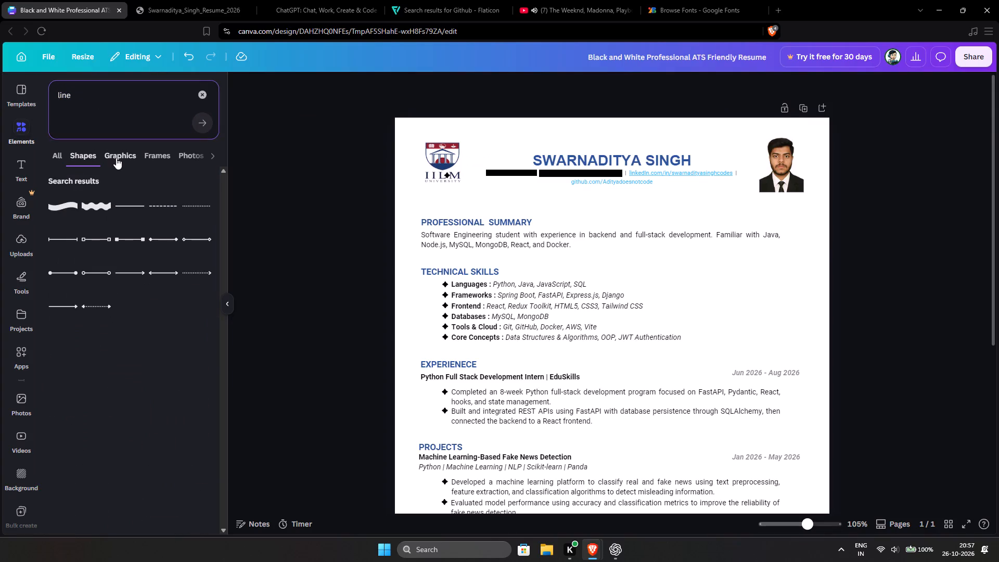
pyautogui.click(87, 155)
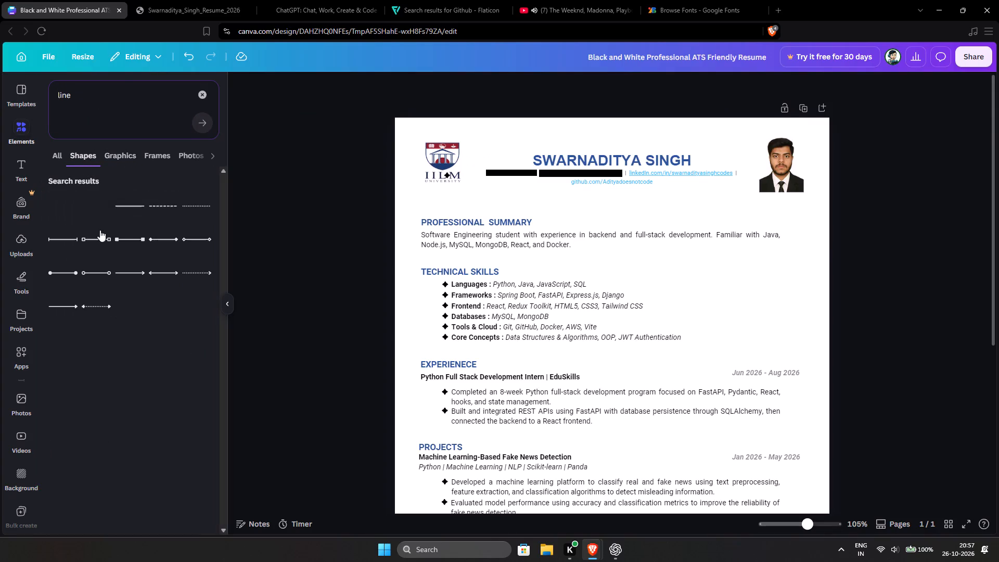
pyautogui.click(126, 205)
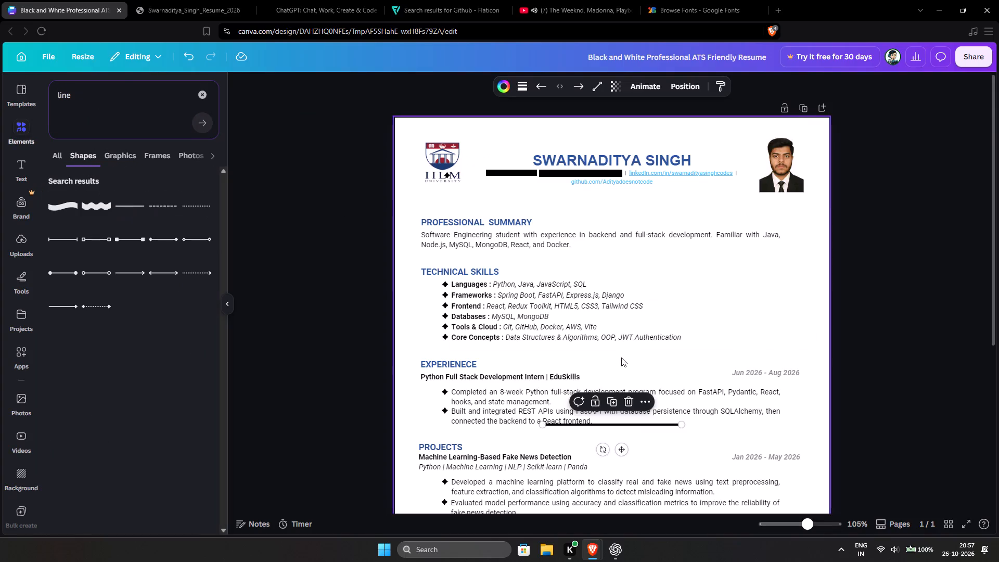
pyautogui.moveTo(638, 426); pyautogui.dragTo(517, 231)
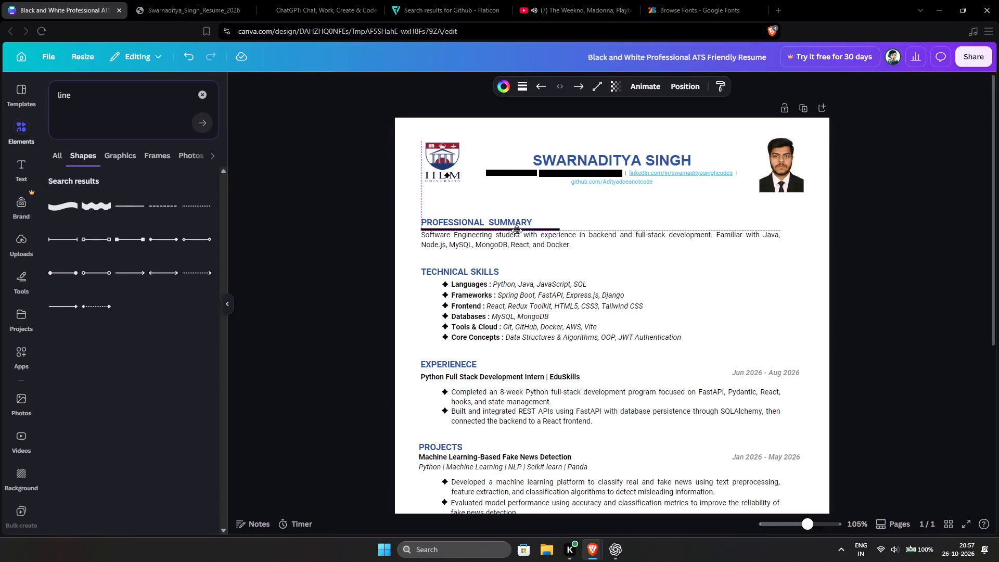
pyautogui.moveTo(517, 231); pyautogui.dragTo(517, 229)
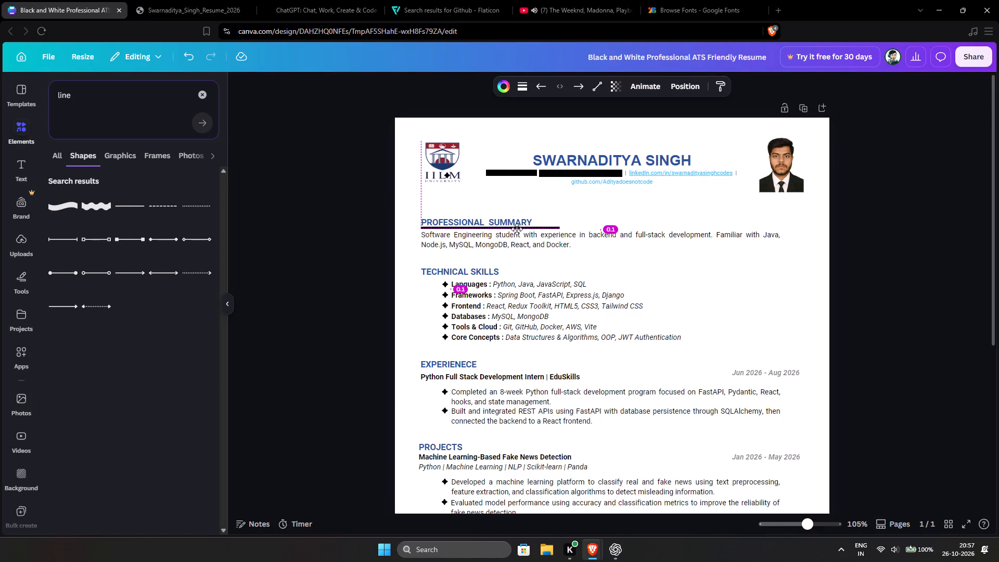
pyautogui.moveTo(517, 229); pyautogui.dragTo(517, 230)
pyautogui.click(694, 279)
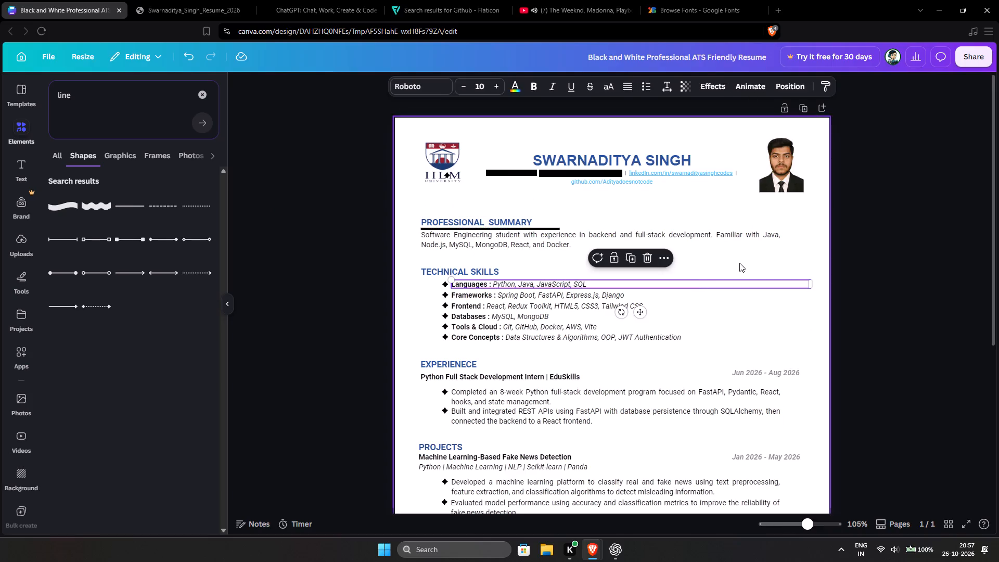
pyautogui.click(893, 227)
# Set the Professional Summary line's stroke weight to 1 and turn on rounded end points.
pyautogui.click(548, 229)
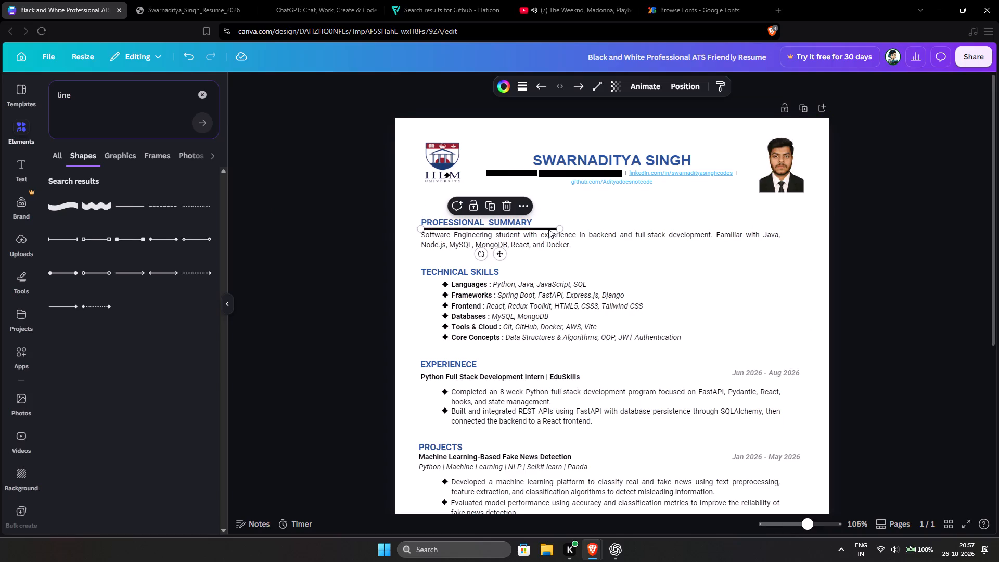
pyautogui.click(522, 85)
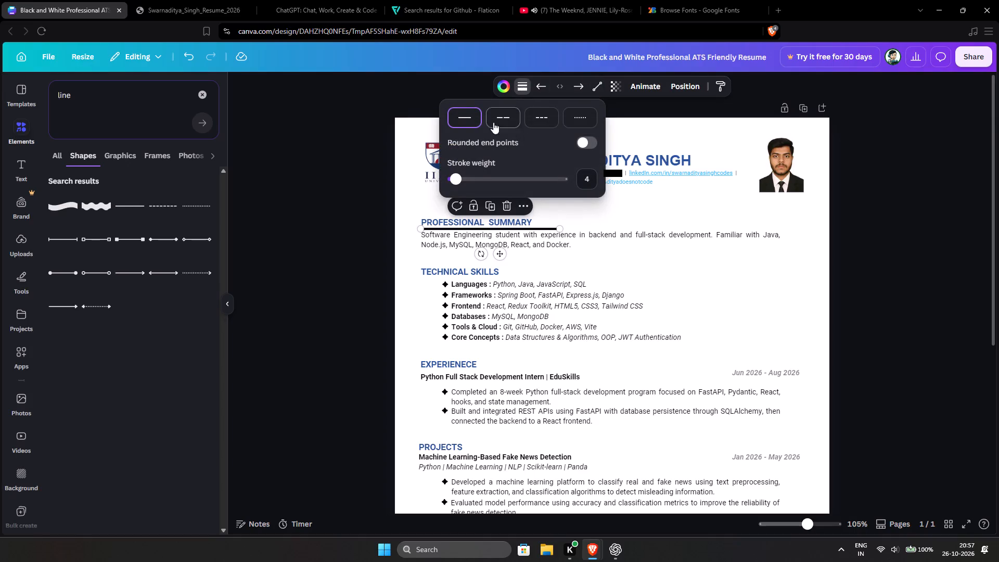
pyautogui.moveTo(460, 179); pyautogui.dragTo(436, 181)
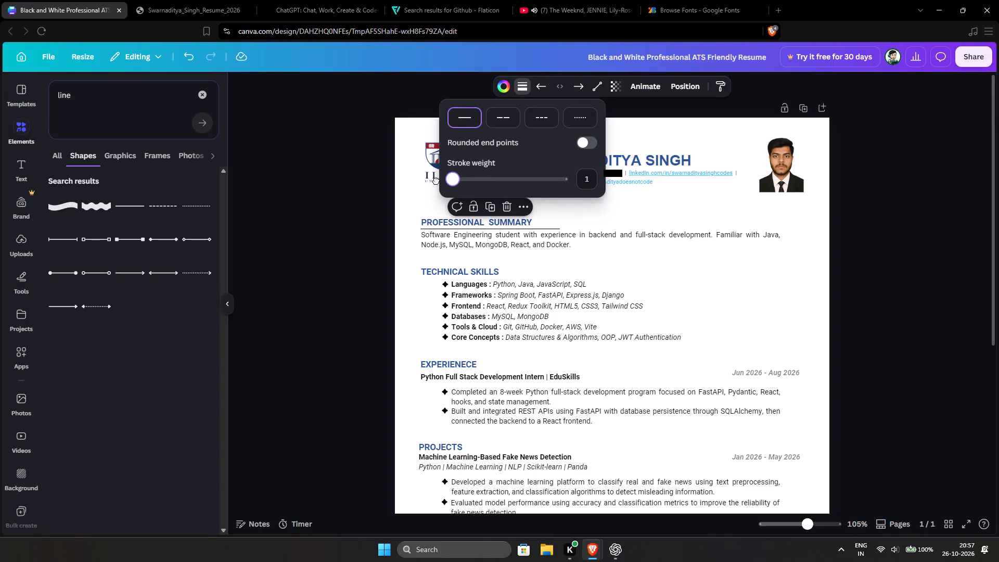
pyautogui.moveTo(436, 181); pyautogui.dragTo(436, 181)
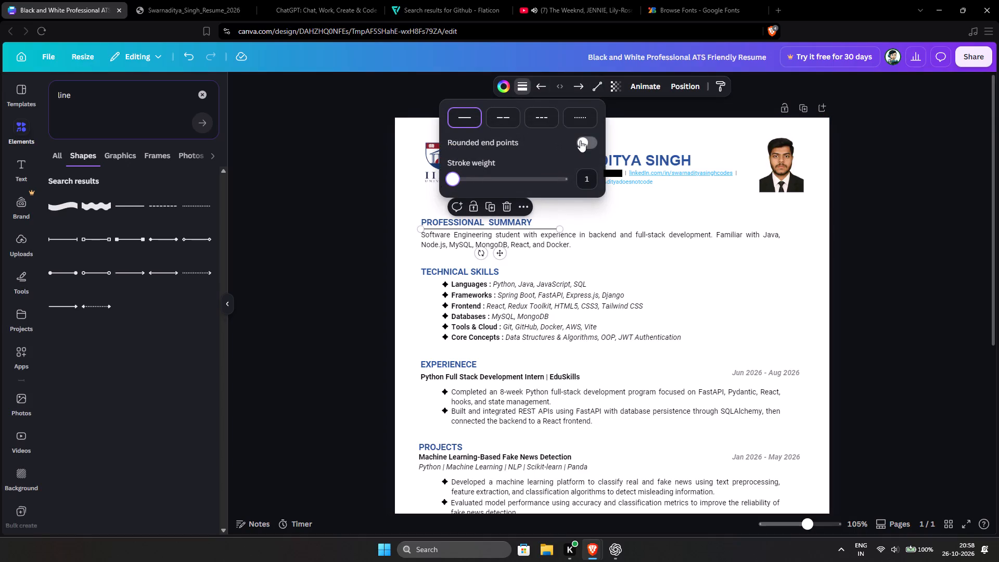
pyautogui.click(580, 140)
# Extend the line under Professional Summary horizontally to the right edge of the date column.
pyautogui.moveTo(560, 227); pyautogui.dragTo(678, 225)
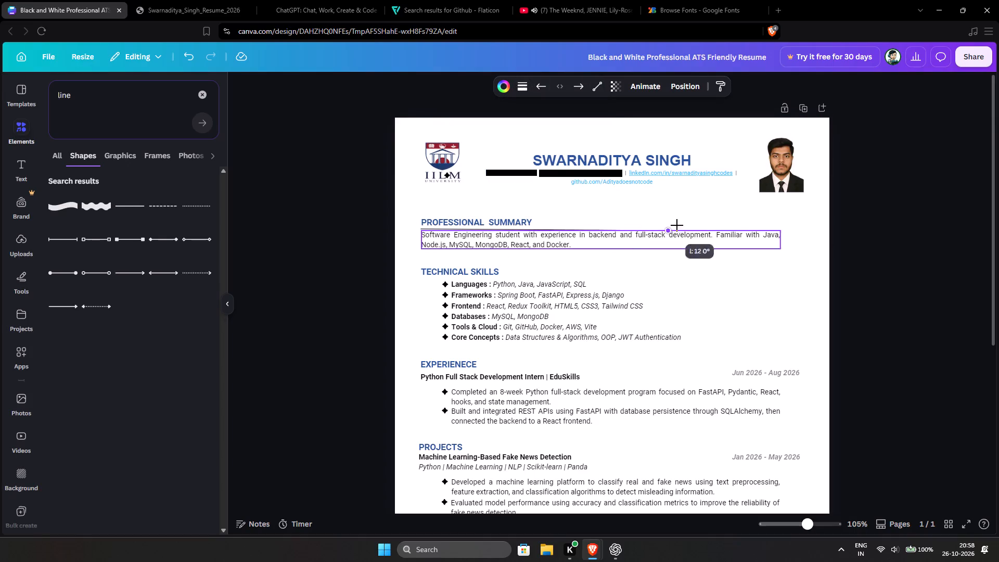
pyautogui.moveTo(678, 225); pyautogui.dragTo(790, 222)
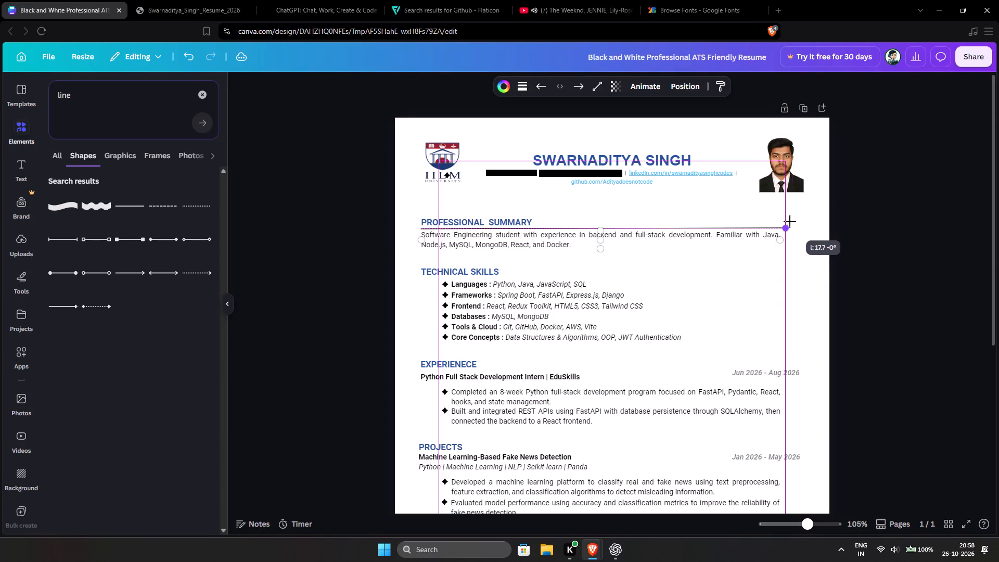
pyautogui.moveTo(790, 222); pyautogui.dragTo(792, 222)
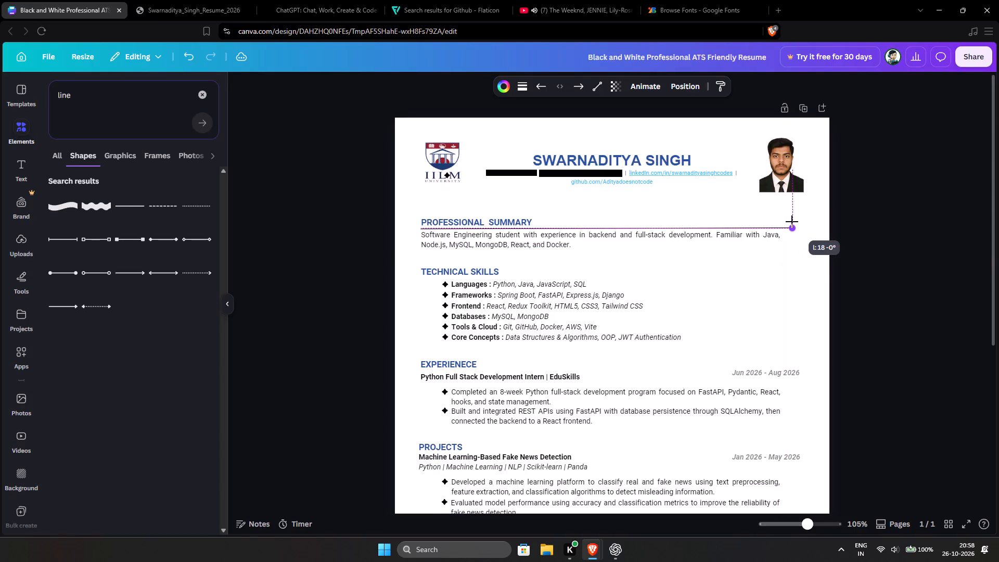
pyautogui.moveTo(792, 222); pyautogui.dragTo(801, 221)
pyautogui.click(889, 216)
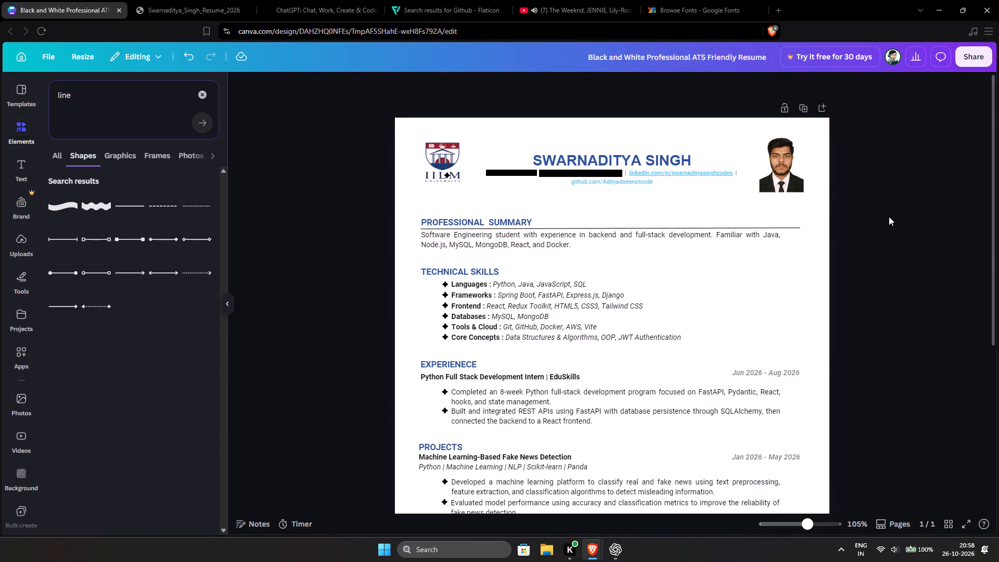
# Duplicate the Professional Summary line and position the copy directly beneath the Technical Skills heading, aligned with the original.
pyautogui.click(791, 228)
pyautogui.hotkey('ctrl', 'c')
pyautogui.hotkey('ctrl', 'v')
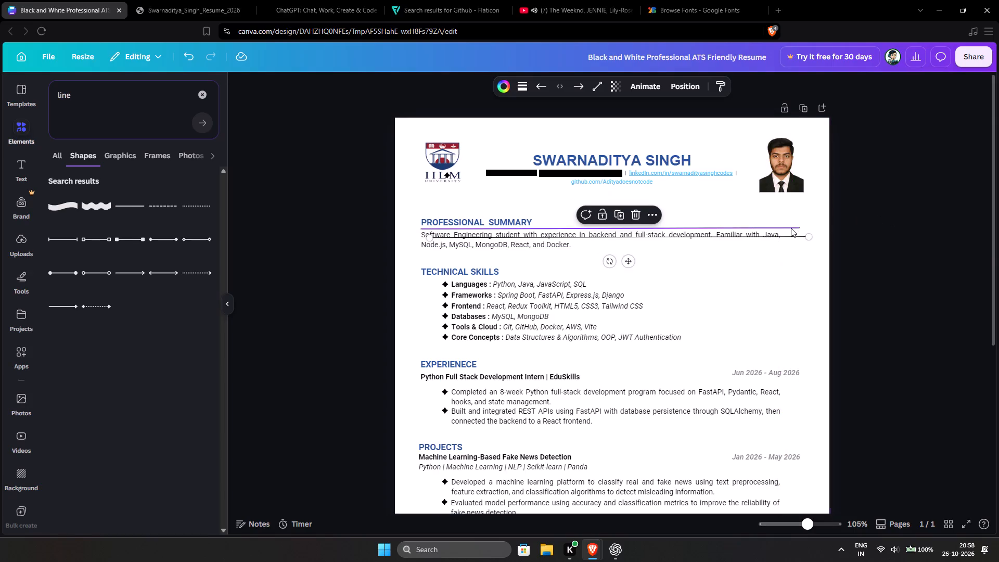
pyautogui.press('Left')
pyautogui.press('Left')
pyautogui.press('Left')
pyautogui.press('Left')
pyautogui.press('Down')
pyautogui.press('Down')
pyautogui.press('Down')
pyautogui.press('Down')
pyautogui.press('Down')
pyautogui.press('Down')
pyautogui.press('Down')
pyautogui.press('Down')
pyautogui.press('Down')
pyautogui.press('Down')
pyautogui.press('Down')
pyautogui.press('Down')
pyautogui.press('Down')
pyautogui.press('Down')
pyautogui.press('Down')
pyautogui.press('Down')
pyautogui.press('Down')
pyautogui.press('Down')
pyautogui.press('Down')
pyautogui.press('Down')
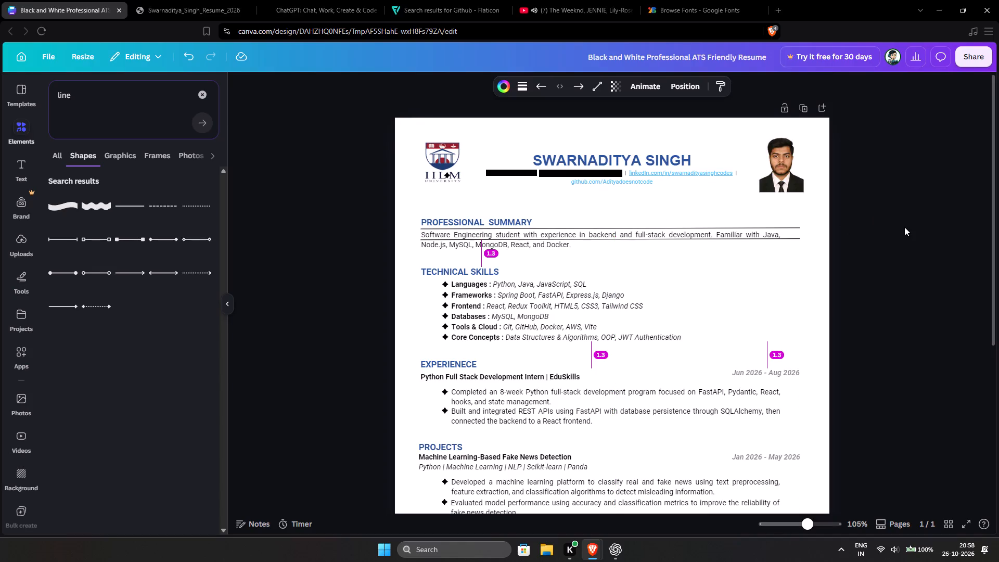
pyautogui.press('Up')
pyautogui.press('Up')
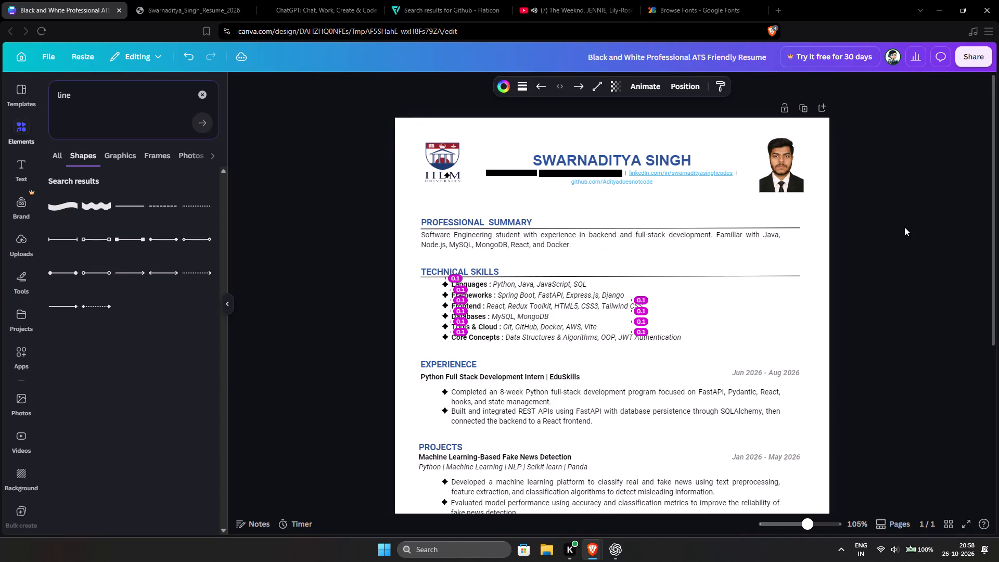
pyautogui.press('Down')
pyautogui.press('Up')
pyautogui.click(904, 227)
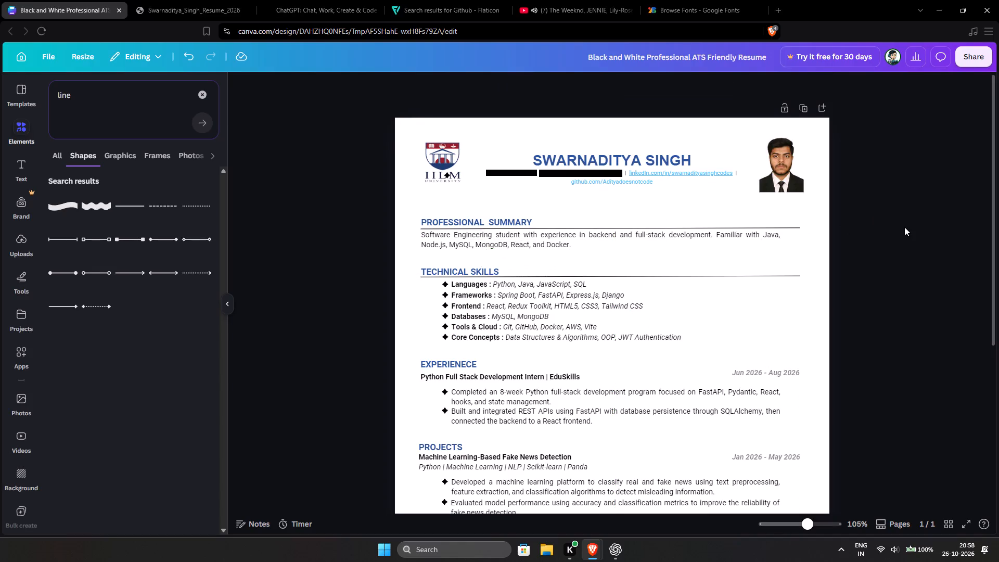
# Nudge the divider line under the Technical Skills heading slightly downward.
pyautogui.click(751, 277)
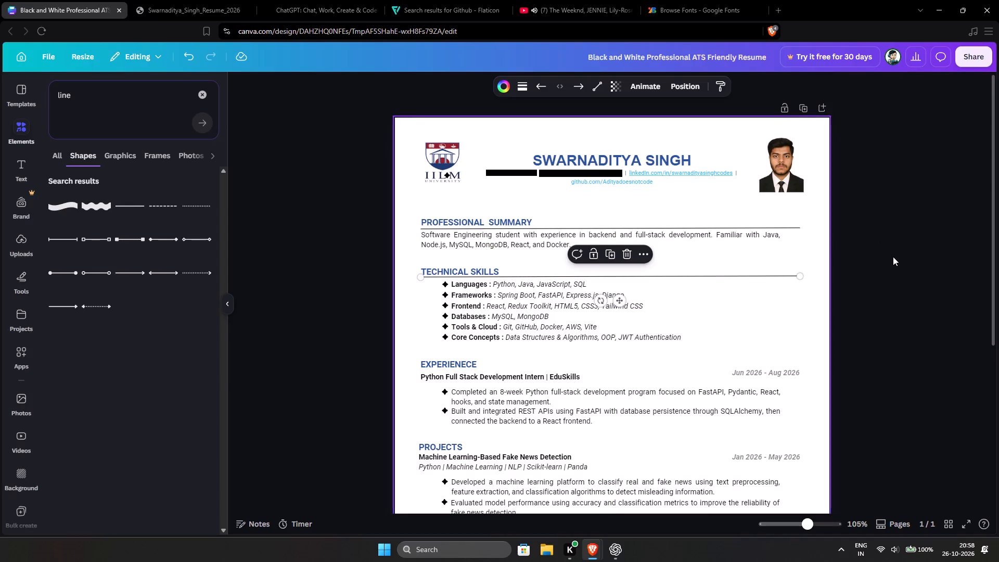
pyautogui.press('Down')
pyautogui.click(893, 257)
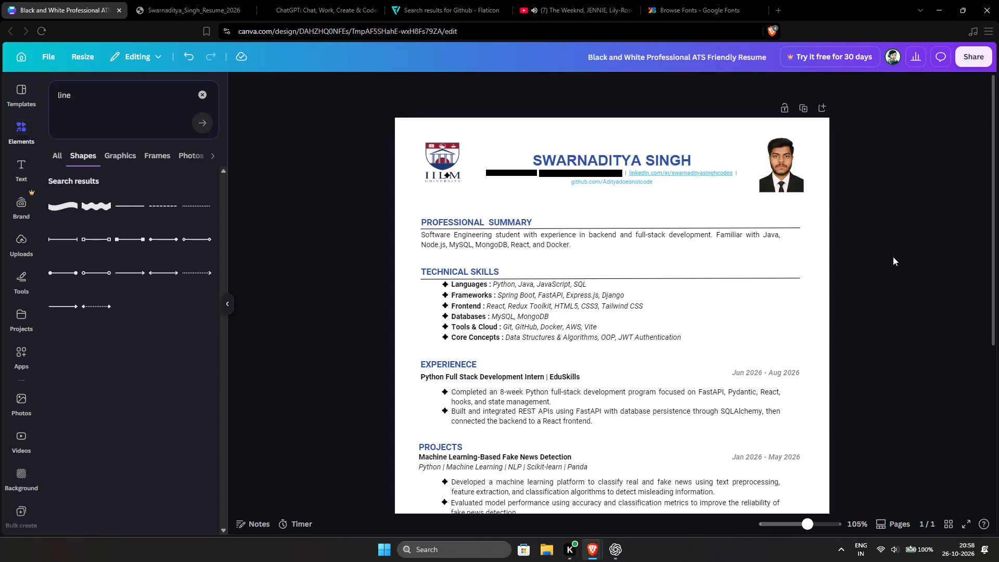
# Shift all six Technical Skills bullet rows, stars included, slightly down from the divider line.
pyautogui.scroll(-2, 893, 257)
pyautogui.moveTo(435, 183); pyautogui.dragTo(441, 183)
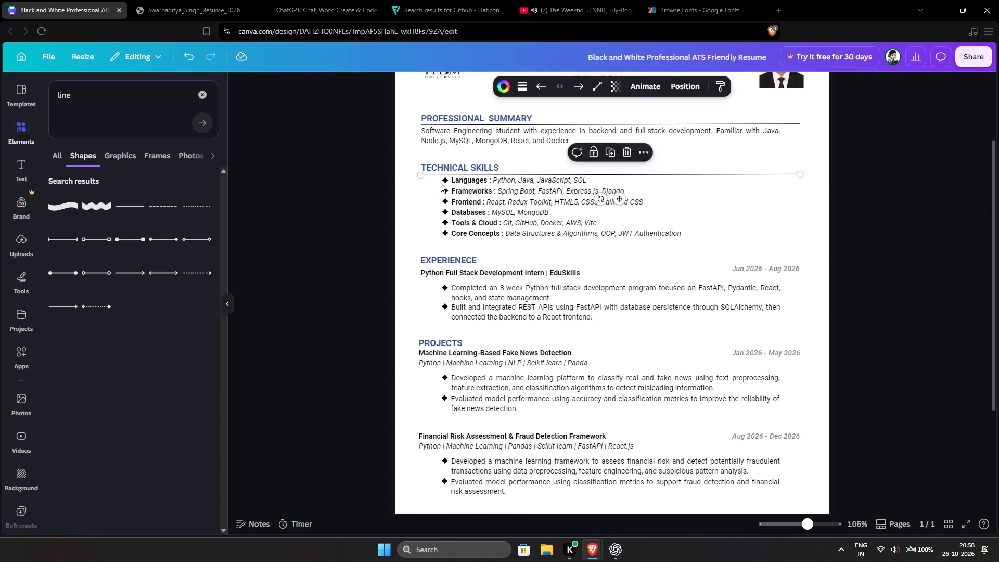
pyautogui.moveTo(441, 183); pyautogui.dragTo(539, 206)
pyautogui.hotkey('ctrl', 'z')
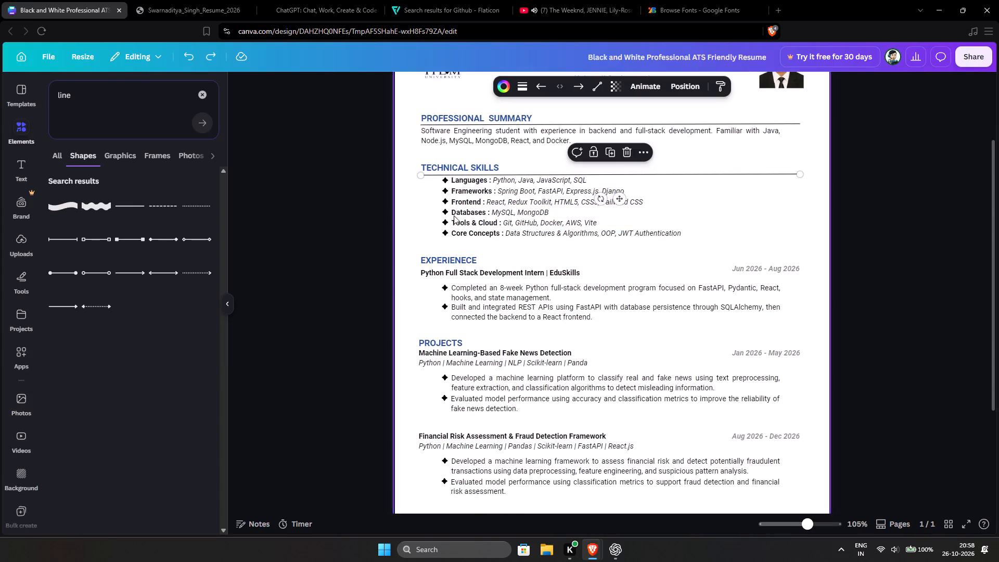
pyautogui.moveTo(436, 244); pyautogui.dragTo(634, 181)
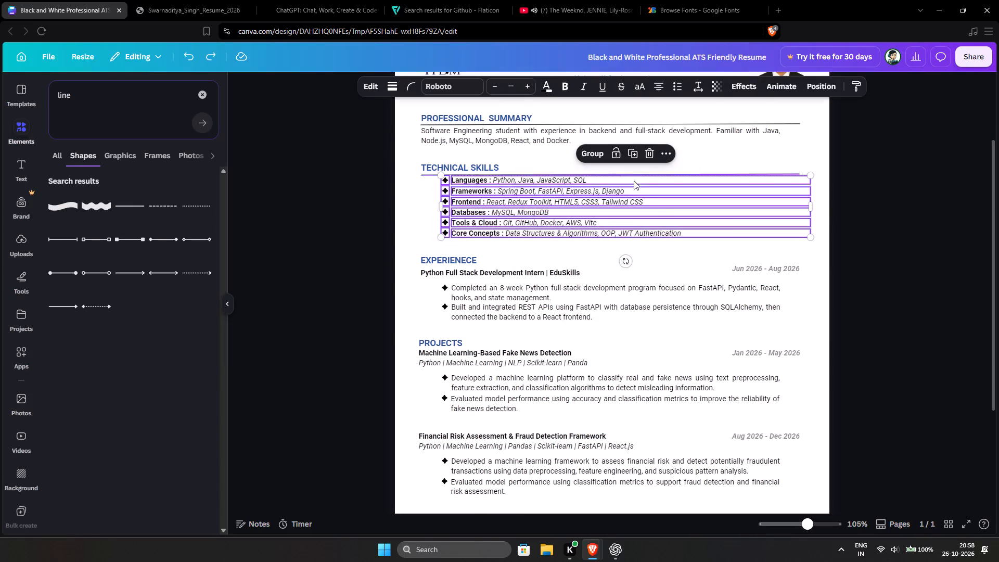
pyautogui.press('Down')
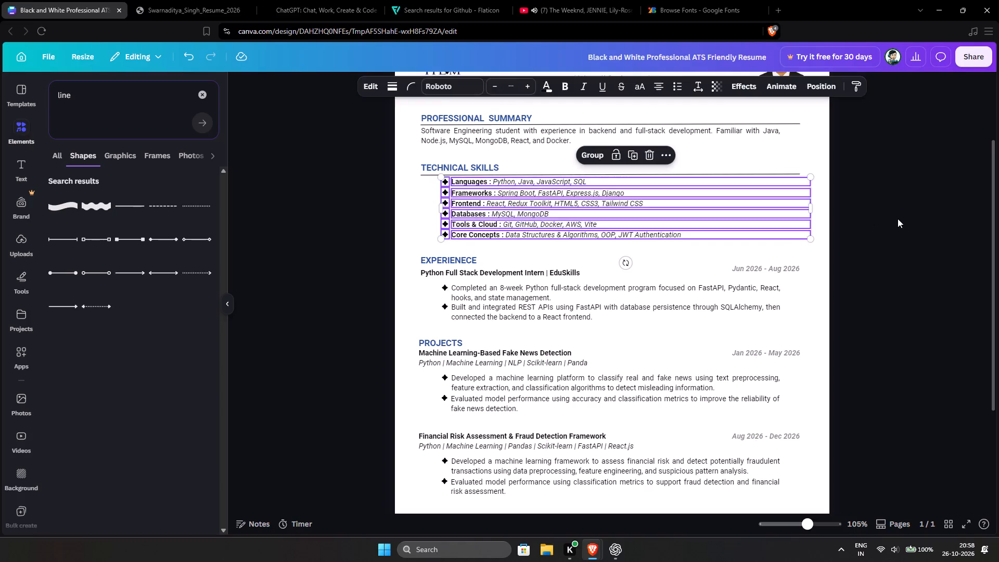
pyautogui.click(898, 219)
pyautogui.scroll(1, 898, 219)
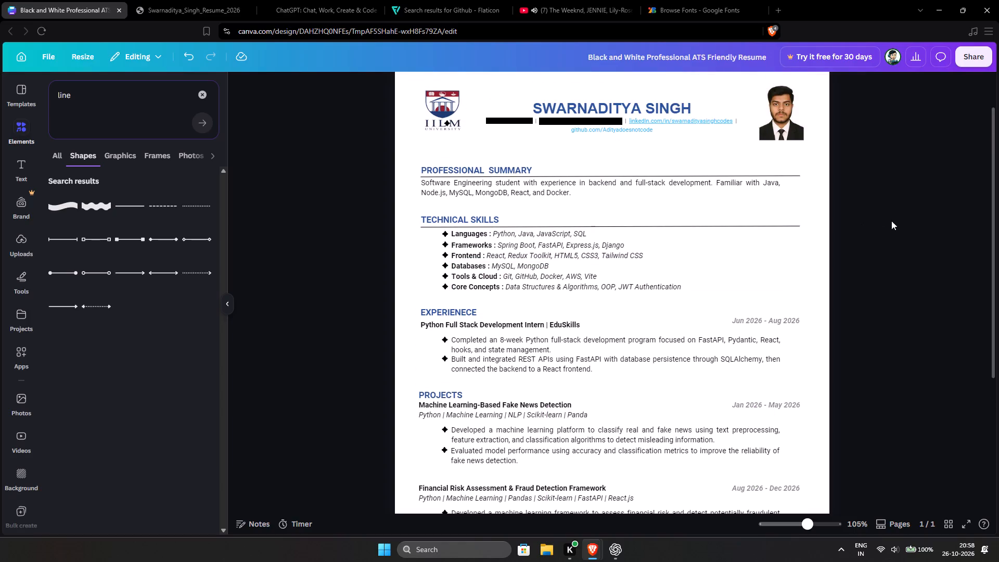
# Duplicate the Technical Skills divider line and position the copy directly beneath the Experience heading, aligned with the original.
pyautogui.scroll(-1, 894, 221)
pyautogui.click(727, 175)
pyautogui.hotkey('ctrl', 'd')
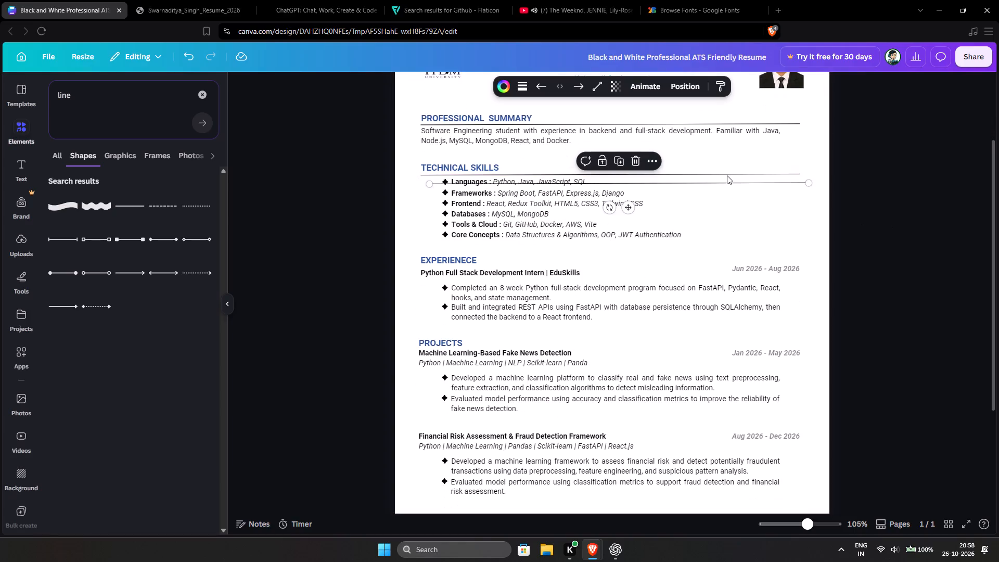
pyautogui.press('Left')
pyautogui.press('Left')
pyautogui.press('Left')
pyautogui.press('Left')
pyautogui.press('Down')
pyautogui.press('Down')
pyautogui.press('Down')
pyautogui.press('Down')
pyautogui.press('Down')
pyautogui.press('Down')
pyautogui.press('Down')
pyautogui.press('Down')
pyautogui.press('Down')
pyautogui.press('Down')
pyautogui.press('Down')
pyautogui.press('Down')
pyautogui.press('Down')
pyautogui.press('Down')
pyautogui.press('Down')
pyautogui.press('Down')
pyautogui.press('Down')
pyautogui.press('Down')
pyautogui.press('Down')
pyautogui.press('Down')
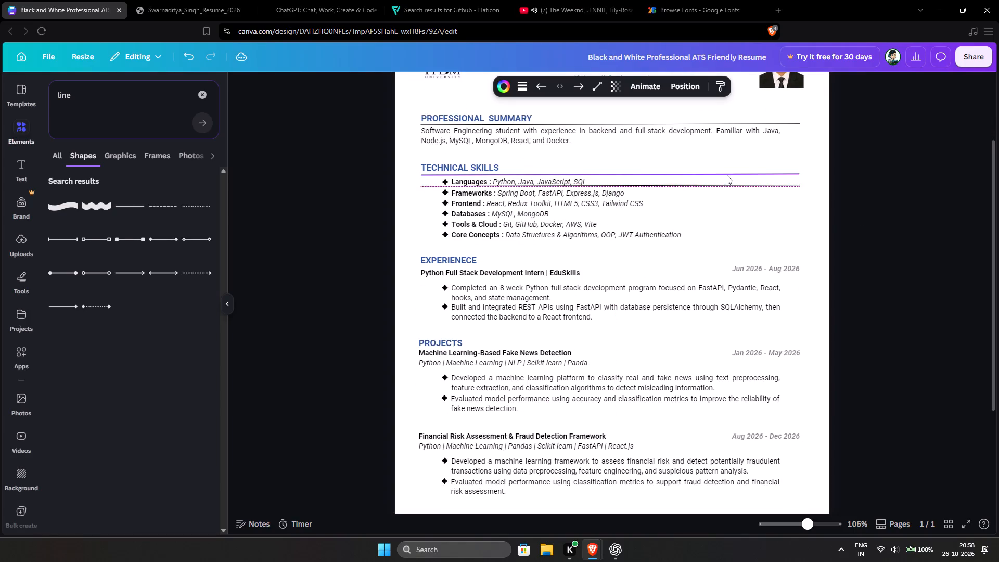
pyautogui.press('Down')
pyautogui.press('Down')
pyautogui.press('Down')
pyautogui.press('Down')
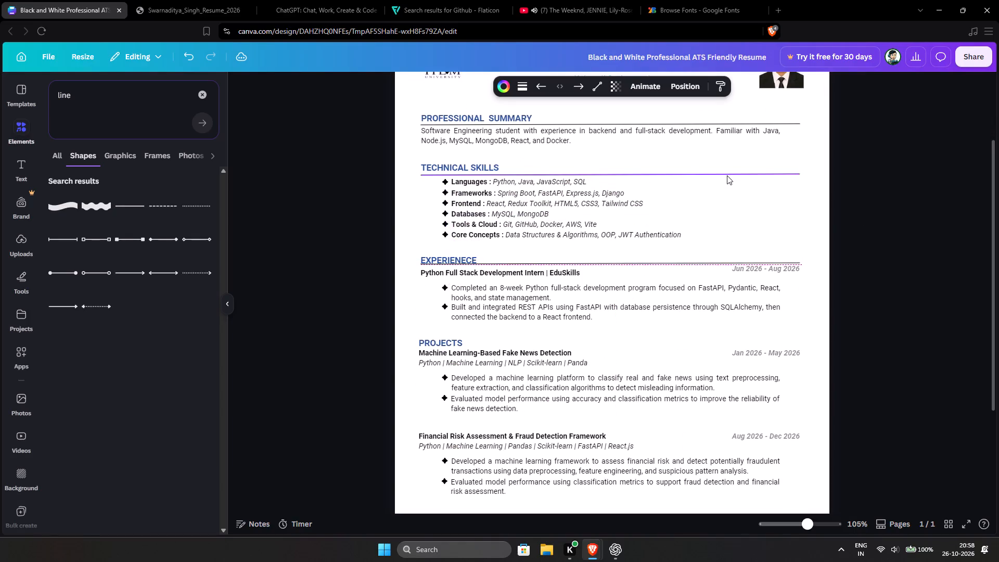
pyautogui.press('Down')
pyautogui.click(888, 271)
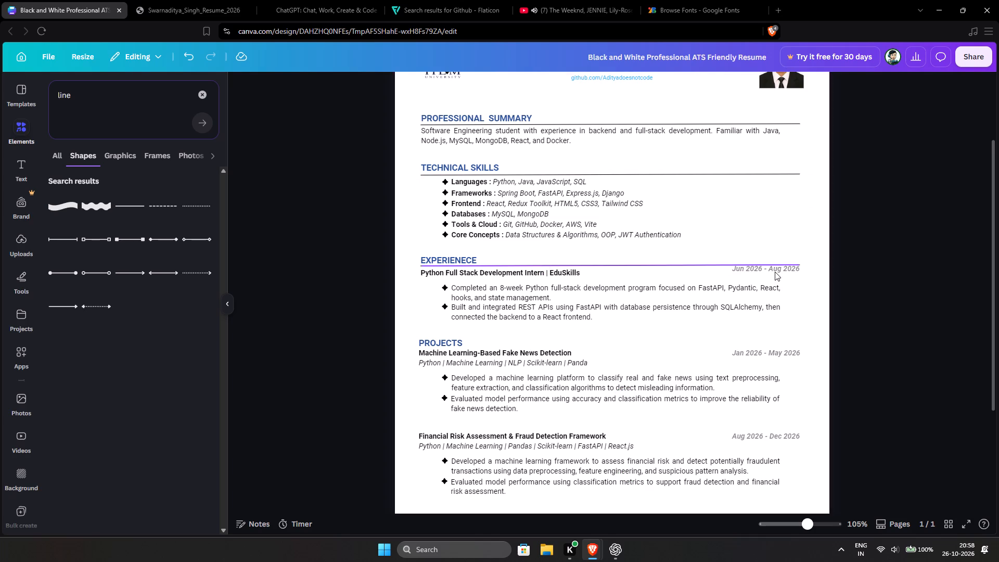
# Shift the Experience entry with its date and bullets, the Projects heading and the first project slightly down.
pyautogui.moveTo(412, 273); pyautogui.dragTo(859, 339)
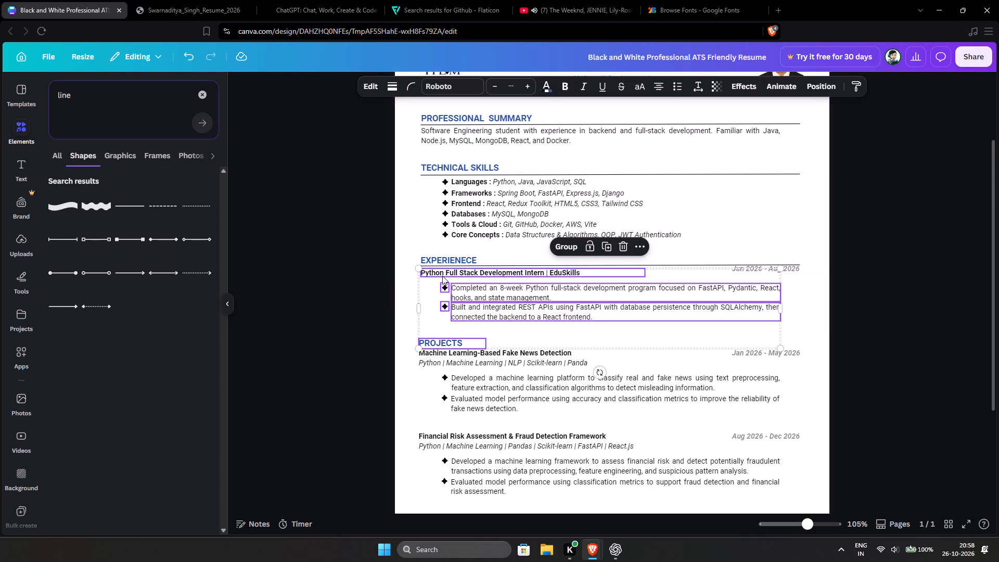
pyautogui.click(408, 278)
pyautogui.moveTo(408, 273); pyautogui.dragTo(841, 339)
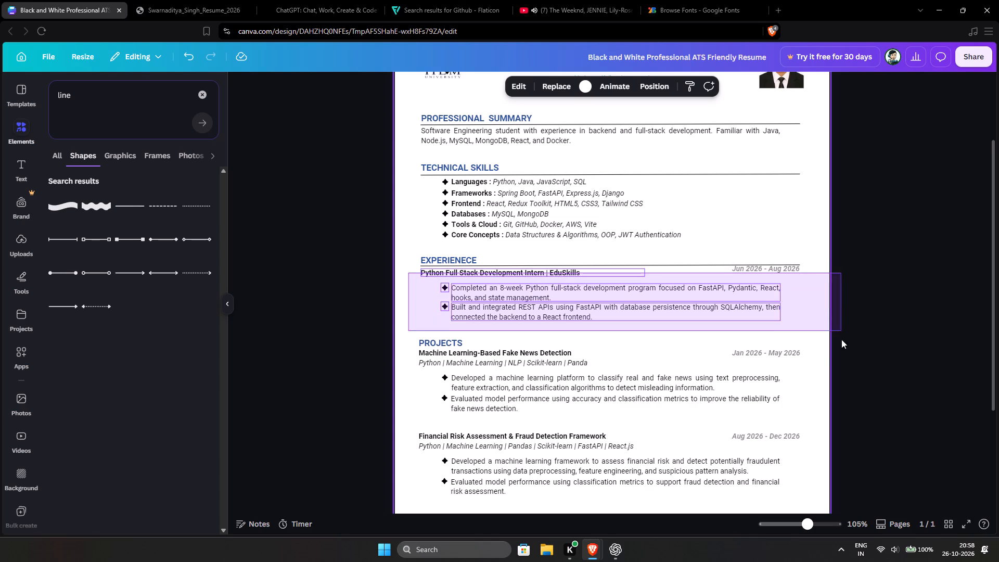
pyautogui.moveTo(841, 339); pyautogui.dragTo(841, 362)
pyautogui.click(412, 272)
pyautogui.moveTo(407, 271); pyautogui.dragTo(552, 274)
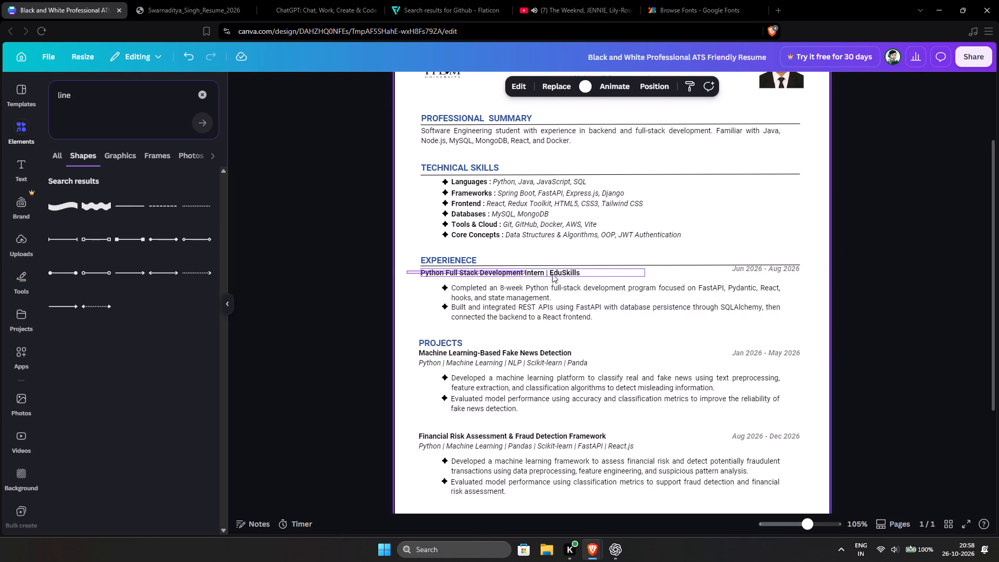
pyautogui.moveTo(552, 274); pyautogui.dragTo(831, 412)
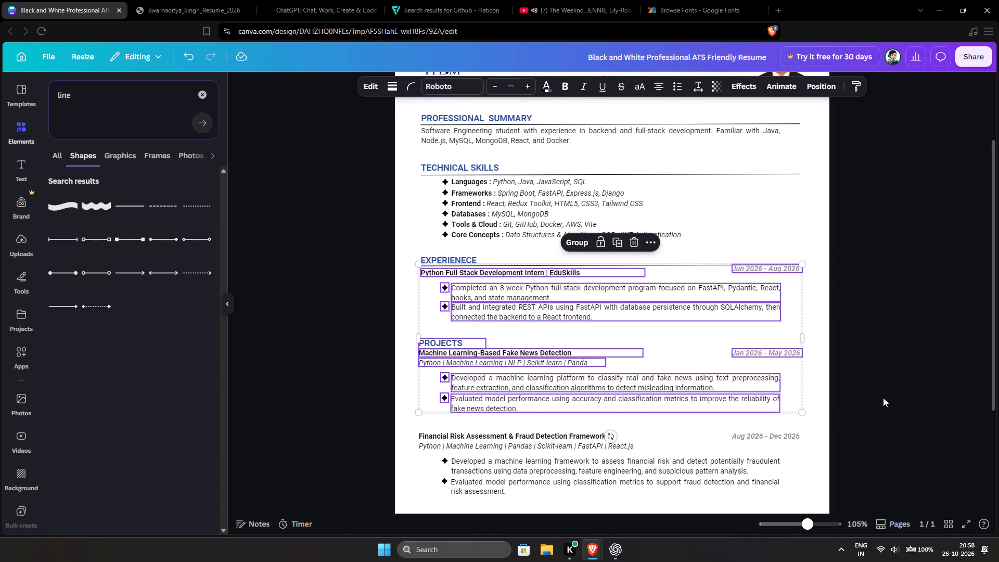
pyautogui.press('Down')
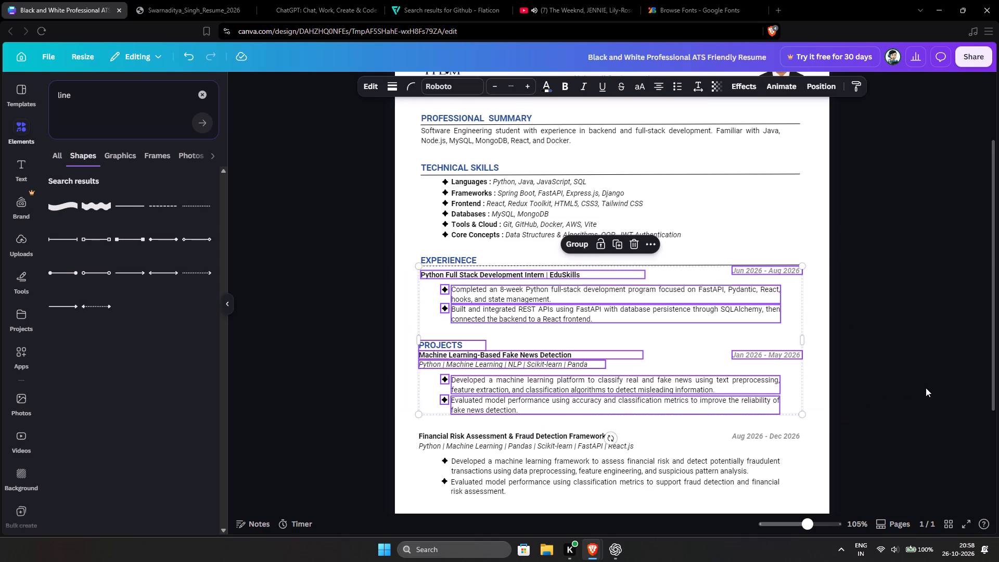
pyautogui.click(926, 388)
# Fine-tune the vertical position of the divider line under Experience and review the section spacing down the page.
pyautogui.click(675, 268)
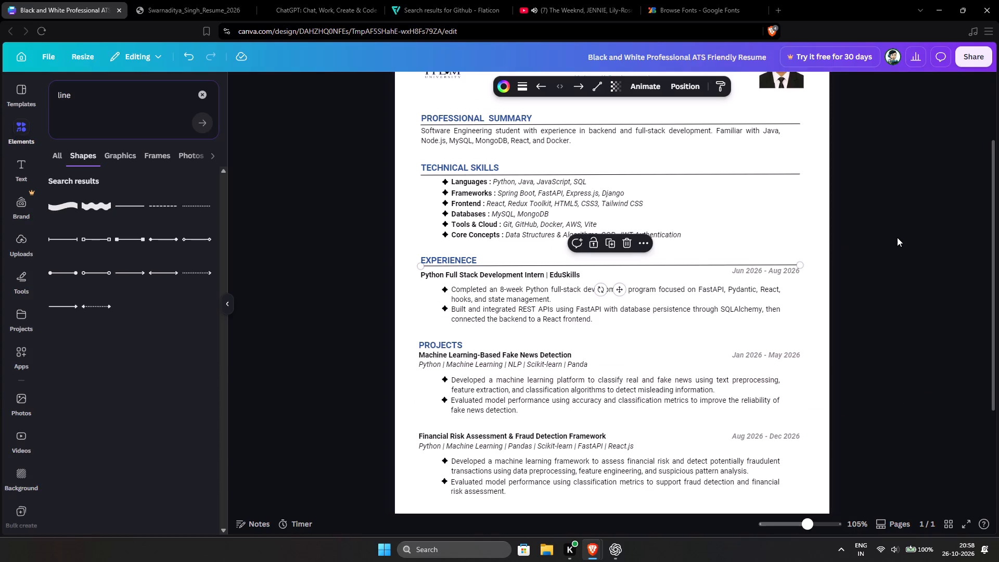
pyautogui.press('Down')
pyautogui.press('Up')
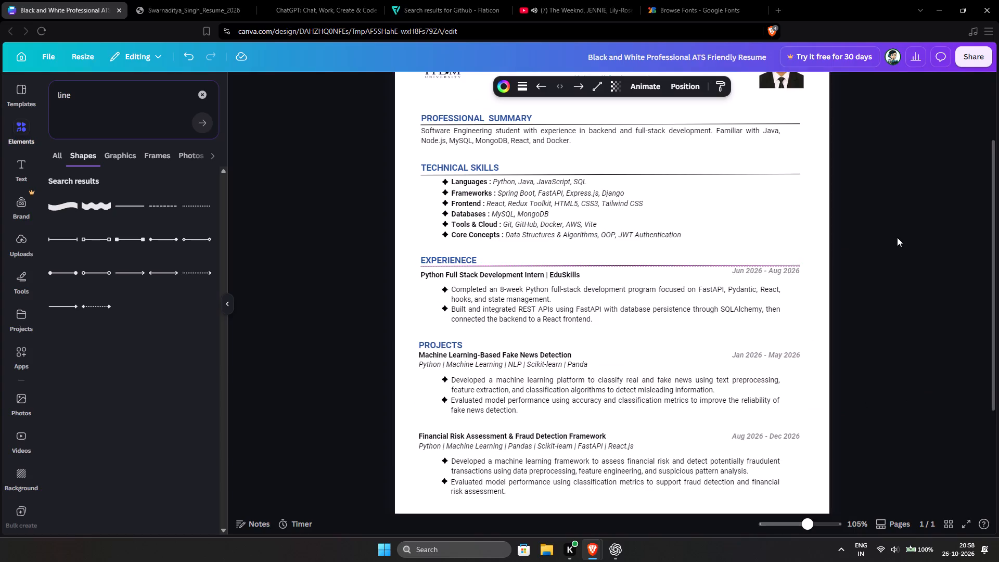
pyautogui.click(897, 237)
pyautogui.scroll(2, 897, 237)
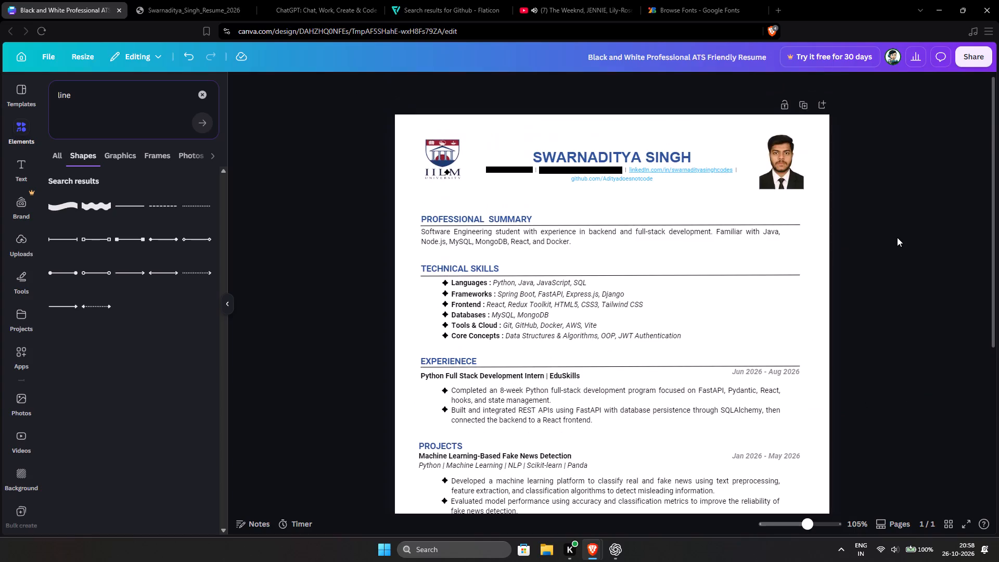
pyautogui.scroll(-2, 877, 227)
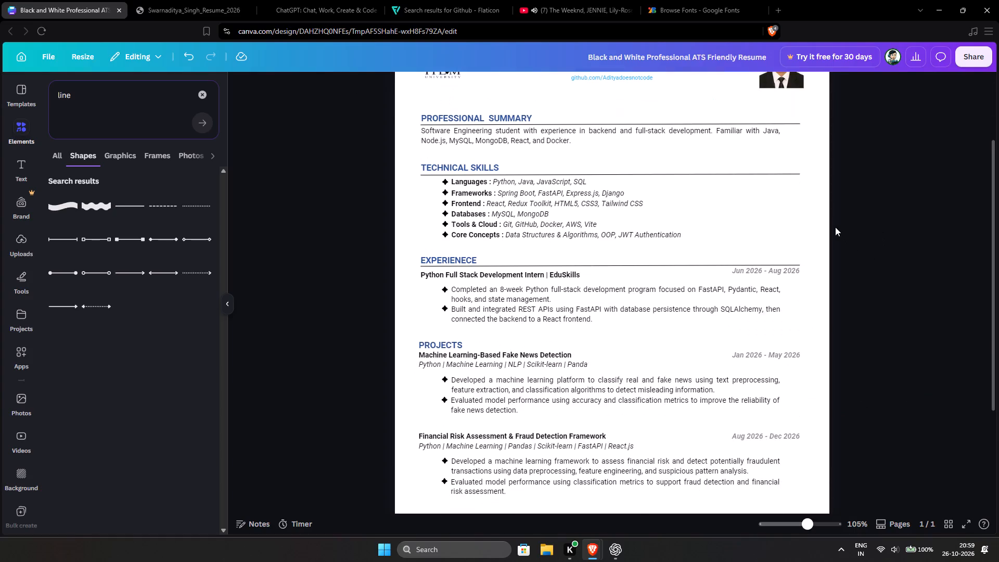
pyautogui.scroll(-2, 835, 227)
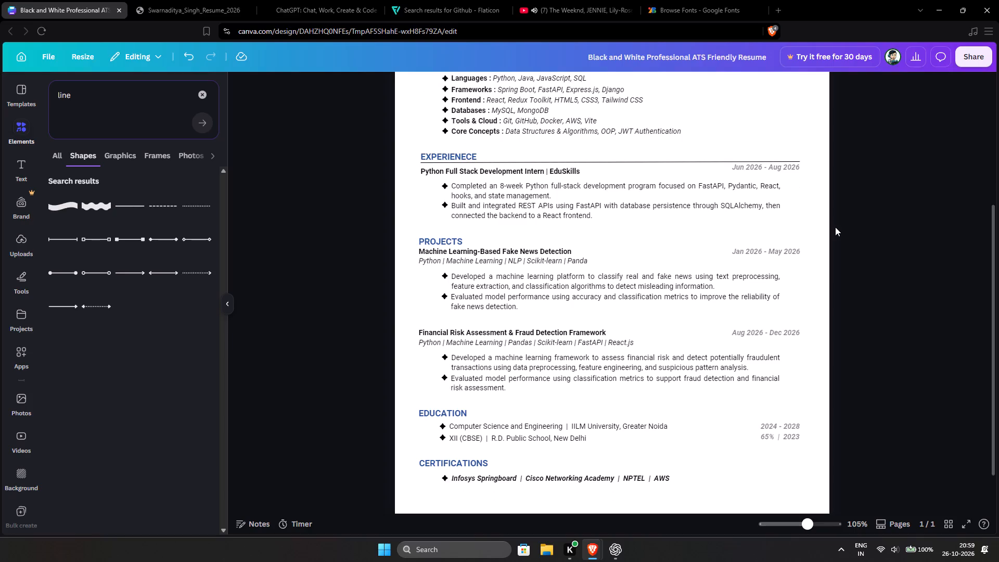
# Undo all the divider line work and related spacing shifts, back to before the first line was inserted.
pyautogui.scroll(3, 835, 227)
pyautogui.hotkey('ctrl', 'z')
pyautogui.hotkey('ctrl', 'z')
pyautogui.hotkey('ctrl', 'z')
pyautogui.hotkey('ctrl', 'z')
pyautogui.hotkey('ctrl', 'z')
pyautogui.hotkey('ctrl', 'z')
pyautogui.hotkey('ctrl', 'z')
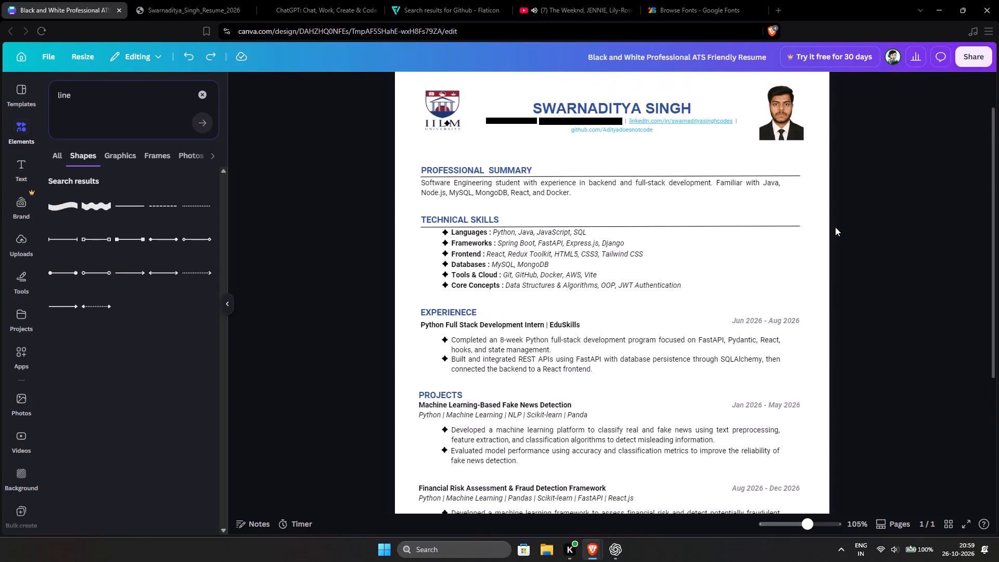
pyautogui.hotkey('ctrl', 'z')
pyautogui.hotkey('ctrl', 'z')
pyautogui.hotkey('ctrl', 'z')
pyautogui.hotkey('ctrl', 'z')
pyautogui.hotkey('ctrl', 'z')
pyautogui.hotkey('ctrl', 'z')
pyautogui.hotkey('ctrl', 'z')
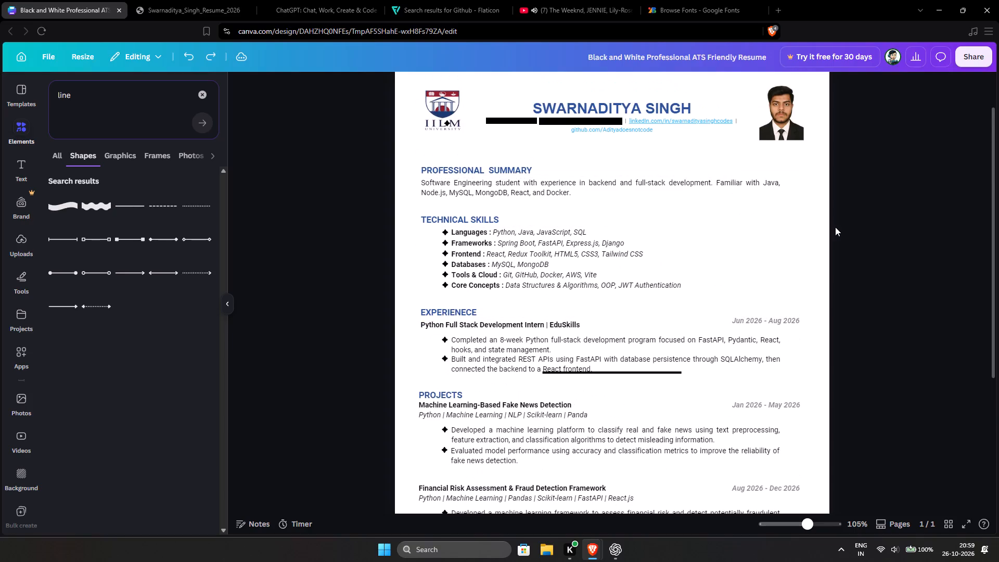
pyautogui.hotkey('ctrl', 'z')
pyautogui.click(891, 228)
# Set the Experience, Technical Skills, Professional Summary and Projects headings to font size 11.
pyautogui.keyDown('ctrl'); pyautogui.scroll(-3, 893, 229); pyautogui.keyUp('ctrl')
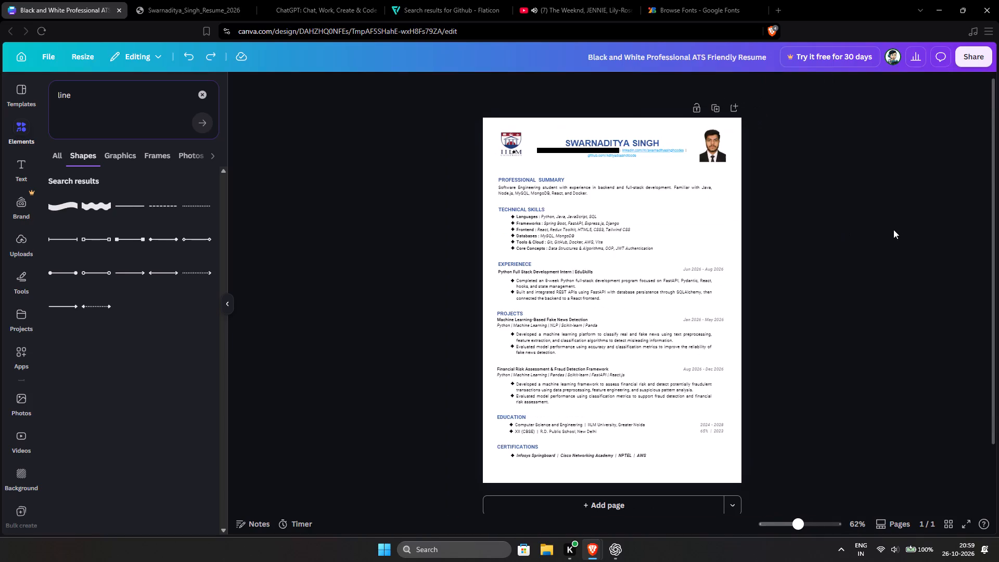
pyautogui.keyDown('ctrl'); pyautogui.scroll(4, 893, 229); pyautogui.keyUp('ctrl')
pyautogui.click(438, 302)
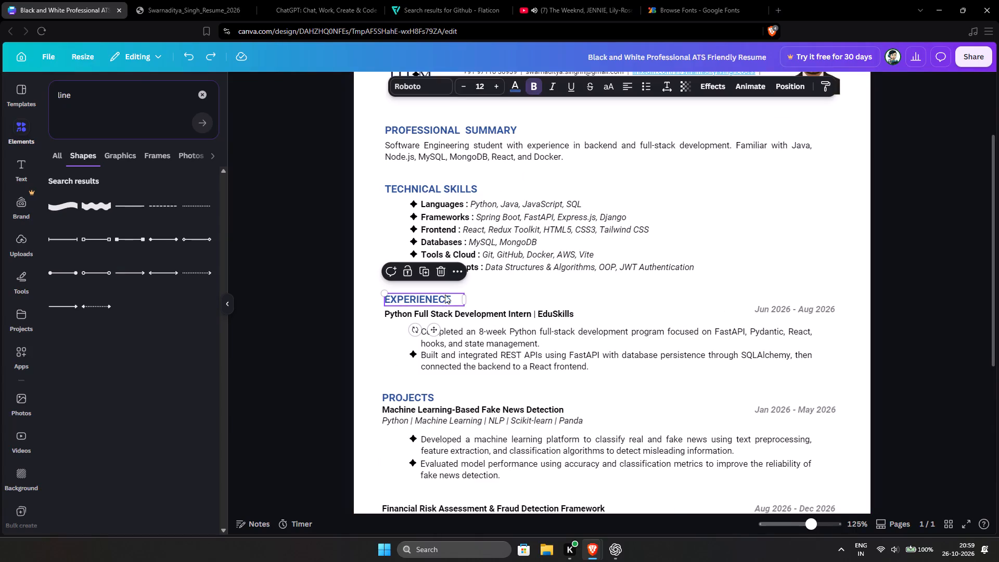
pyautogui.click(464, 91)
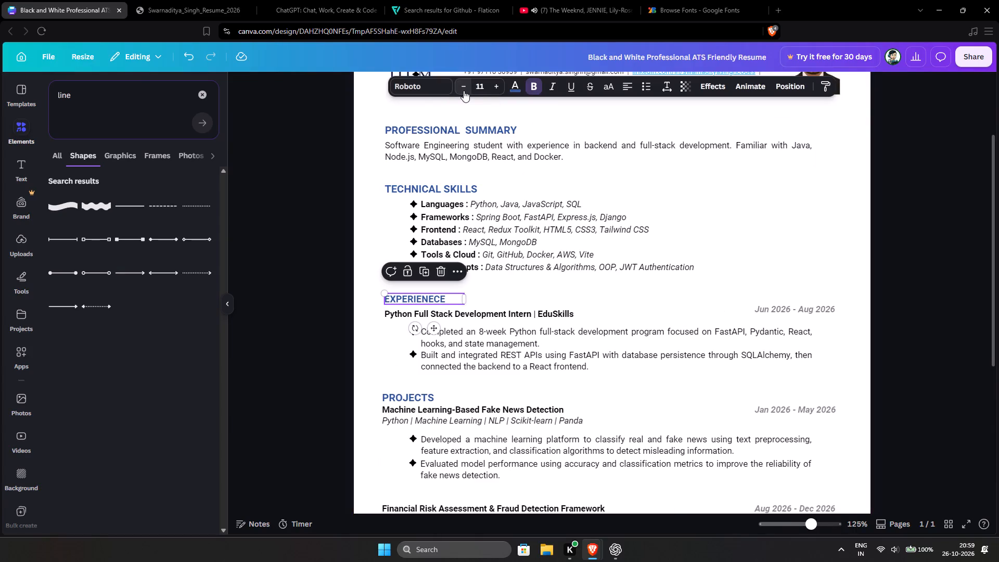
pyautogui.click(417, 191)
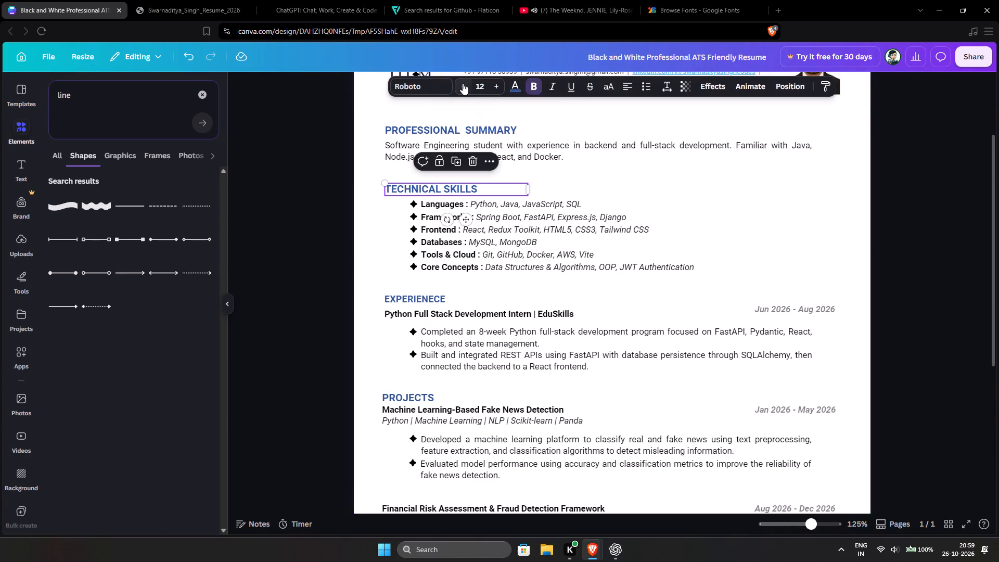
pyautogui.click(463, 83)
pyautogui.click(429, 129)
pyautogui.click(463, 83)
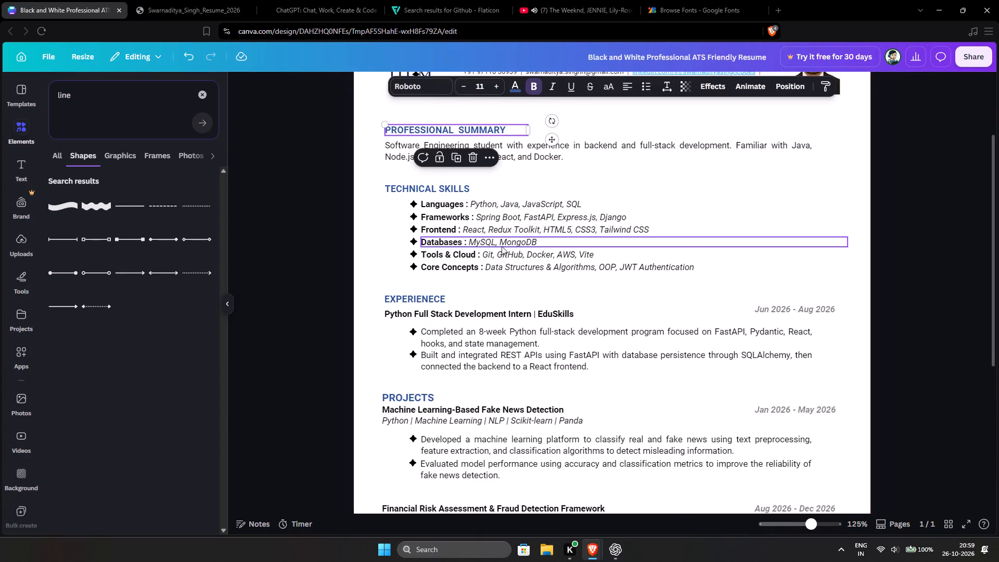
pyautogui.scroll(-1, 460, 257)
pyautogui.click(409, 287)
pyautogui.click(465, 87)
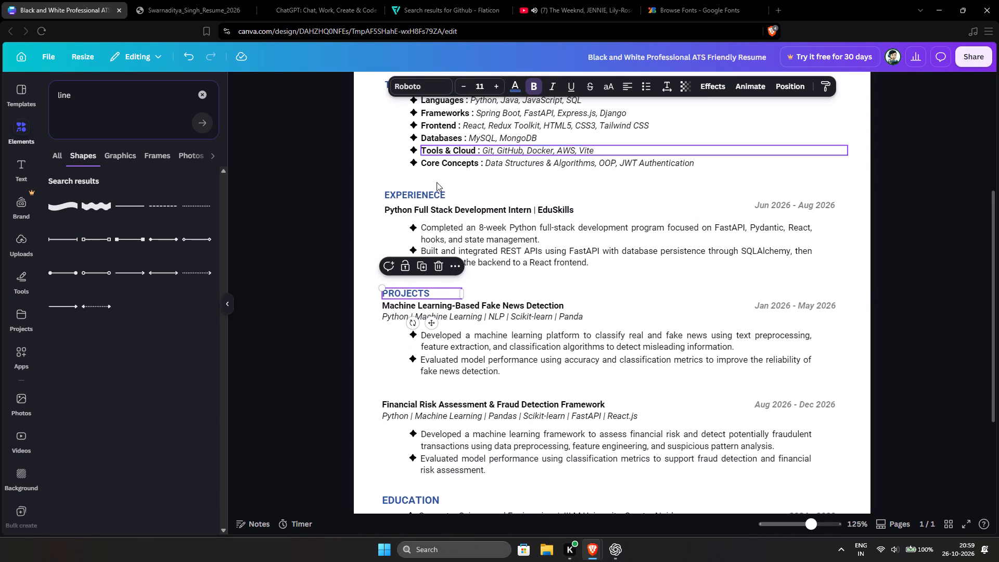
pyautogui.click(419, 194)
# Ungroup the Education section and set the Education and Certifications headings to font size 11.
pyautogui.click(425, 496)
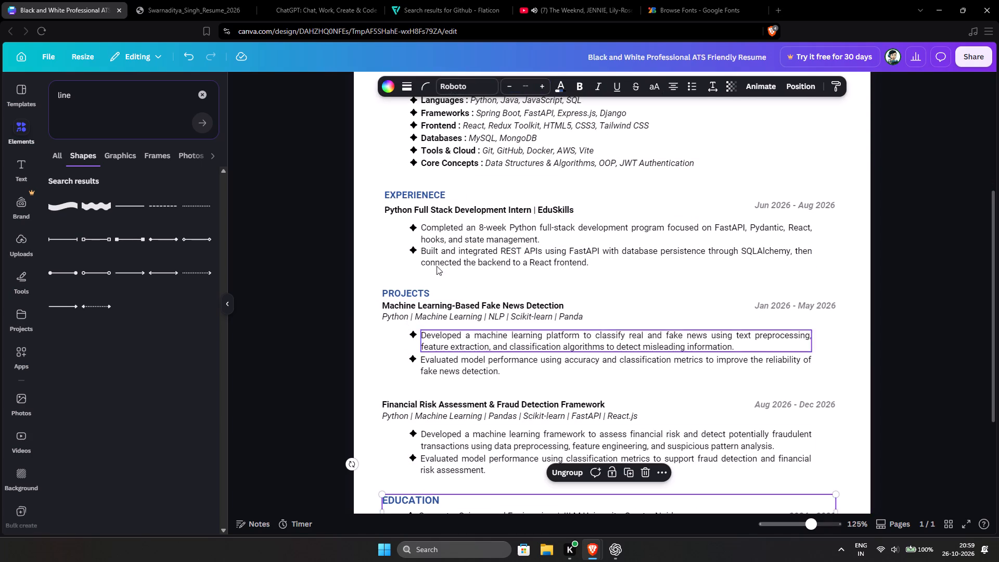
pyautogui.scroll(-2, 455, 101)
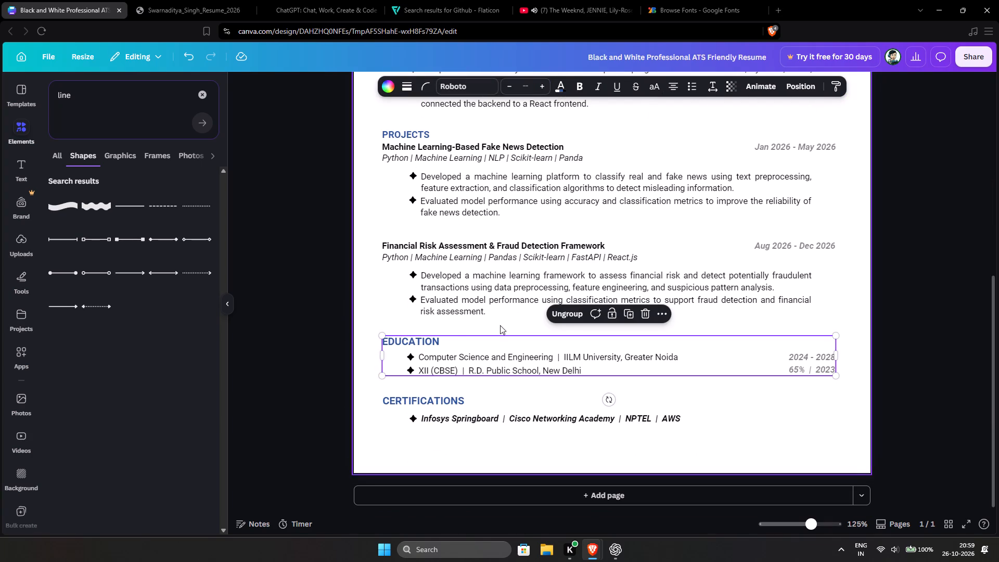
pyautogui.click(566, 315)
pyautogui.click(362, 308)
pyautogui.click(412, 343)
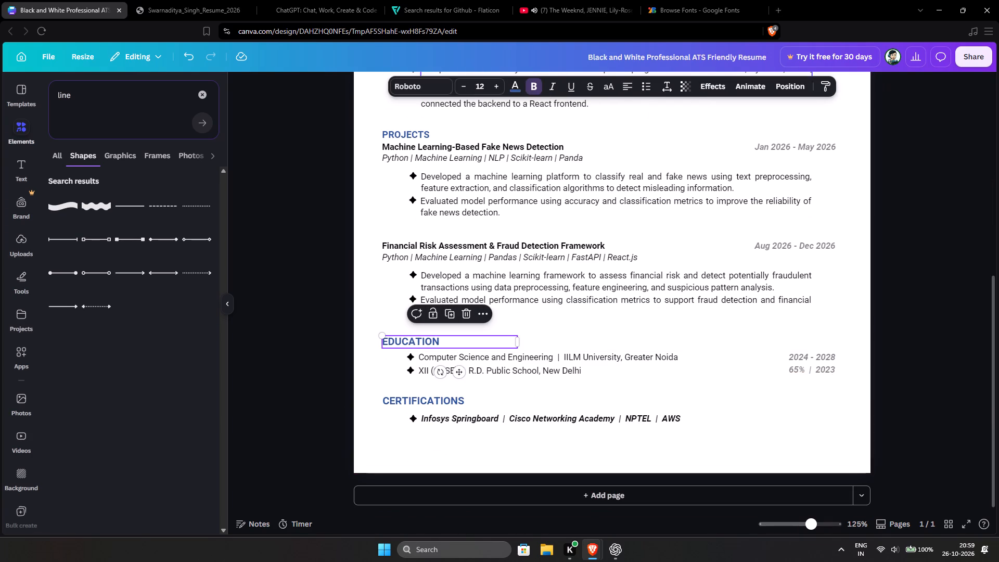
pyautogui.click(462, 90)
pyautogui.click(454, 402)
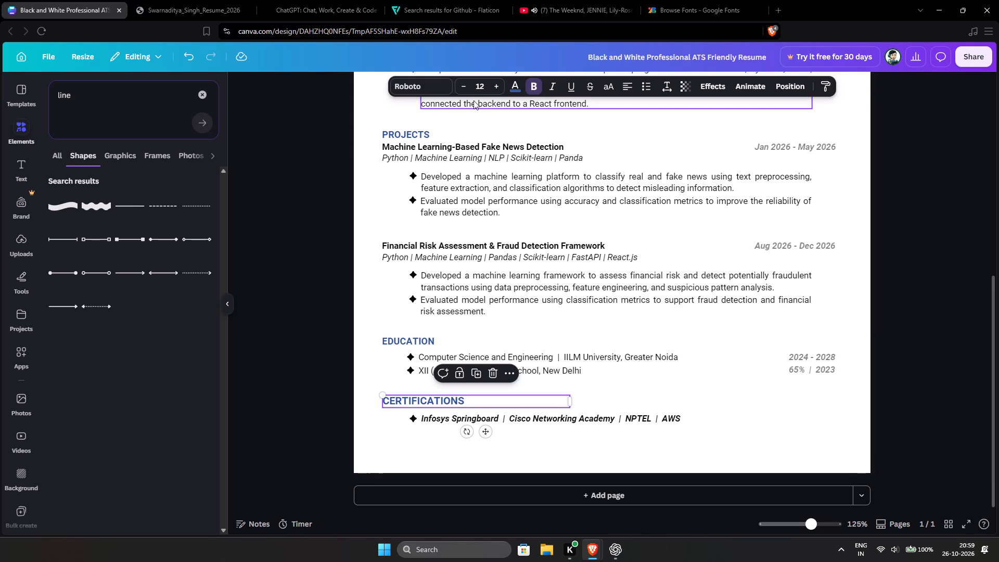
pyautogui.click(463, 86)
pyautogui.click(362, 346)
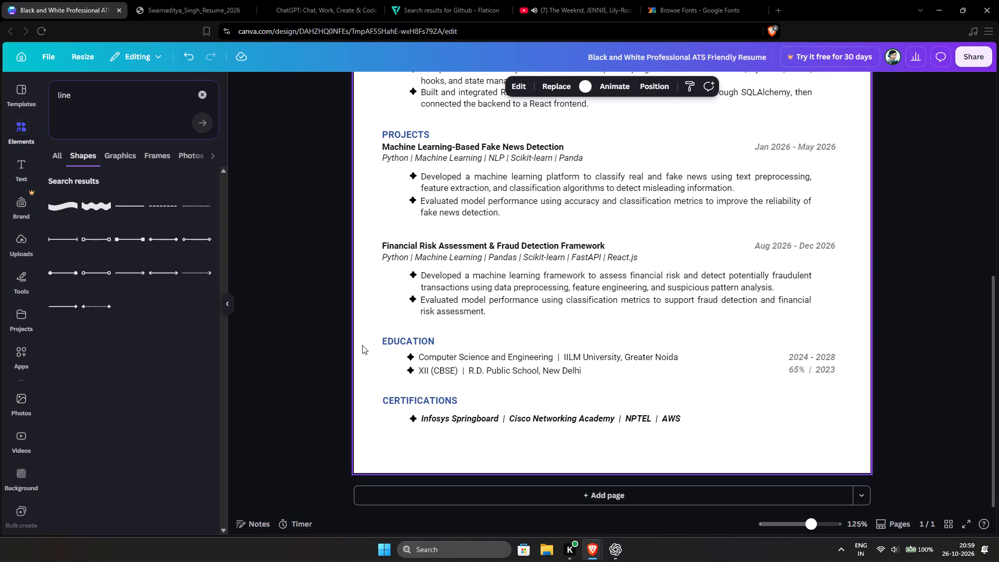
pyautogui.scroll(3, 386, 286)
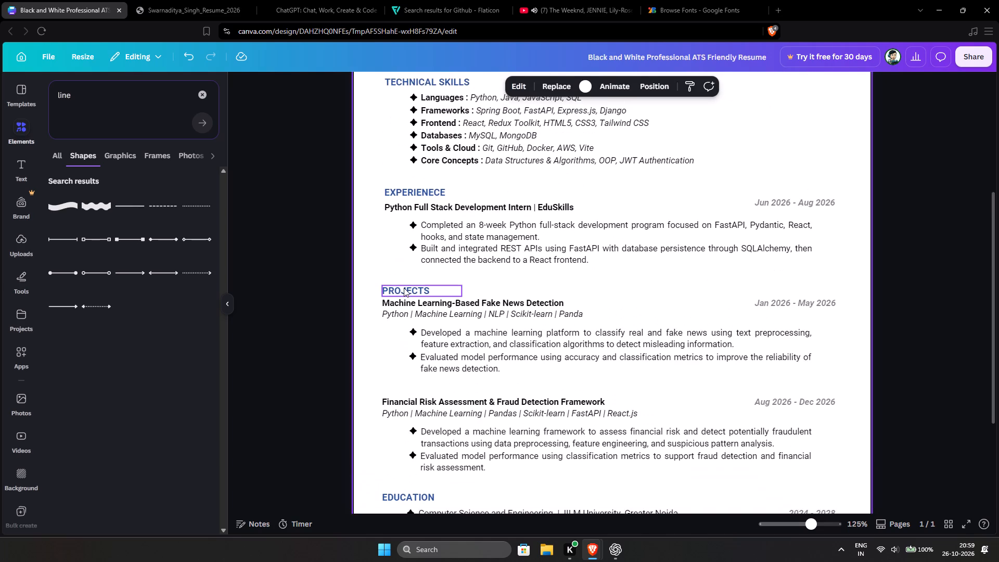
# Nudge the Projects, Experience, Professional Summary and Technical Skills headings down closer to the content beneath them.
pyautogui.click(404, 288)
pyautogui.press('Down')
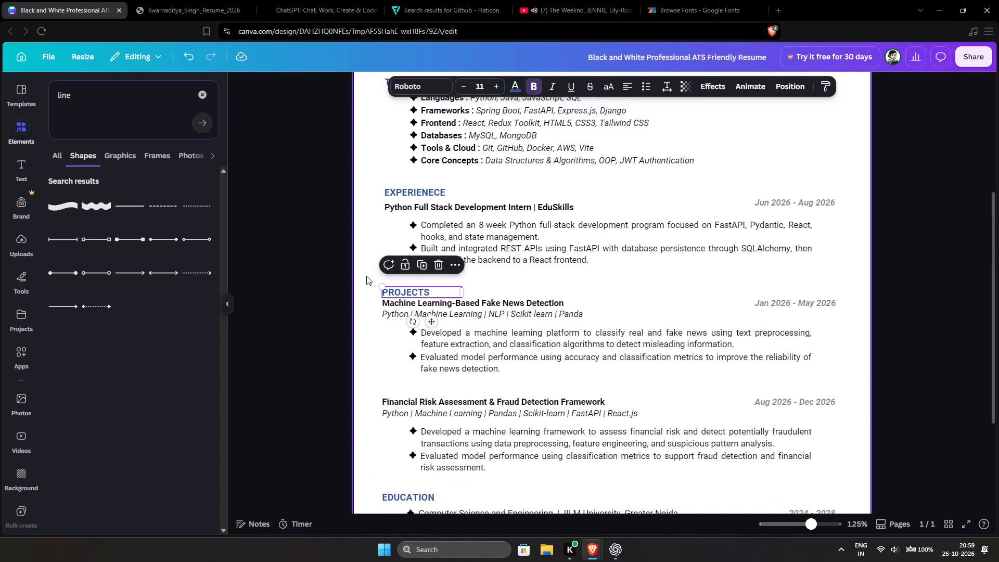
pyautogui.click(413, 193)
pyautogui.press('Down')
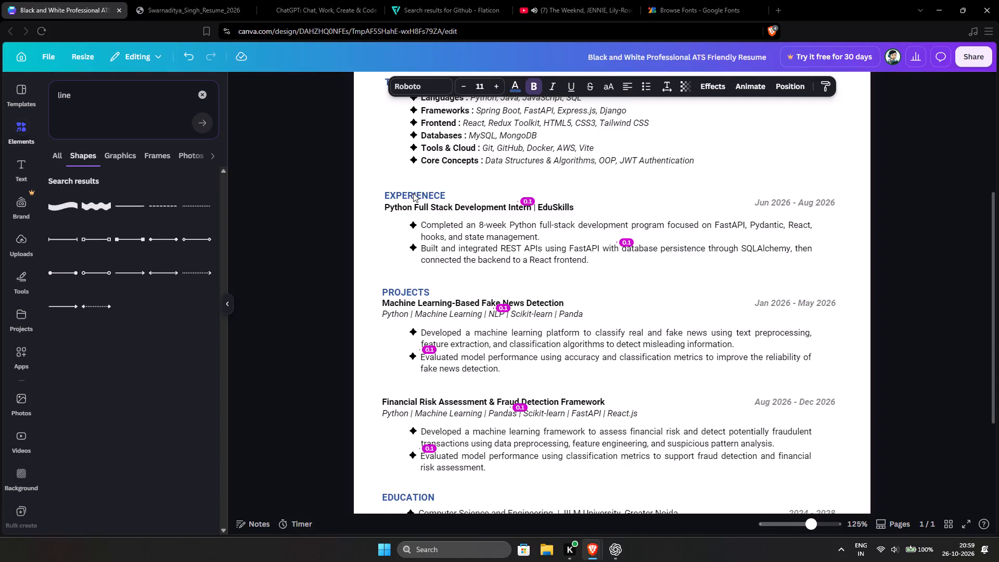
pyautogui.scroll(3, 413, 193)
pyautogui.click(413, 237)
pyautogui.press('Down')
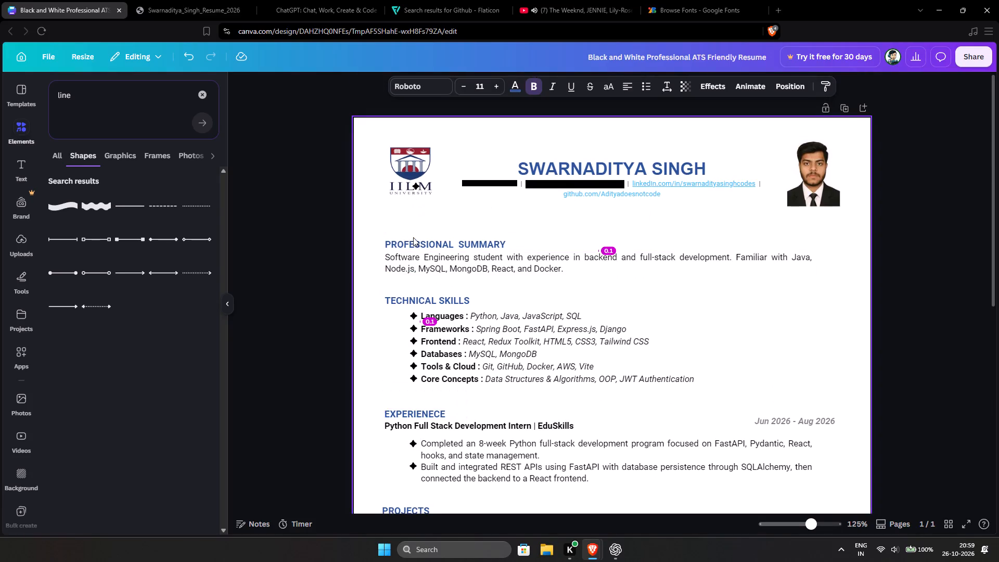
pyautogui.click(425, 299)
pyautogui.press('Down')
# Nudge the Education and Certifications headings down closer to the entries beneath them.
pyautogui.scroll(-1, 425, 299)
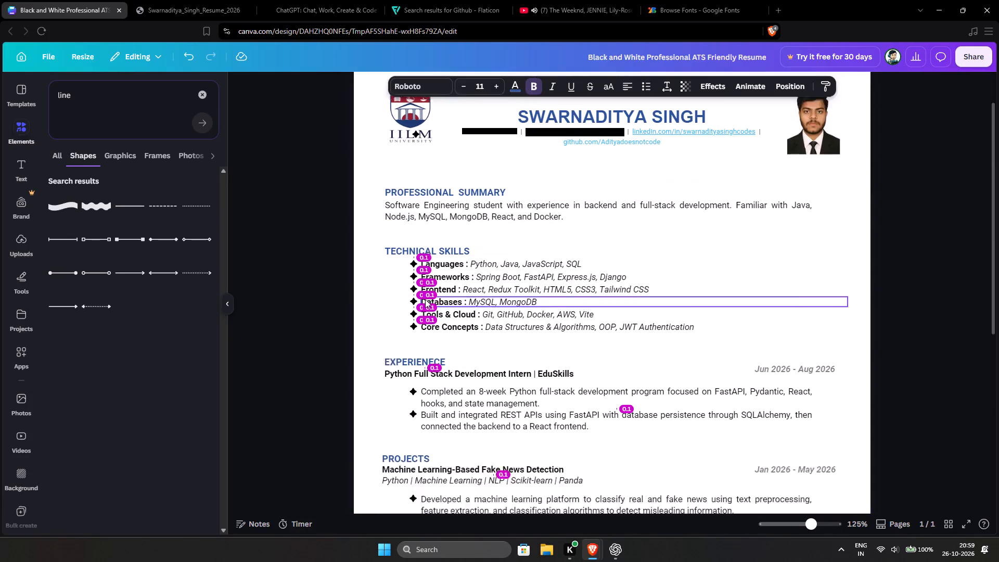
pyautogui.scroll(-2, 425, 299)
pyautogui.scroll(-2, 412, 343)
pyautogui.click(411, 341)
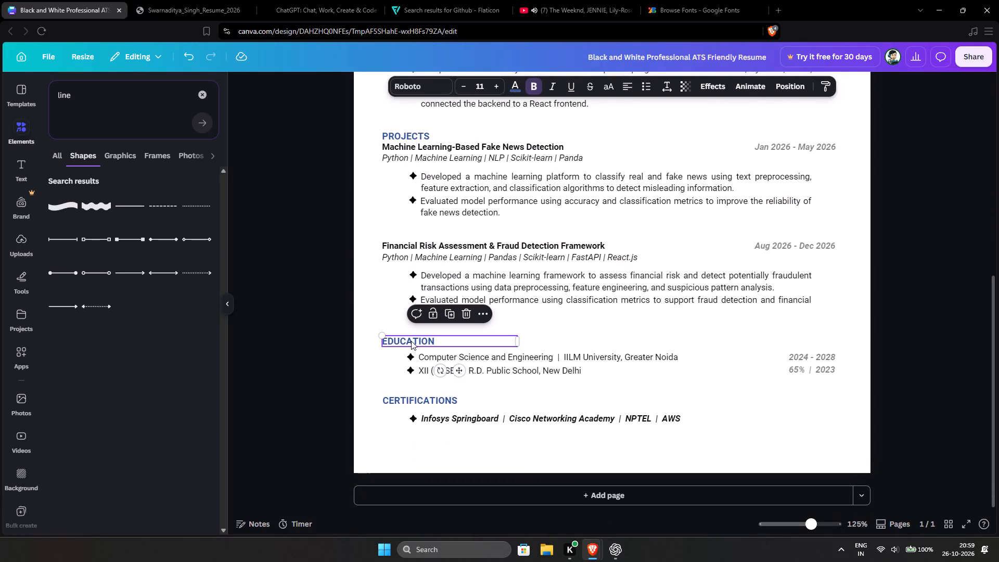
pyautogui.press('Down')
pyautogui.click(400, 404)
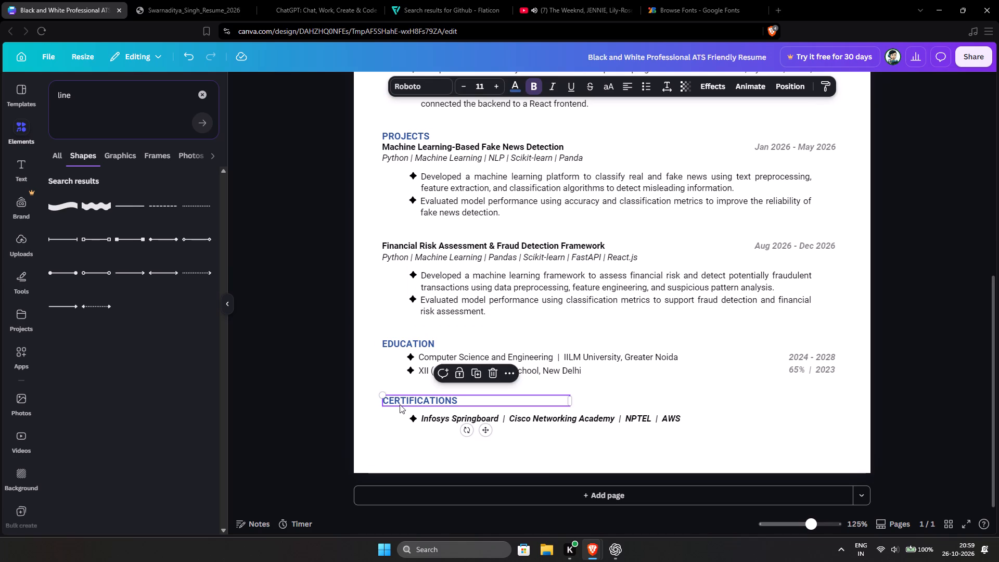
pyautogui.press('Down')
pyautogui.press('Down')
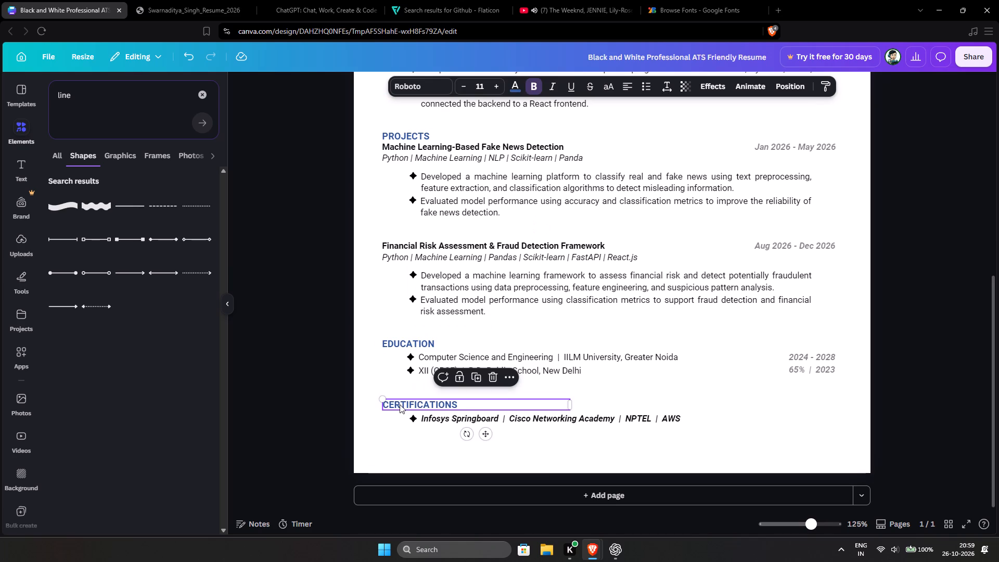
pyautogui.click(377, 374)
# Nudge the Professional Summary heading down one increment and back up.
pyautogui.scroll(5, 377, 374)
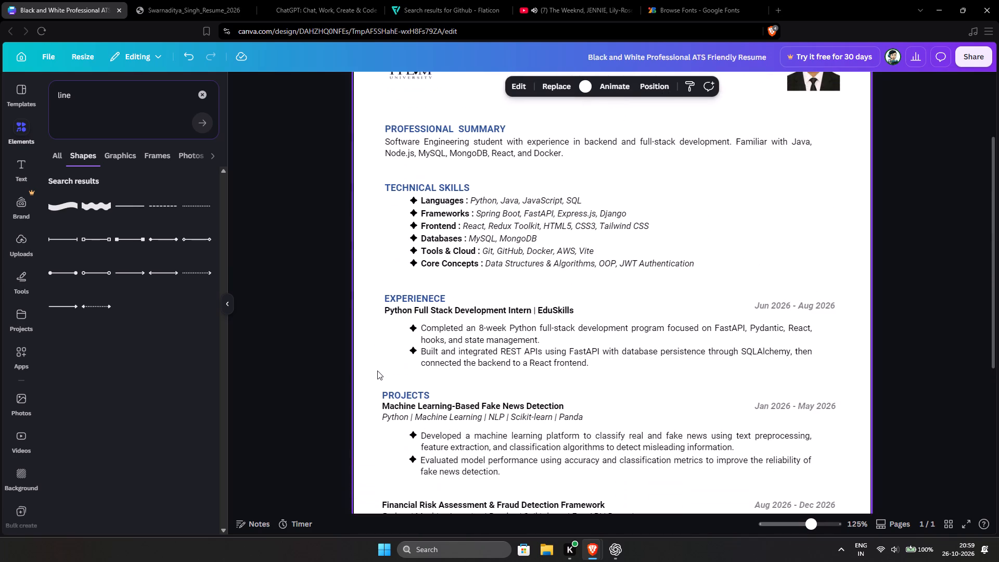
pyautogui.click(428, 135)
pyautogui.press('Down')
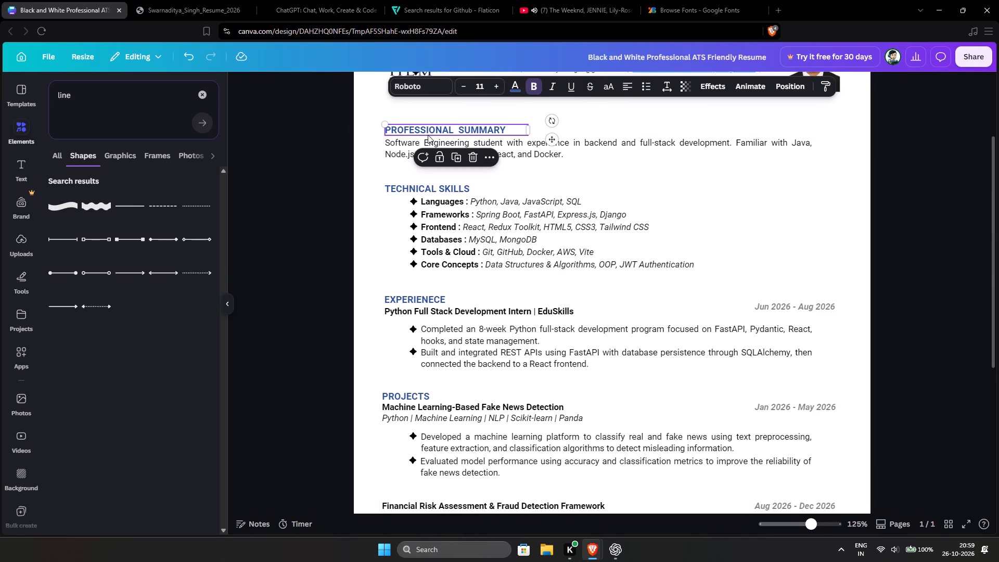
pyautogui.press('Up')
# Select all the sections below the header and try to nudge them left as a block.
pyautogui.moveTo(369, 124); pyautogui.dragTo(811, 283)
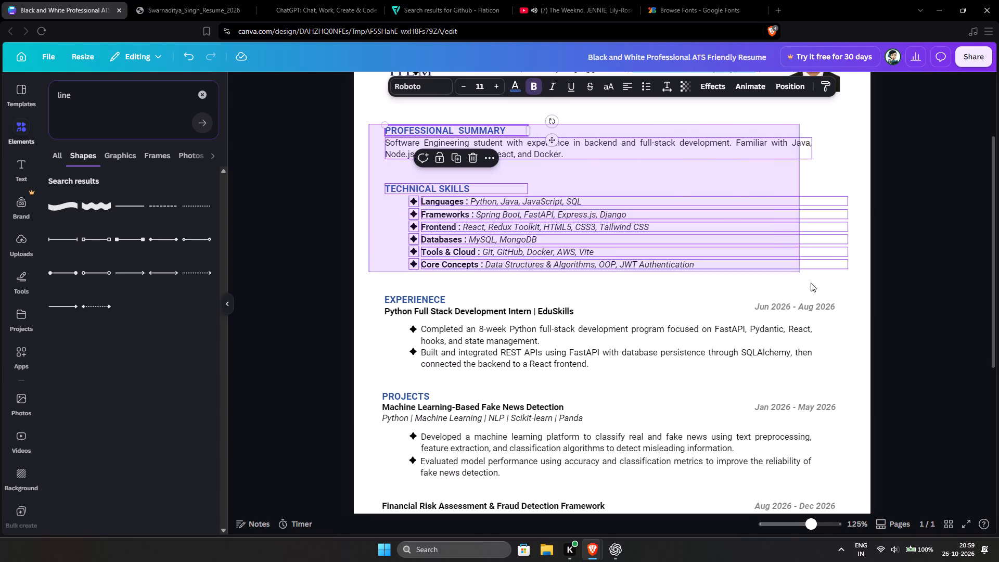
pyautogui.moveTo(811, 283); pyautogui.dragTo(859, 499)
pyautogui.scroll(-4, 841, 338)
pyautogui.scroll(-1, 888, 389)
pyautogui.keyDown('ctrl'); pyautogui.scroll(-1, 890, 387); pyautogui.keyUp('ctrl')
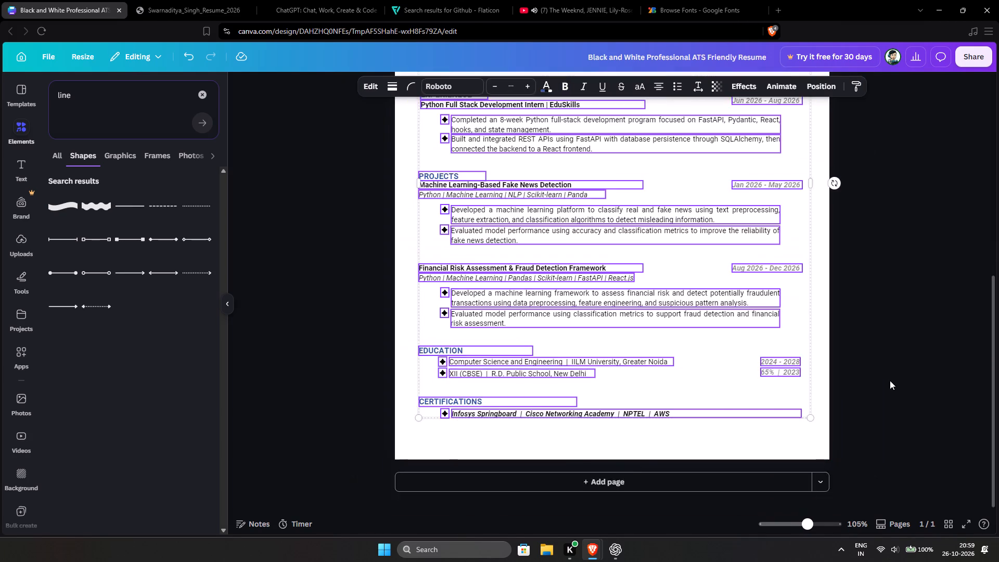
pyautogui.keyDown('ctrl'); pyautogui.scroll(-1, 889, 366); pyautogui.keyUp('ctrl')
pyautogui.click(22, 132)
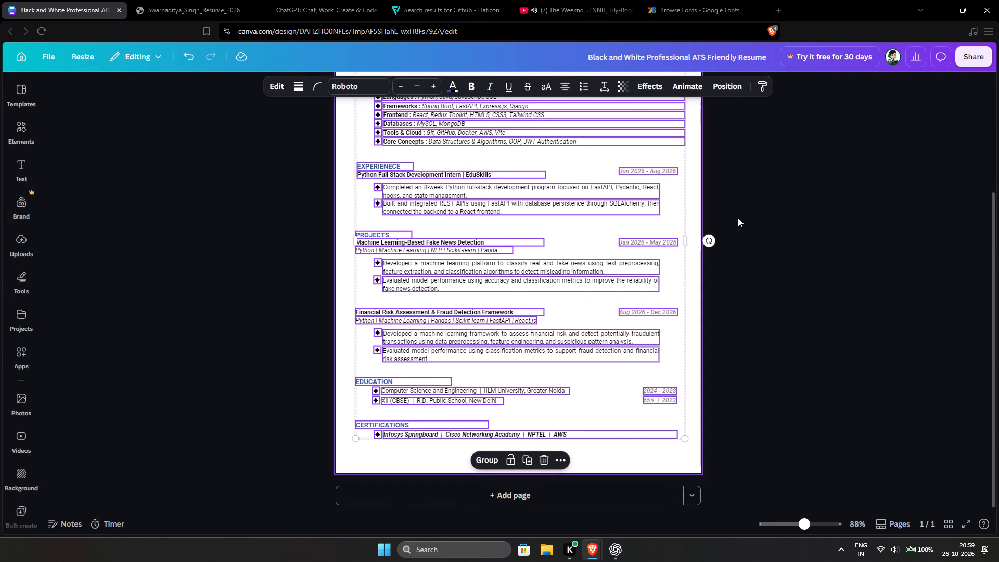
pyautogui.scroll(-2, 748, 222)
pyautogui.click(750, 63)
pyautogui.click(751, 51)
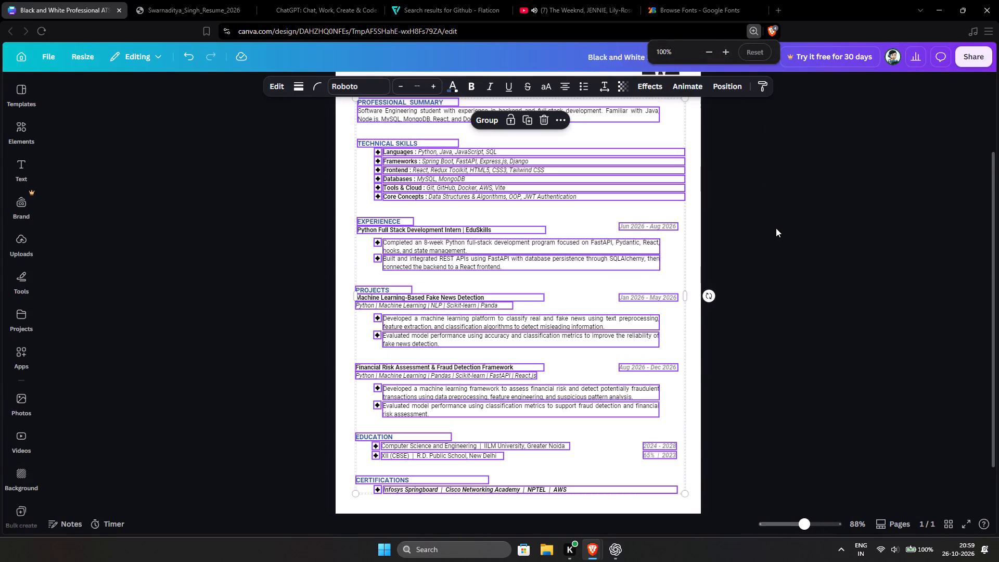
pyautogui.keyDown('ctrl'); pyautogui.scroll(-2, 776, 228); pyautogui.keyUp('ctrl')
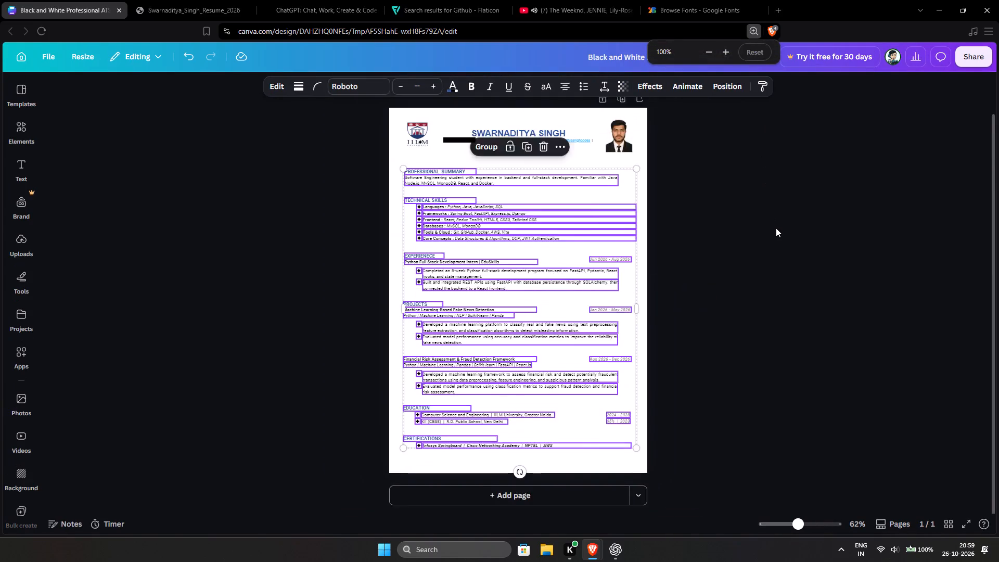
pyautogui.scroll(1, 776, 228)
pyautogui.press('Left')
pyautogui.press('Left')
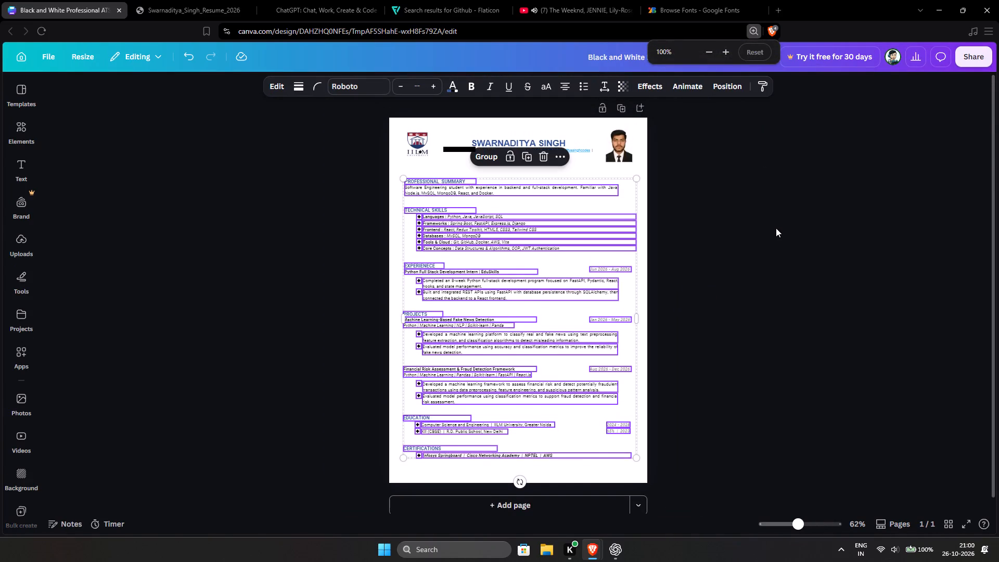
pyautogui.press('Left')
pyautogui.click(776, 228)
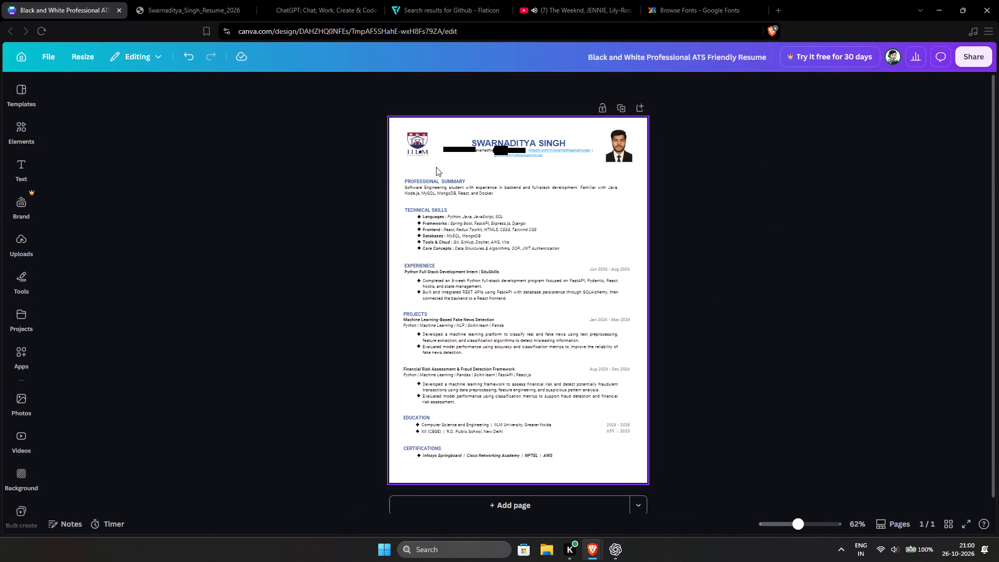
# Reselect all the sections below the header and fine-tune their position together, shifting them slightly up the page.
pyautogui.moveTo(399, 171); pyautogui.dragTo(639, 472)
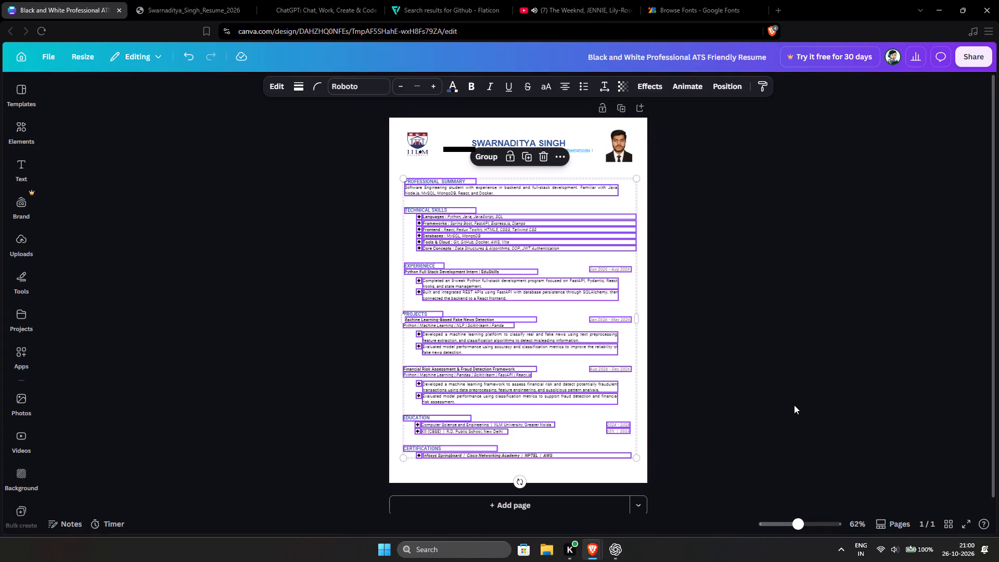
pyautogui.press('Left')
pyautogui.press('Right')
pyautogui.press('Up')
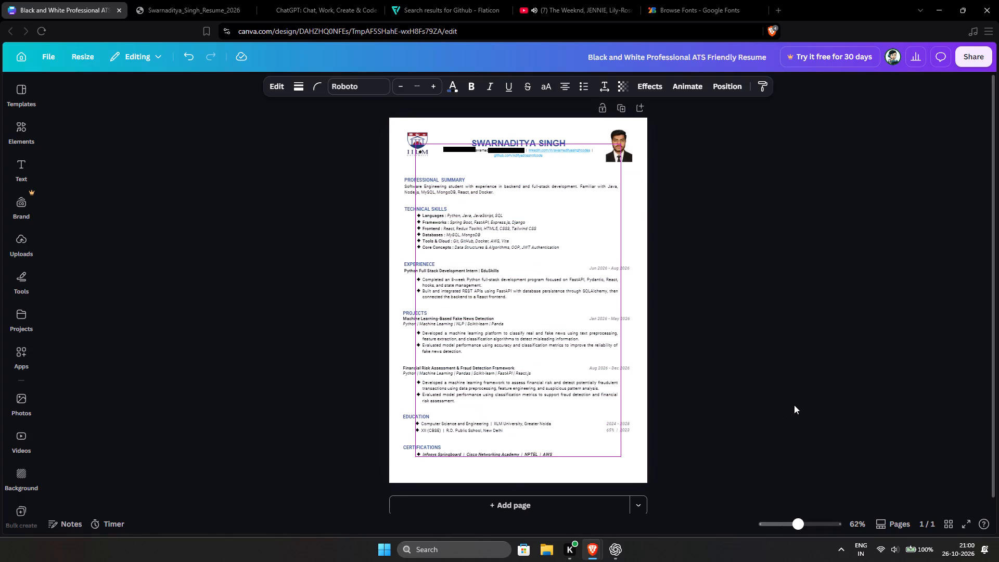
pyautogui.press('Down')
pyautogui.press('Up')
pyautogui.press('Down')
pyautogui.press('Down')
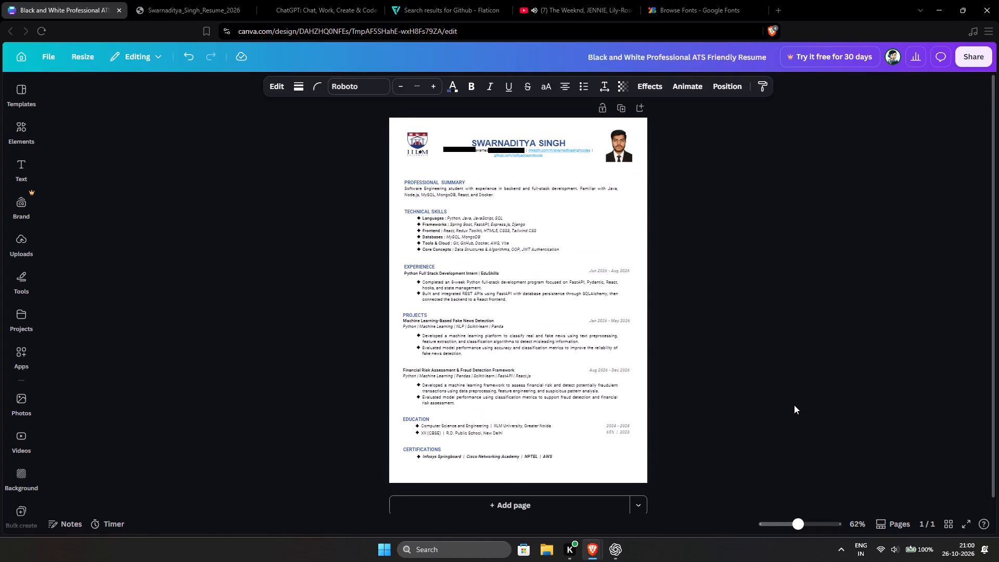
pyautogui.press('Up')
pyautogui.press('Up')
pyautogui.click(794, 405)
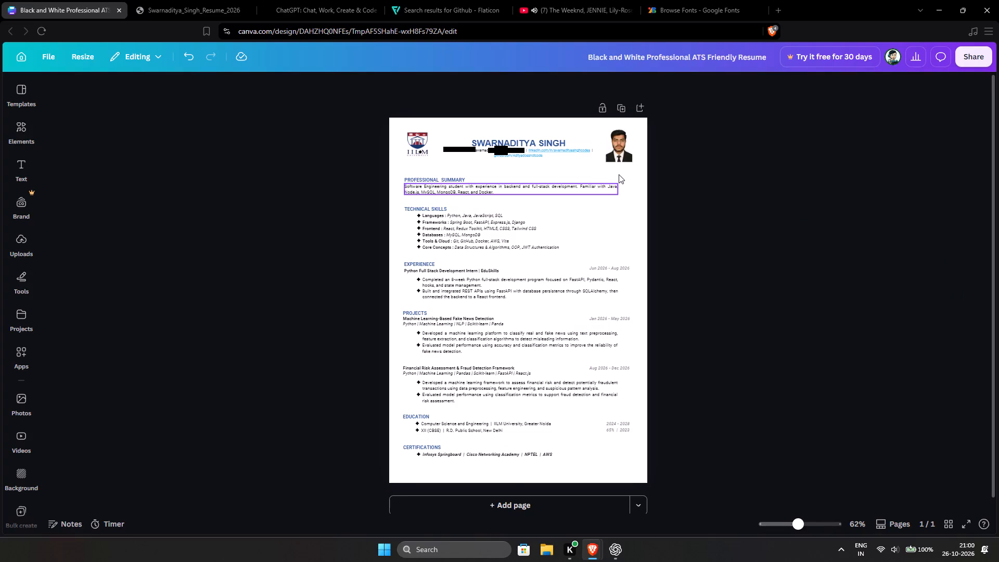
# Darken the text colour of the name at the top of the resume to the blue #214079.
pyautogui.keyDown('ctrl'); pyautogui.scroll(6, 619, 174); pyautogui.keyUp('ctrl')
pyautogui.scroll(1, 599, 174)
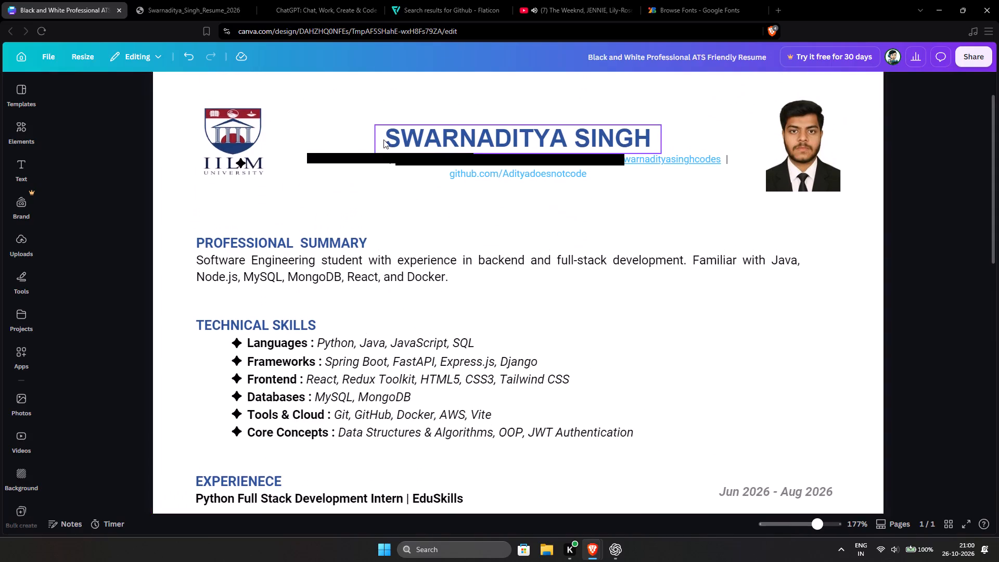
pyautogui.doubleClick(385, 139)
pyautogui.moveTo(385, 139); pyautogui.dragTo(648, 139)
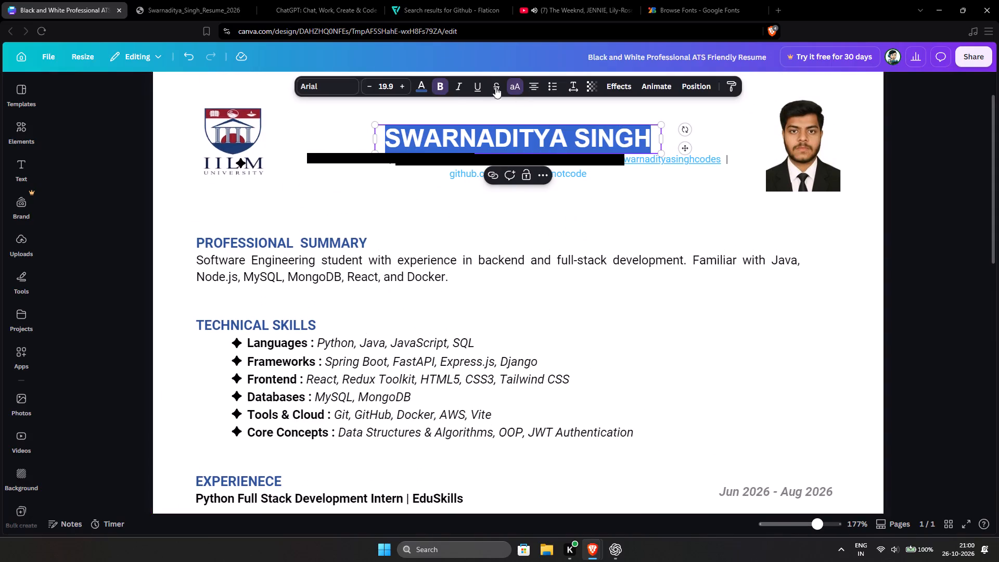
pyautogui.click(424, 86)
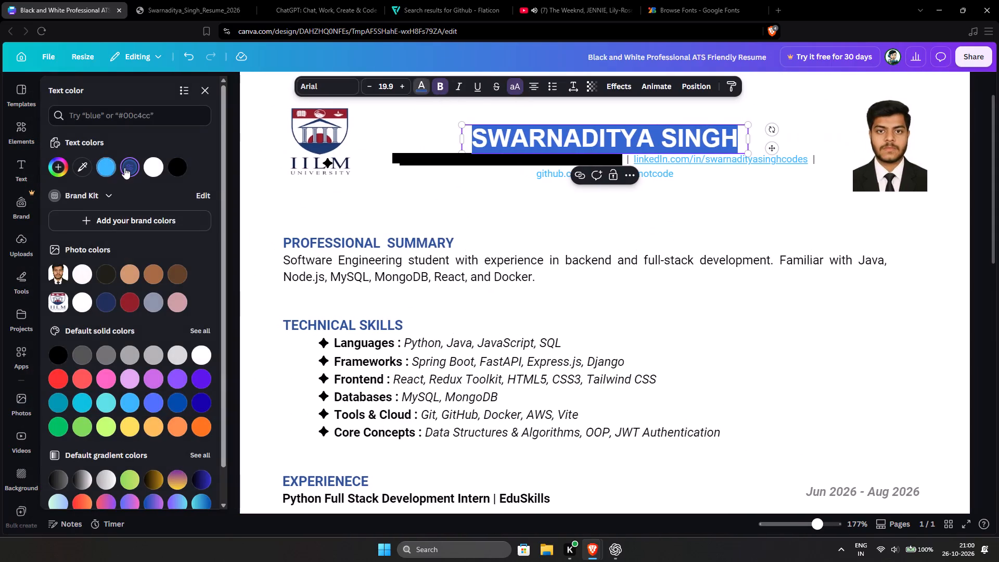
pyautogui.rightClick(126, 168)
pyautogui.click(122, 169)
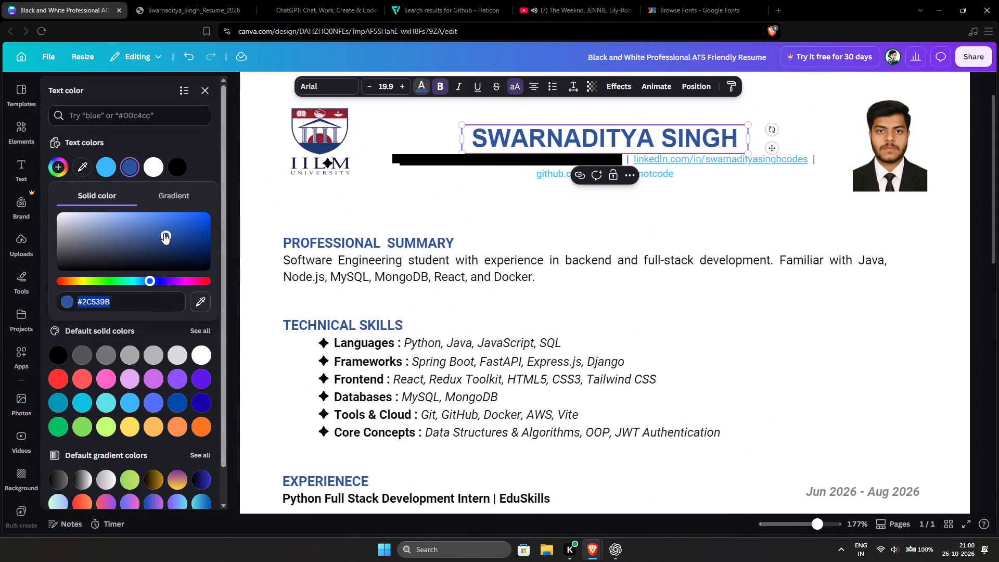
pyautogui.moveTo(164, 233); pyautogui.dragTo(169, 243)
pyautogui.click(482, 192)
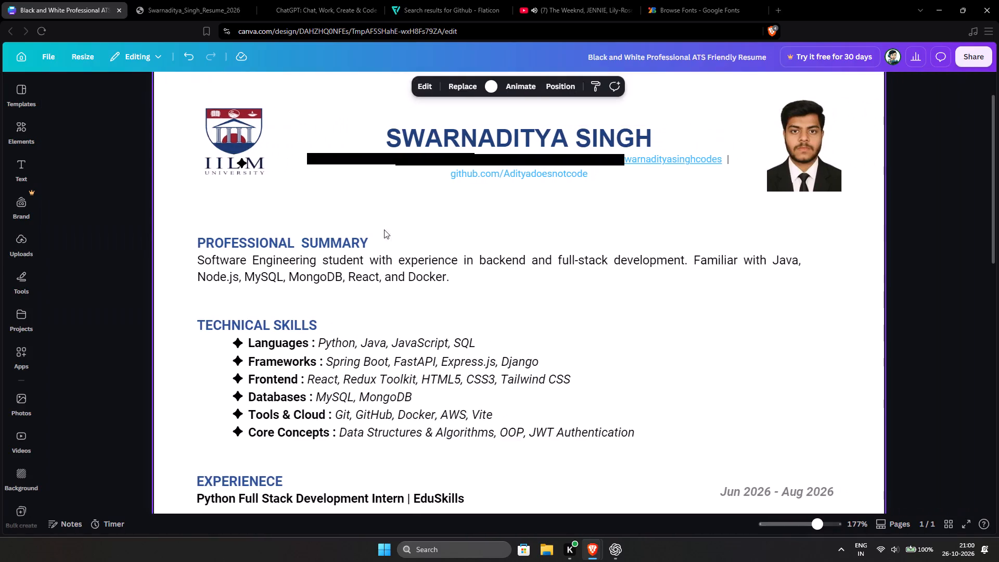
# Apply the name's dark blue #214079 to the Professional Summary heading.
pyautogui.doubleClick(323, 239)
pyautogui.moveTo(369, 239); pyautogui.dragTo(176, 240)
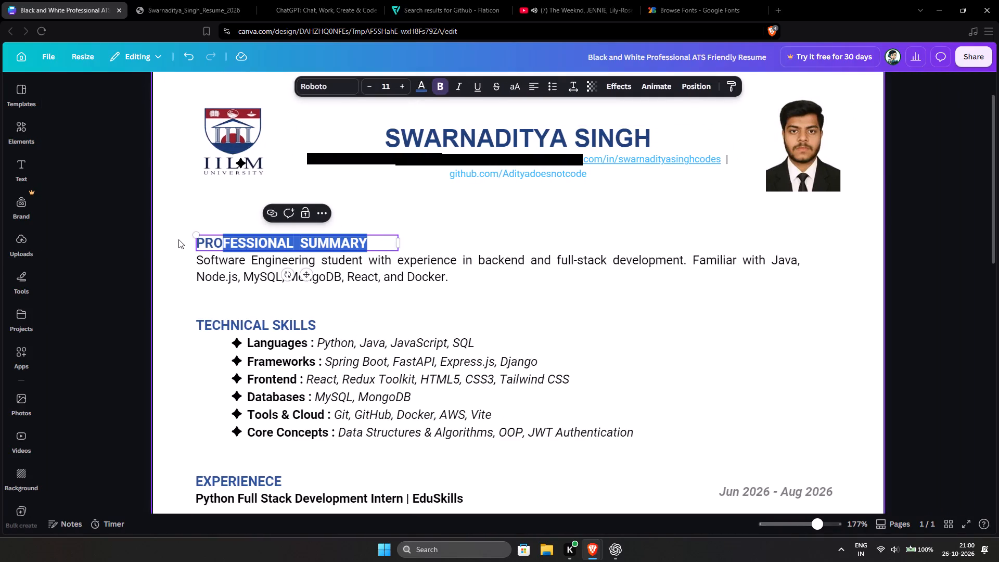
pyautogui.click(240, 238)
pyautogui.hotkey('ctrl', 'a')
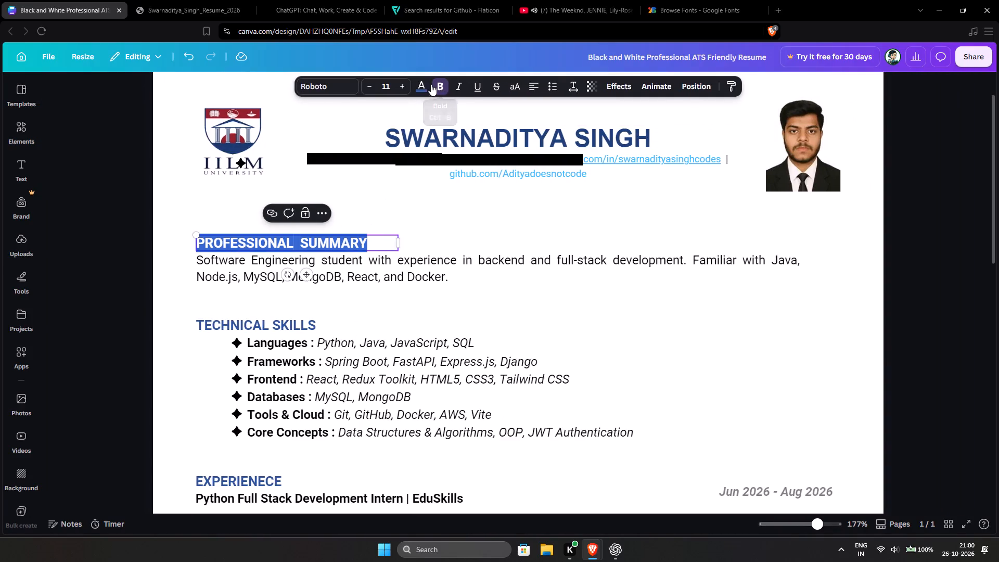
pyautogui.click(422, 83)
pyautogui.click(130, 165)
pyautogui.click(568, 211)
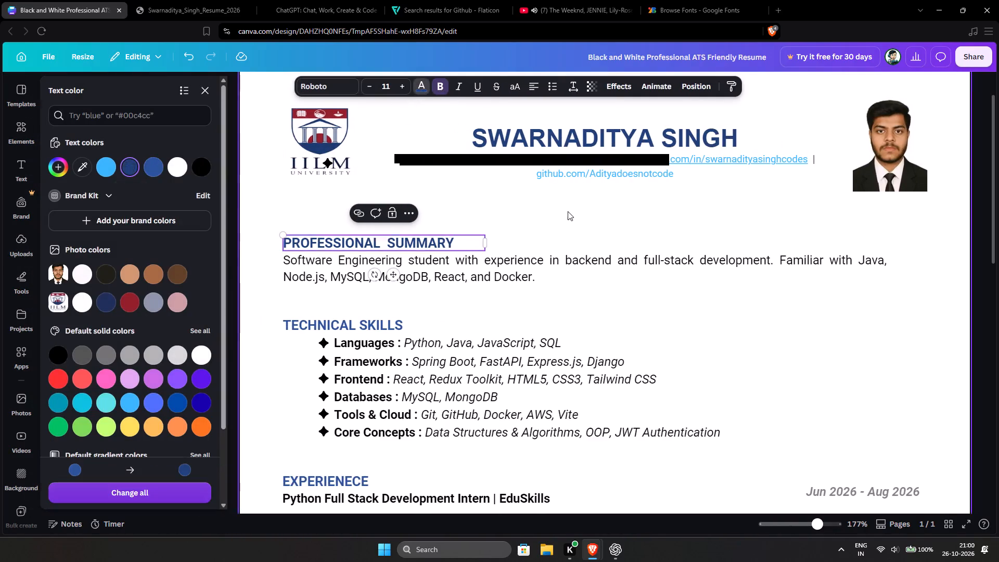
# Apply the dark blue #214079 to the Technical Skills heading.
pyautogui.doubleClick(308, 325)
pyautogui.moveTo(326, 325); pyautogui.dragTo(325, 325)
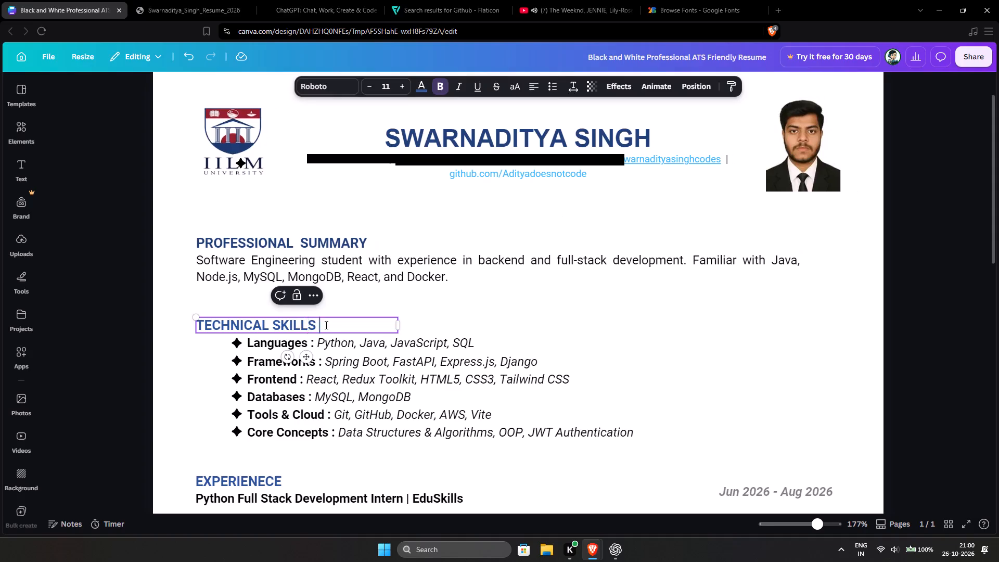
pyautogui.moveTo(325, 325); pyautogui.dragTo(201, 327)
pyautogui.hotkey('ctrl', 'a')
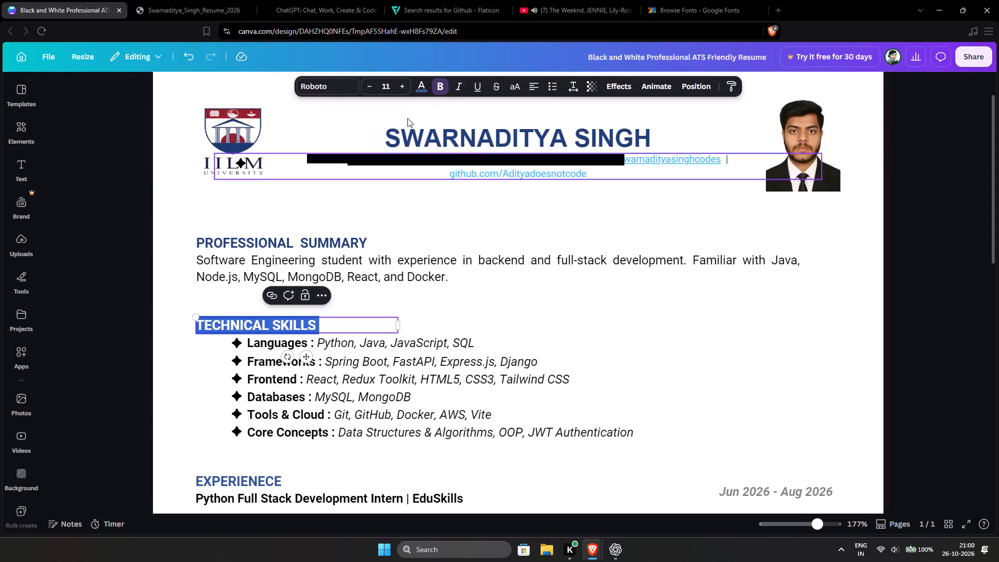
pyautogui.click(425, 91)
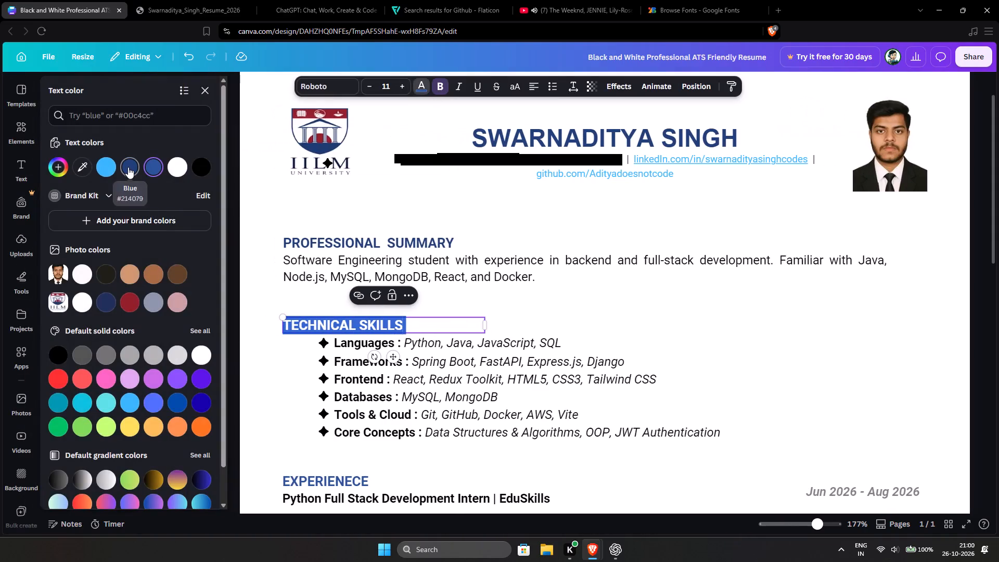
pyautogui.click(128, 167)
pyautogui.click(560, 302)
# Darken the Technical Skills heading's text colour to #1A3360.
pyautogui.doubleClick(300, 323)
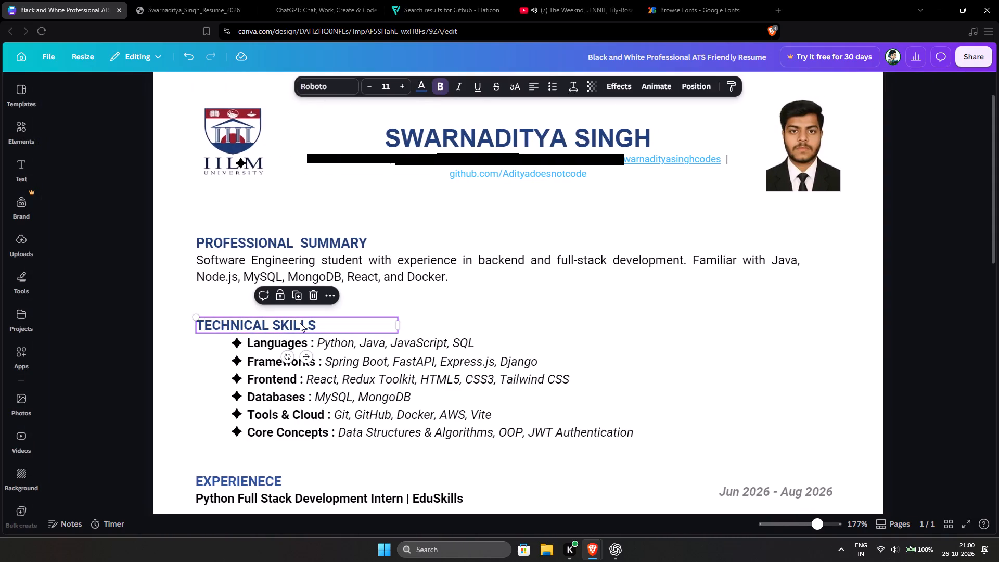
pyautogui.hotkey('ctrl', 'a')
pyautogui.click(419, 88)
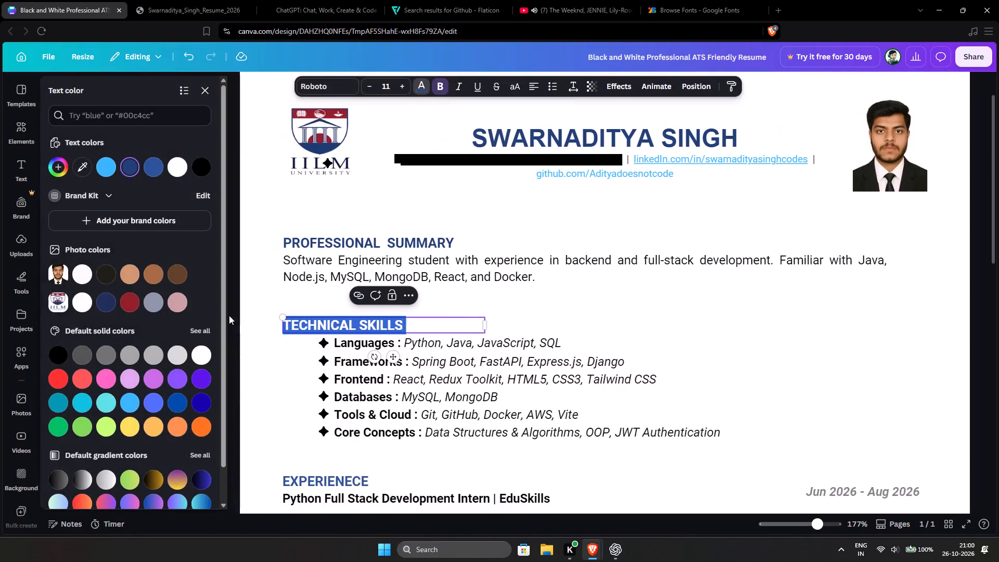
pyautogui.click(126, 171)
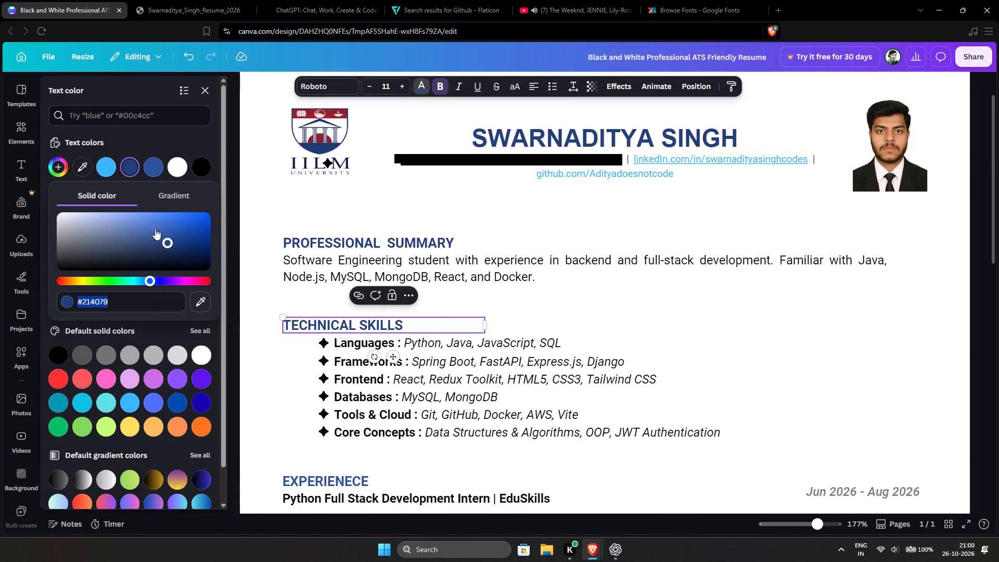
pyautogui.moveTo(164, 244); pyautogui.dragTo(169, 249)
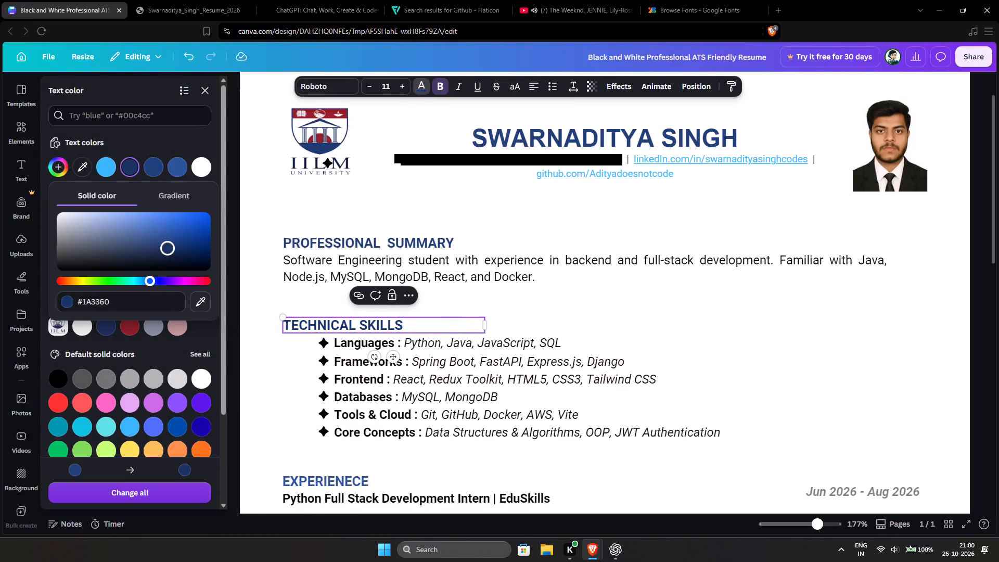
# Lighten the Technical Skills heading's blue slightly and apply the new shade to all matching coloured text on the page.
pyautogui.moveTo(169, 249); pyautogui.dragTo(165, 236)
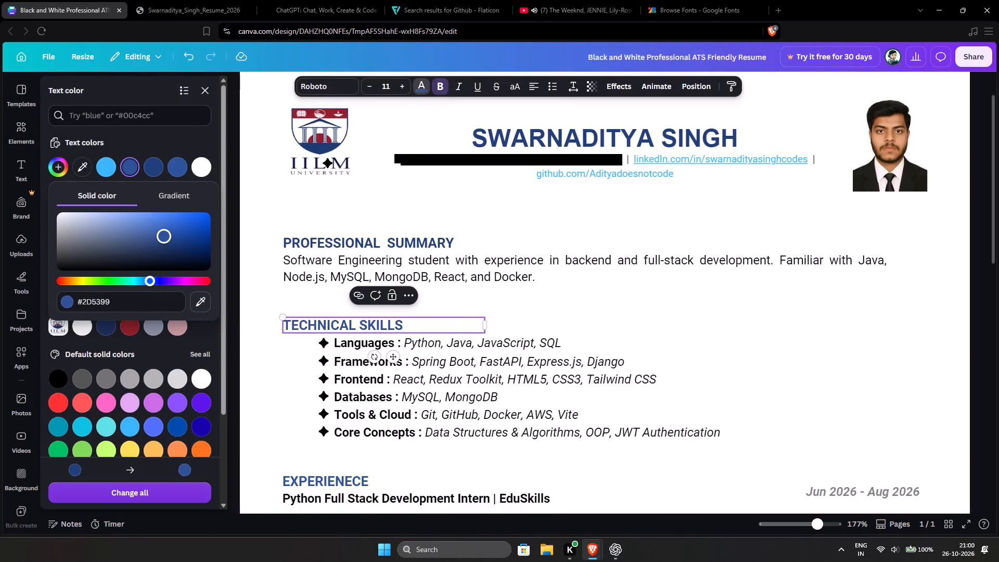
pyautogui.moveTo(165, 236); pyautogui.dragTo(165, 238)
pyautogui.click(156, 492)
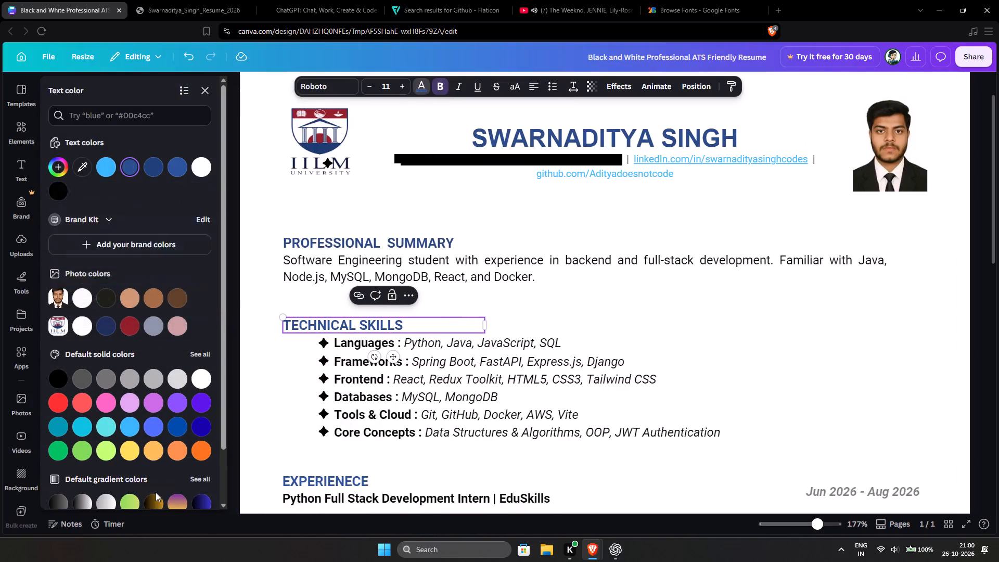
# Review the recoloured name and section headings from the top to the bottom of the resume.
pyautogui.click(671, 336)
pyautogui.scroll(-1, 890, 253)
pyautogui.keyDown('ctrl'); pyautogui.scroll(-2, 829, 245); pyautogui.keyUp('ctrl')
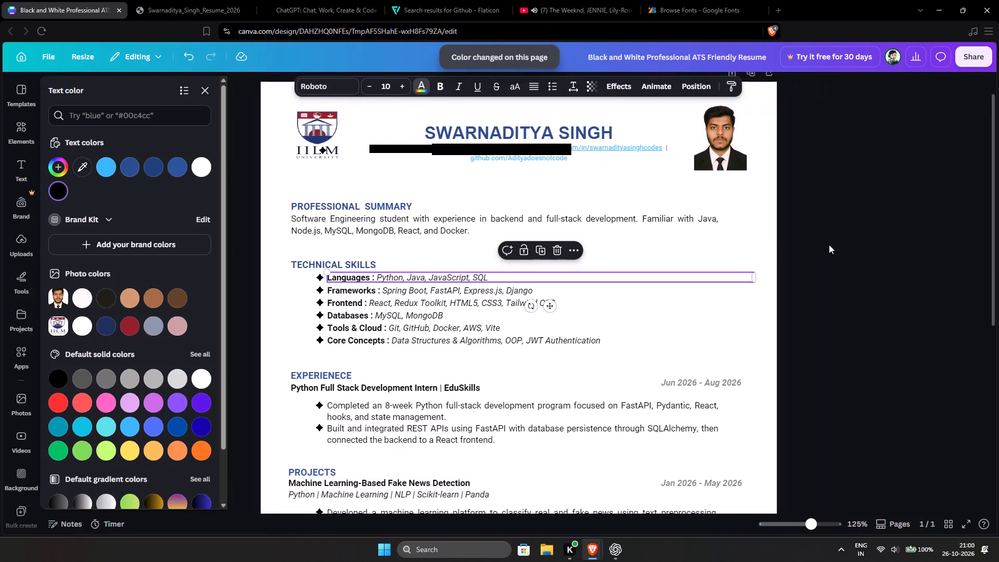
pyautogui.click(825, 245)
pyautogui.scroll(2, 805, 232)
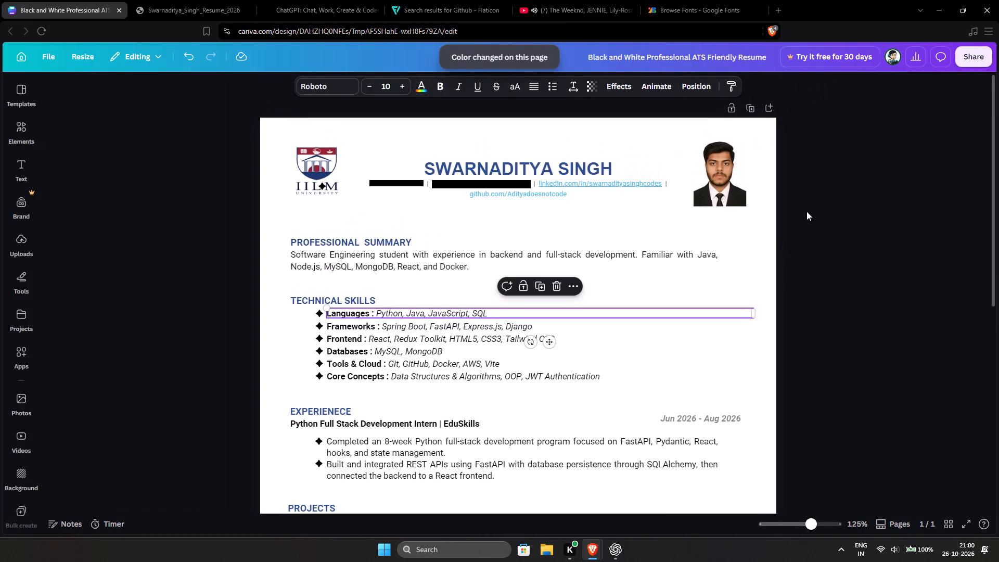
pyautogui.scroll(-4, 806, 211)
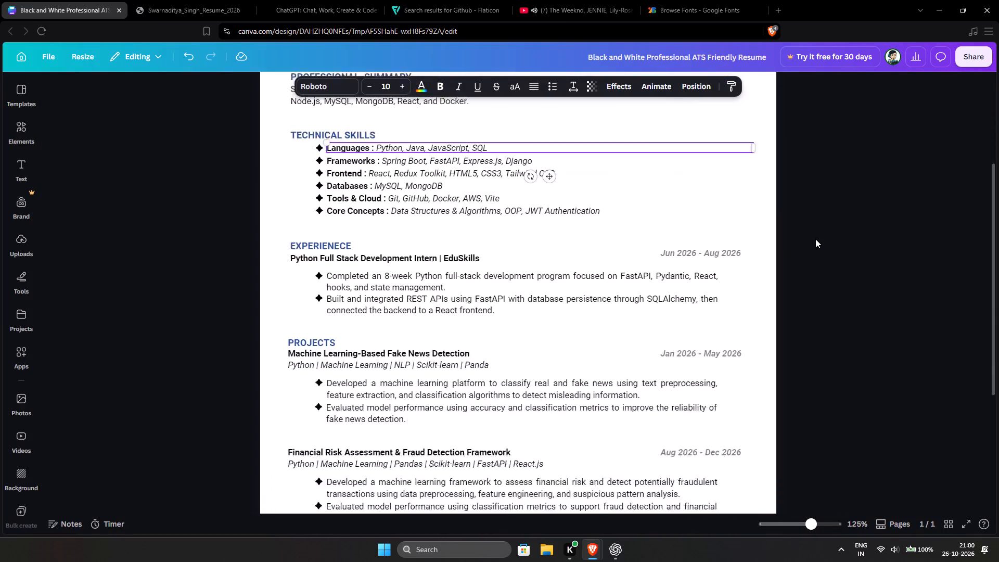
pyautogui.scroll(-3, 815, 239)
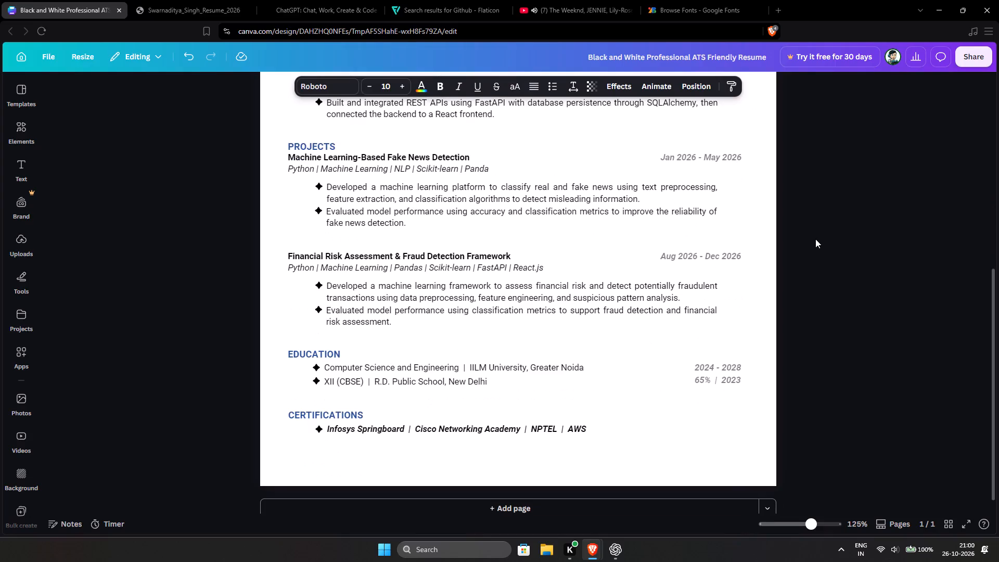
pyautogui.scroll(6, 815, 239)
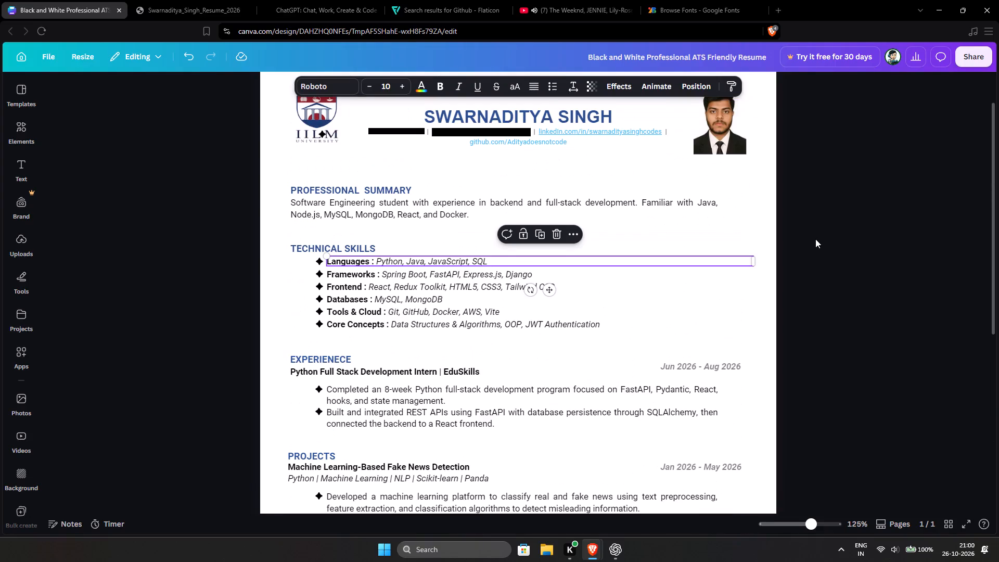
# Set the italic technology lines under both project titles to font size 9.
pyautogui.scroll(-2, 841, 266)
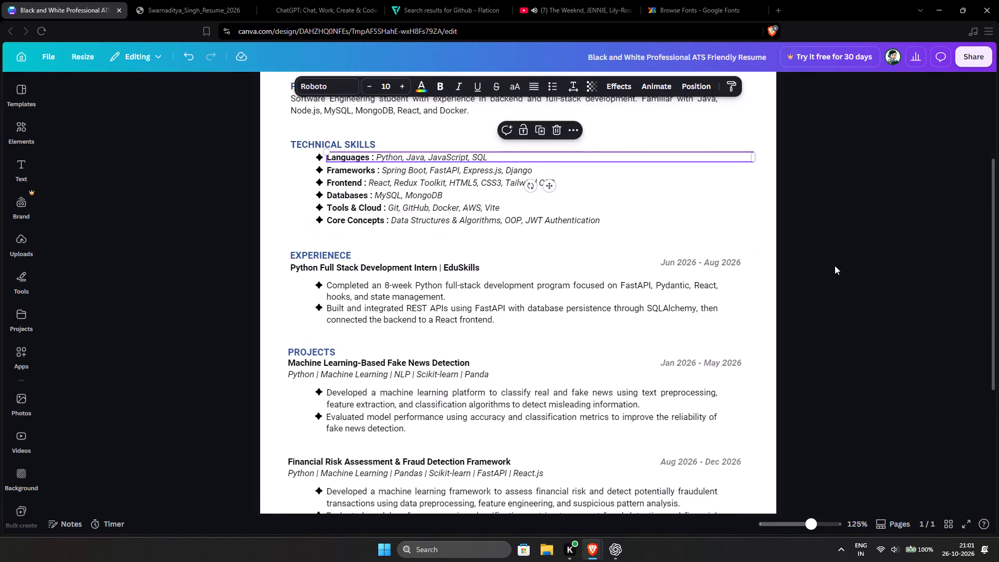
pyautogui.scroll(-2, 835, 265)
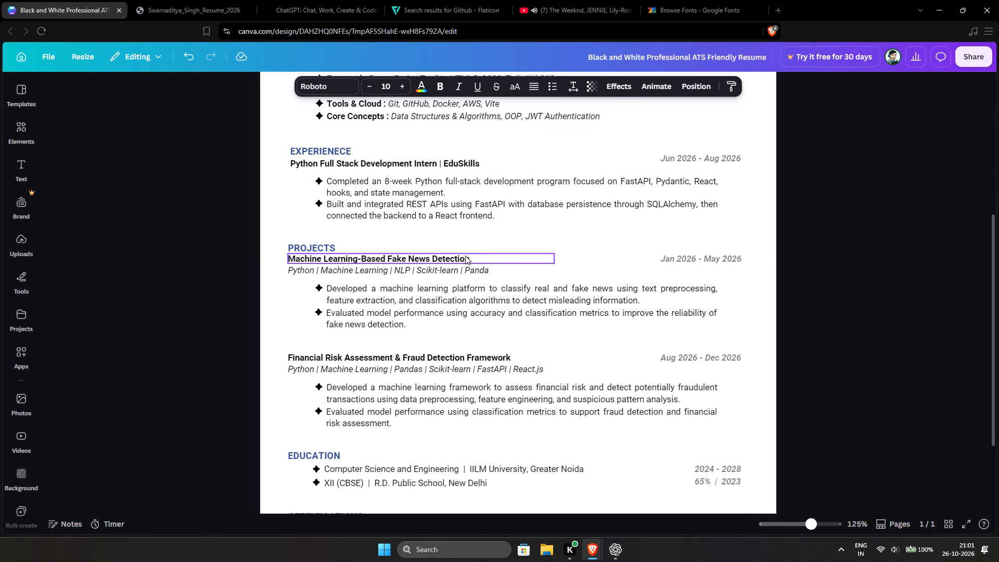
pyautogui.click(496, 257)
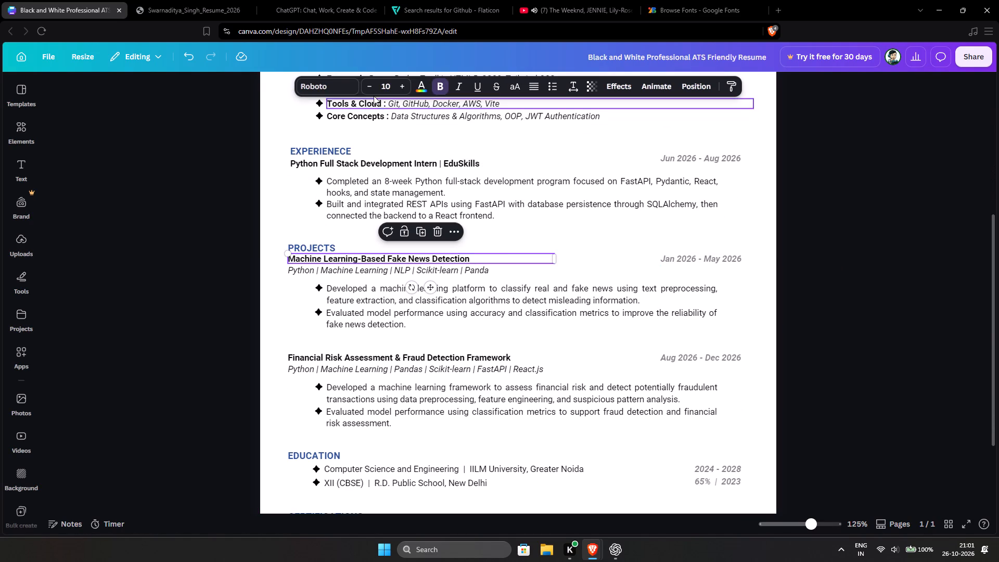
pyautogui.click(367, 268)
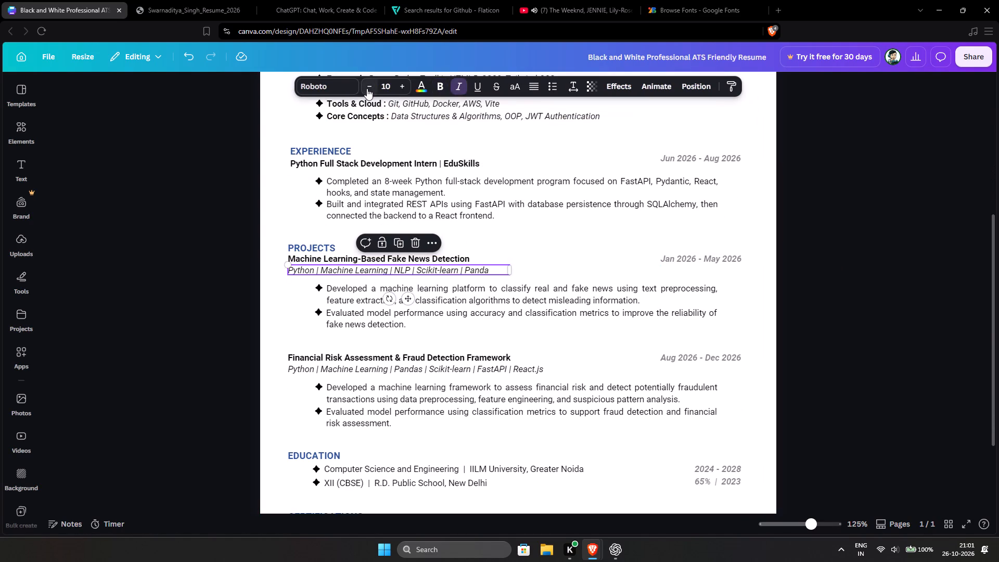
pyautogui.click(367, 88)
pyautogui.click(514, 254)
pyautogui.click(407, 374)
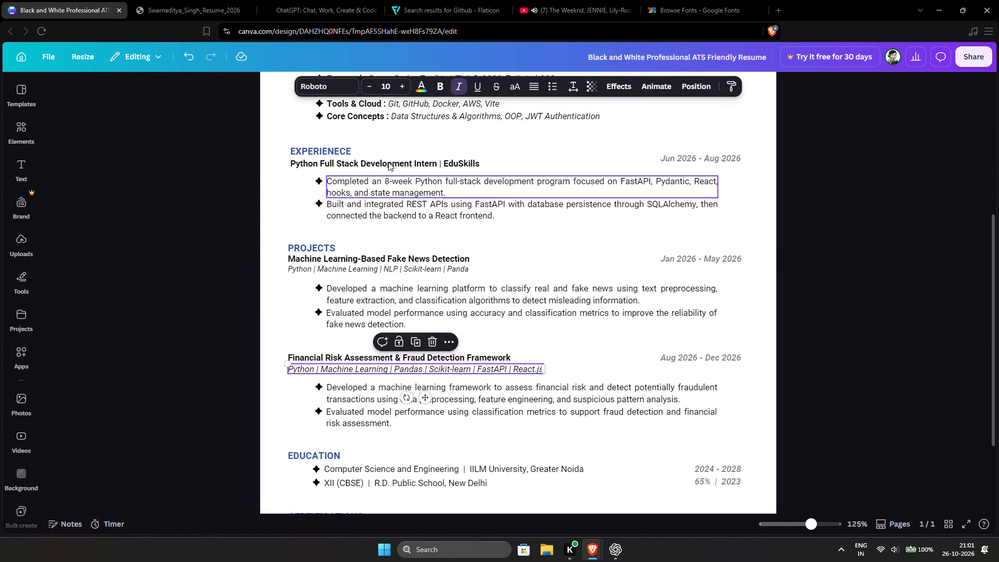
pyautogui.doubleClick(369, 86)
pyautogui.click(395, 87)
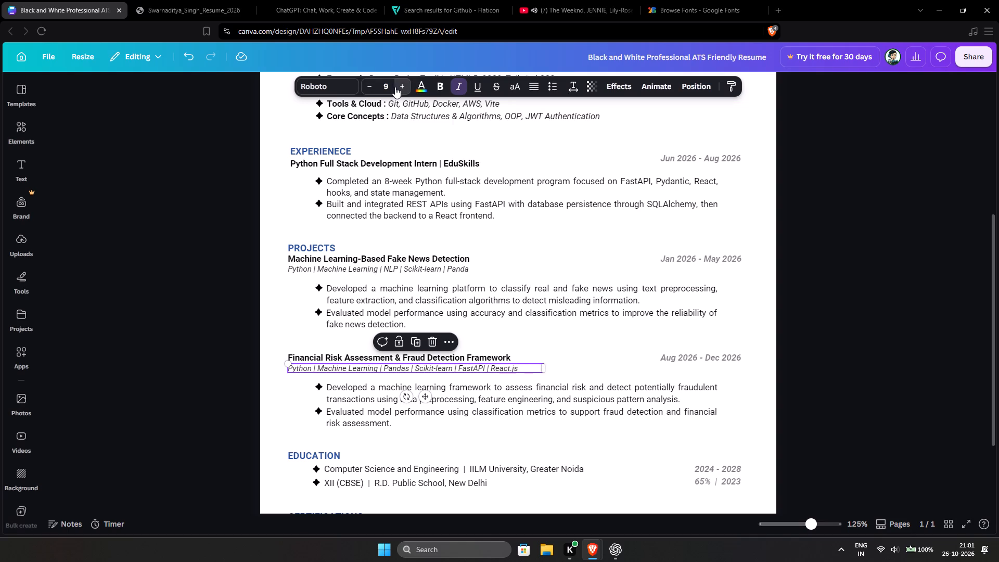
pyautogui.click(839, 304)
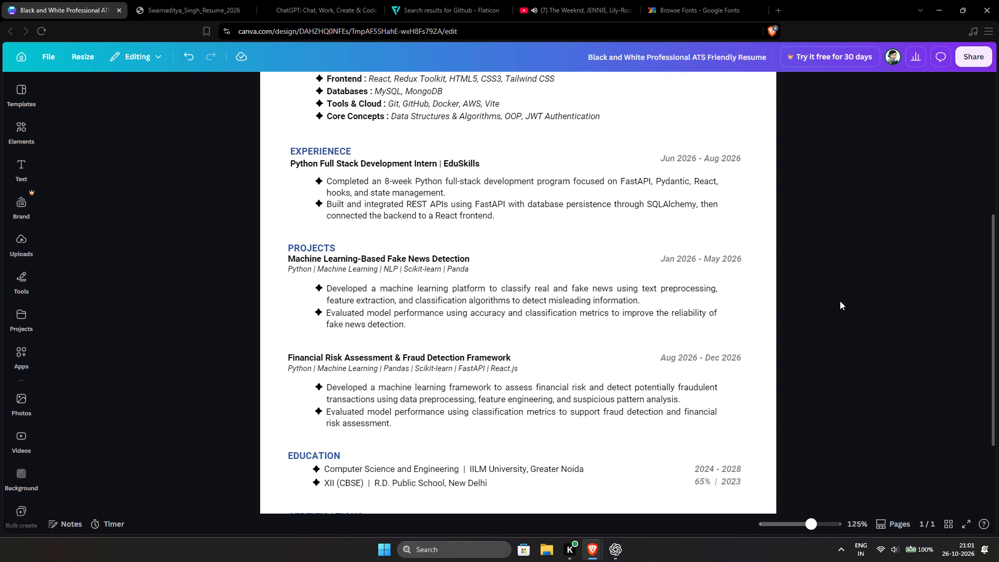
# Delete the stray star overlapping the IILM University logo at the top of the resume.
pyautogui.scroll(-2, 754, 324)
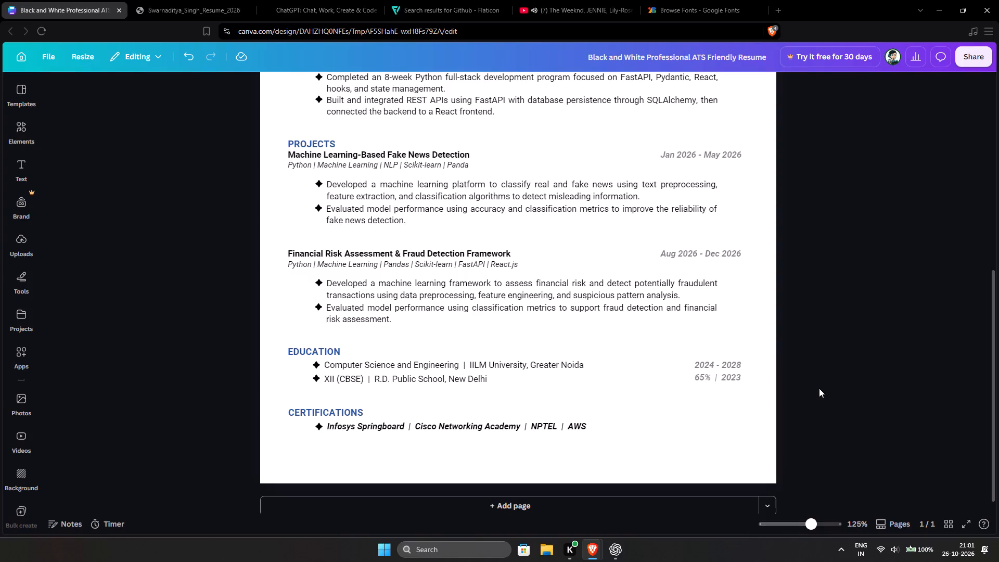
pyautogui.scroll(8, 759, 320)
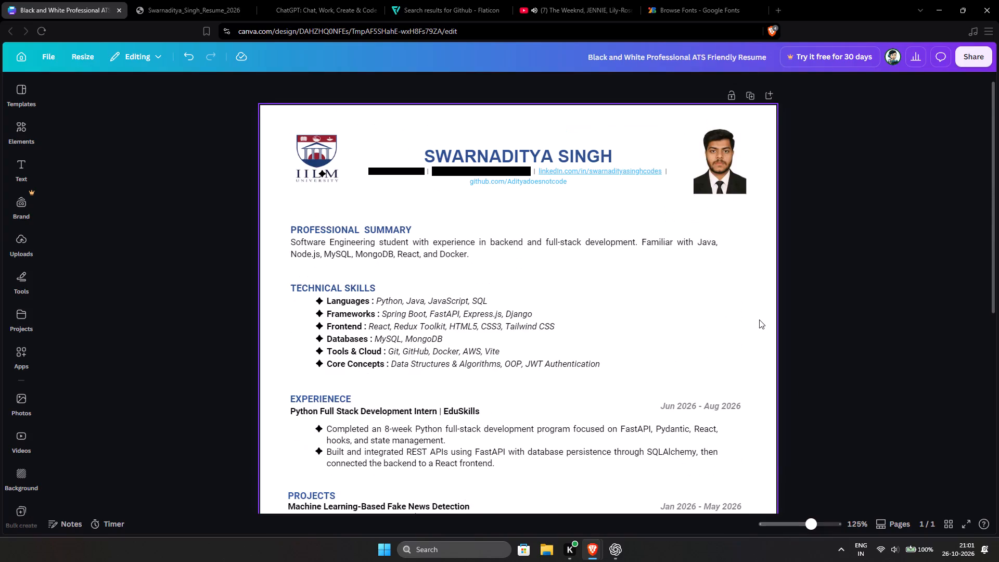
pyautogui.scroll(1, 759, 320)
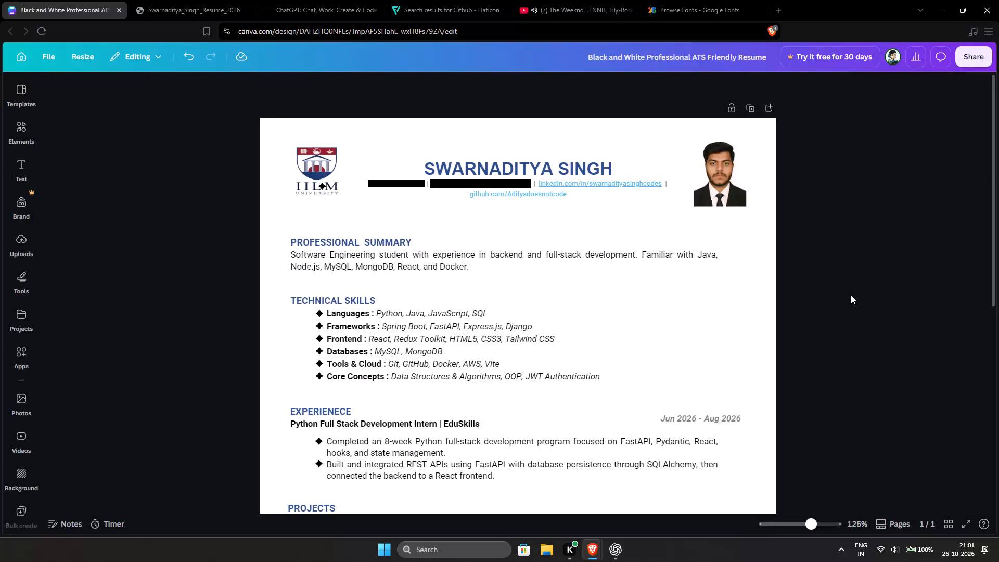
pyautogui.click(321, 187)
pyautogui.press('Delete')
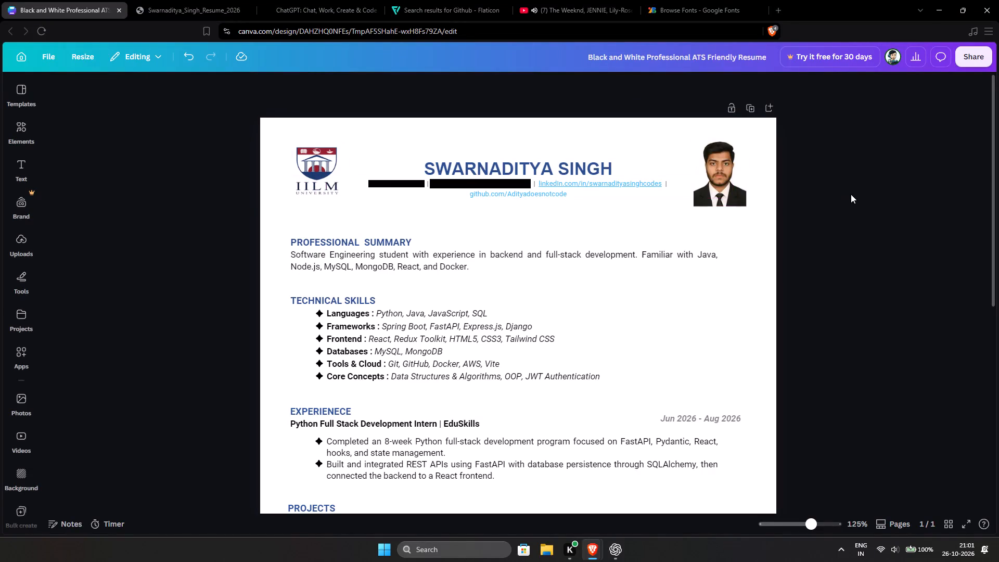
# Download the resume as a PDF with the Print preset and the RGB colour profile.
pyautogui.click(978, 54)
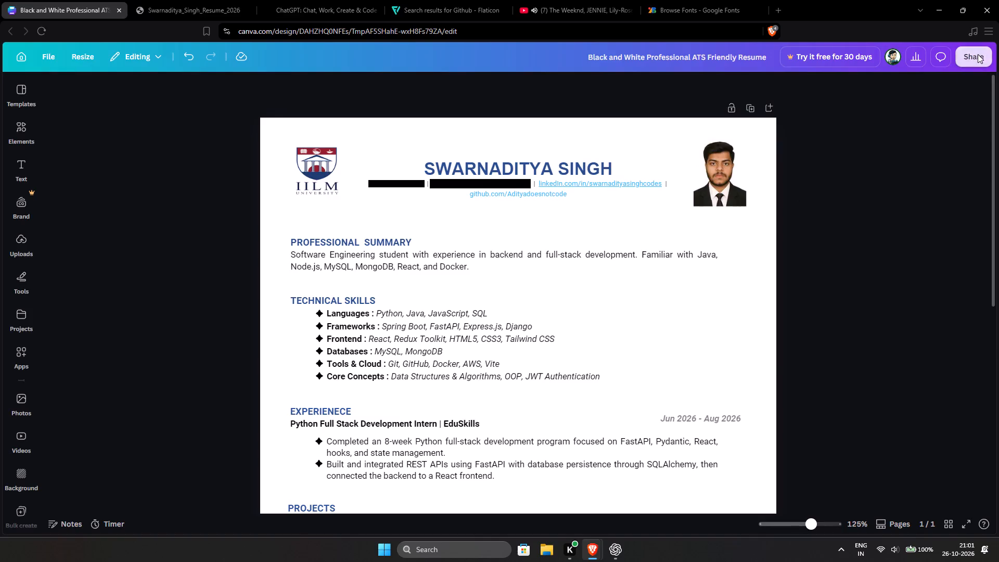
pyautogui.click(806, 299)
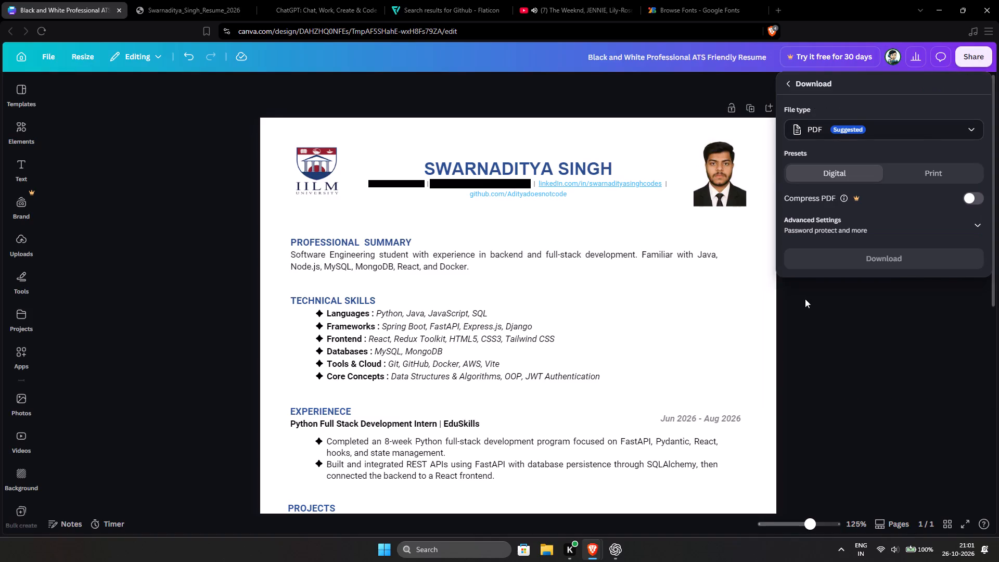
pyautogui.click(923, 175)
pyautogui.click(868, 213)
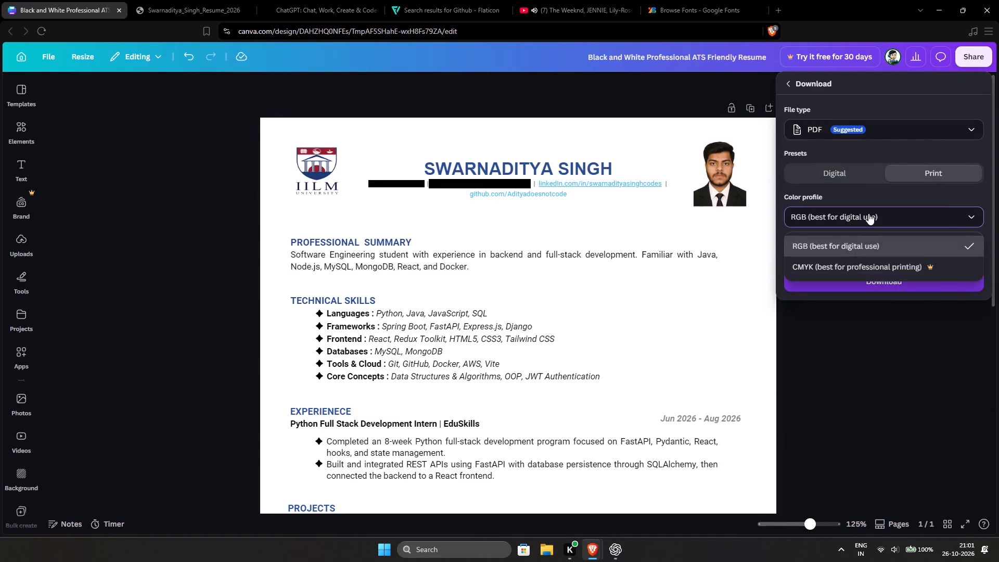
pyautogui.click(872, 245)
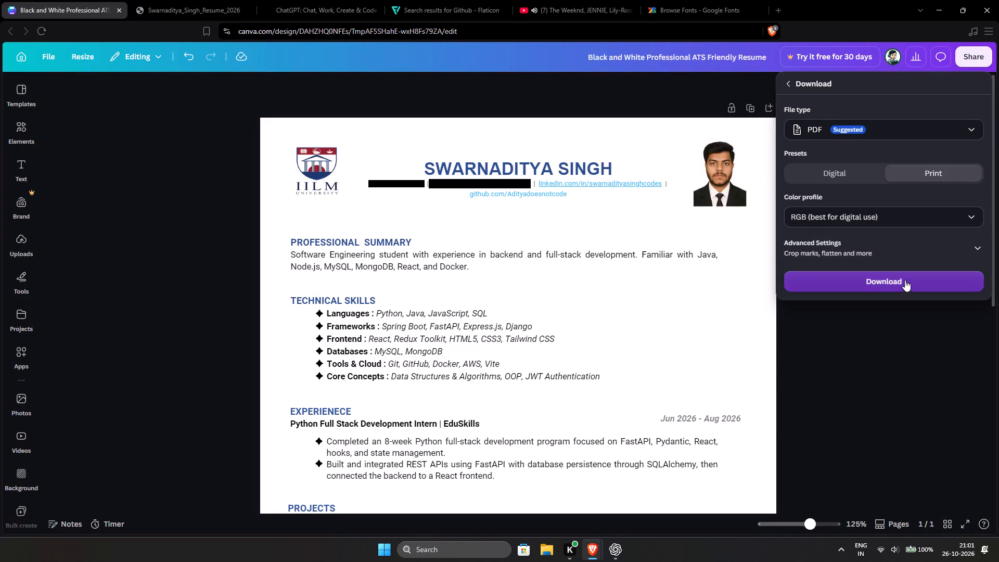
pyautogui.click(905, 281)
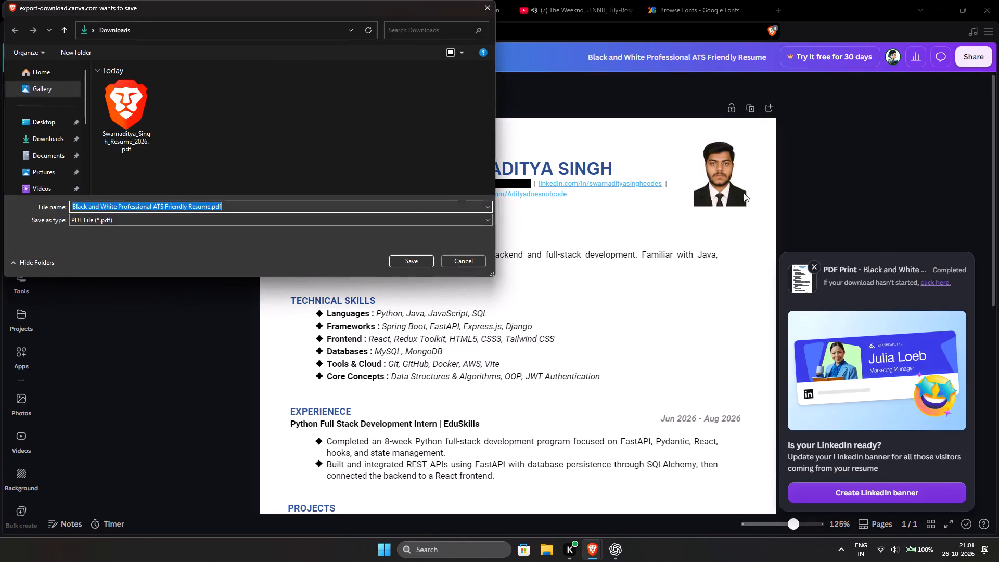
# Save the PDF in Downloads, named with the resume owner's underscore-joined name followed by _2026_Collage_Resume.
pyautogui.click(52, 137)
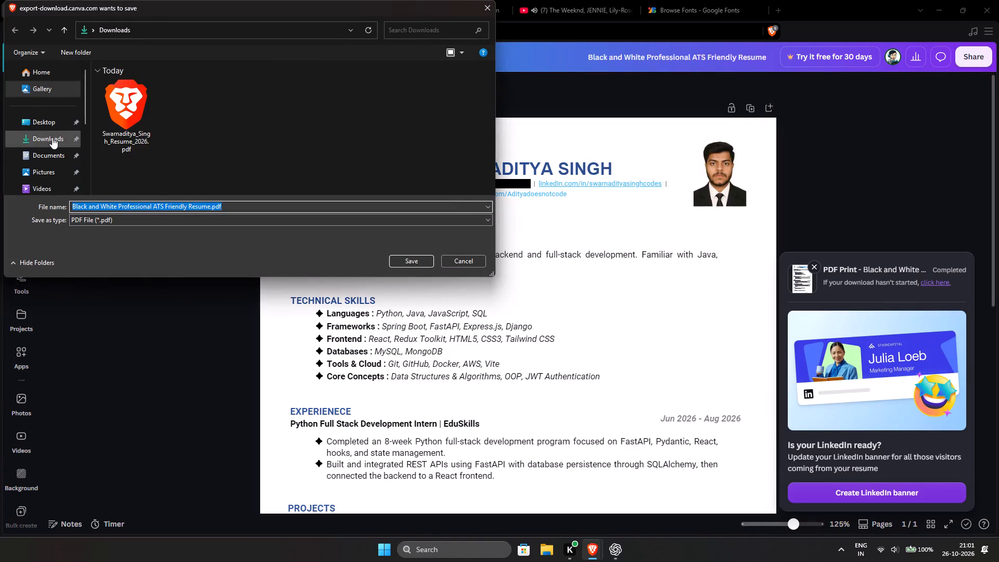
pyautogui.moveTo(189, 207); pyautogui.dragTo(72, 204)
pyautogui.click(191, 208)
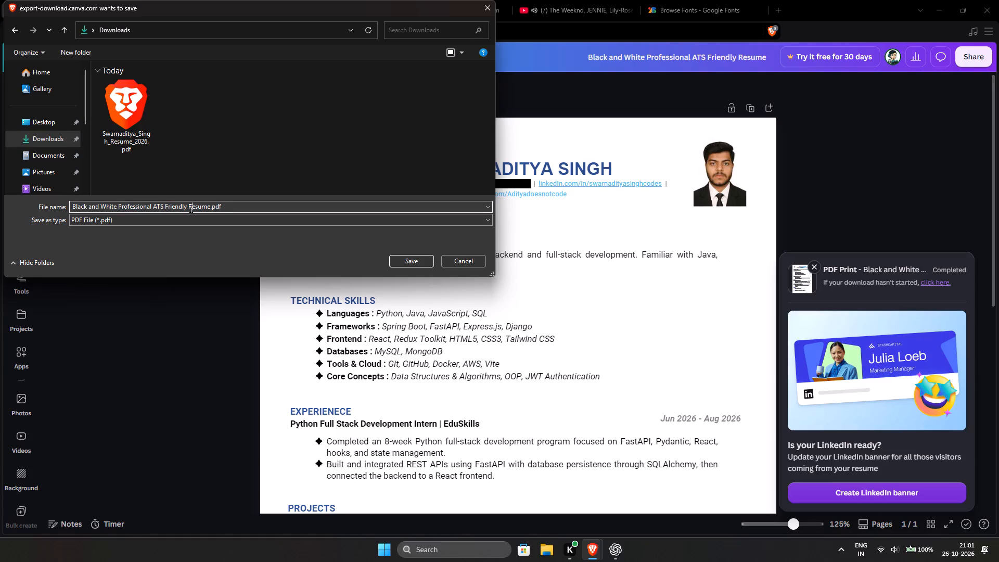
pyautogui.moveTo(189, 208); pyautogui.dragTo(72, 210)
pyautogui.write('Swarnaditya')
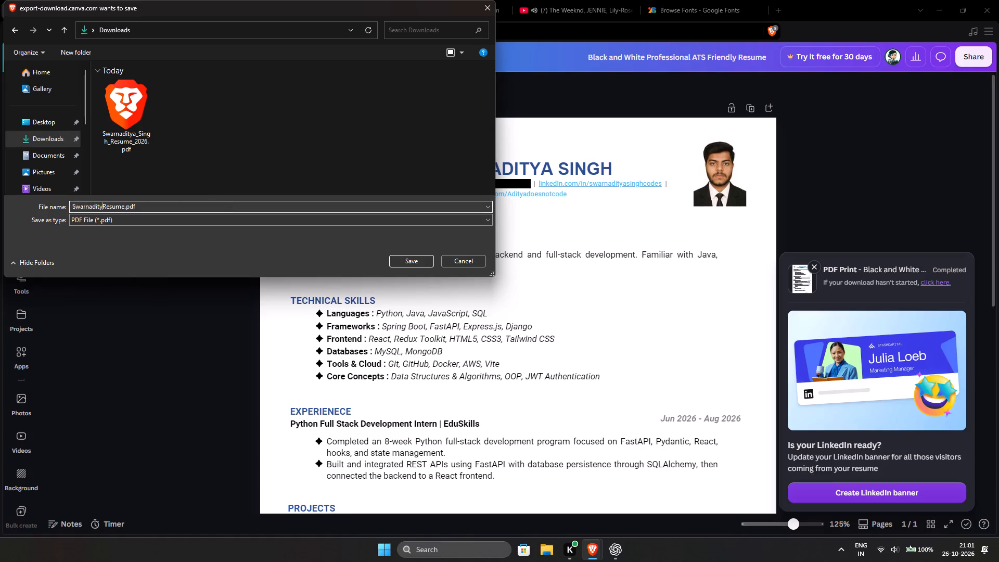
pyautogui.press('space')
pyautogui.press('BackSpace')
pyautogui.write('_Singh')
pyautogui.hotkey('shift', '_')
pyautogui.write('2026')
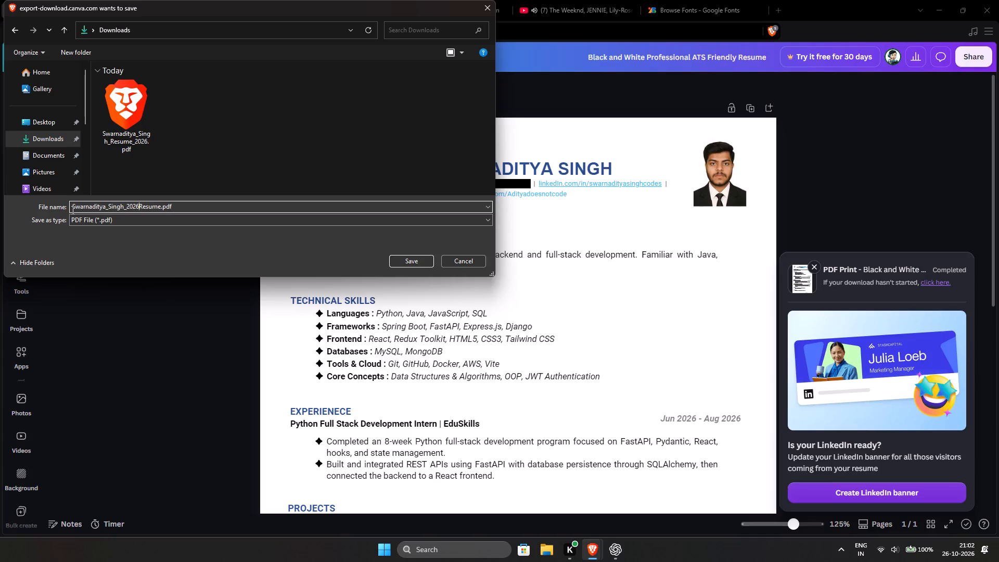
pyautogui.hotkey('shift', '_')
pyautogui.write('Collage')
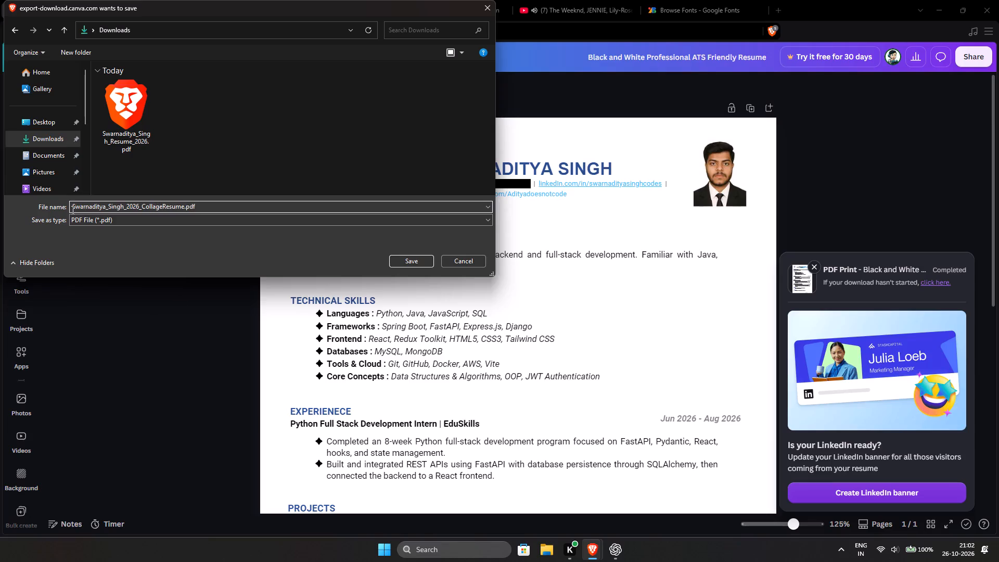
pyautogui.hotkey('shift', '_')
pyautogui.click(415, 260)
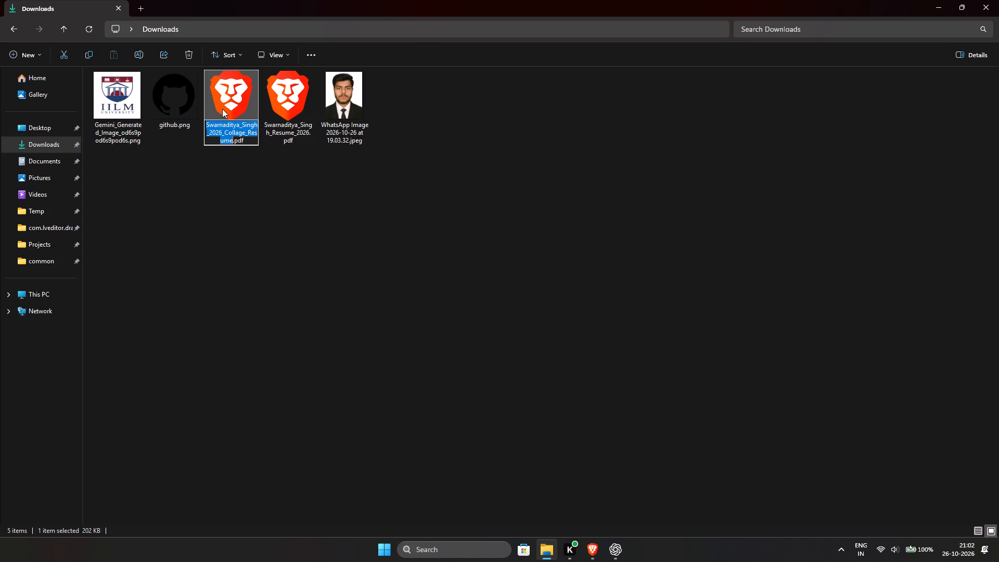
pyautogui.press('Up')
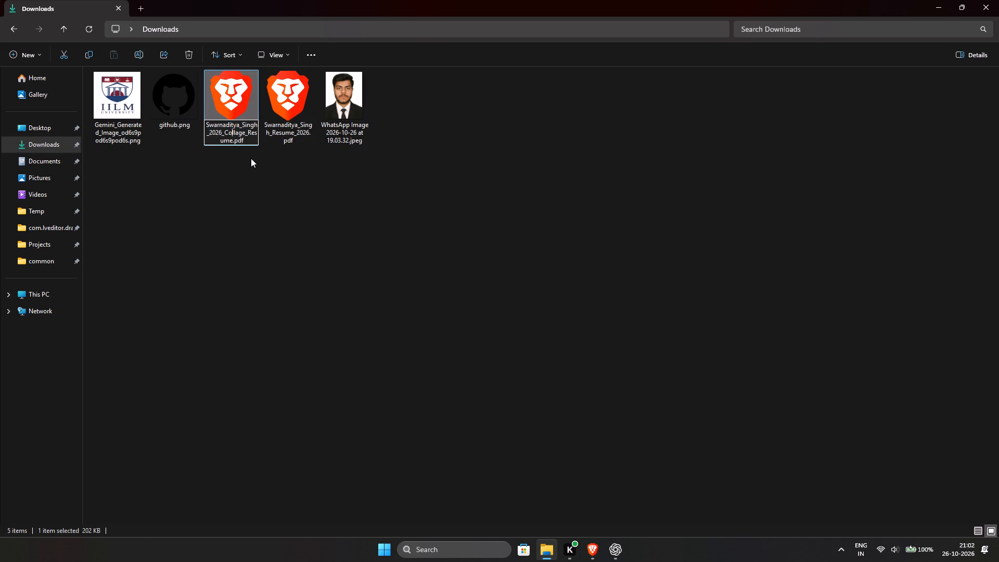
pyautogui.press('Right')
pyautogui.press('Right')
pyautogui.press('Right')
pyautogui.press('BackSpace')
pyautogui.press('e')
pyautogui.press('Return')
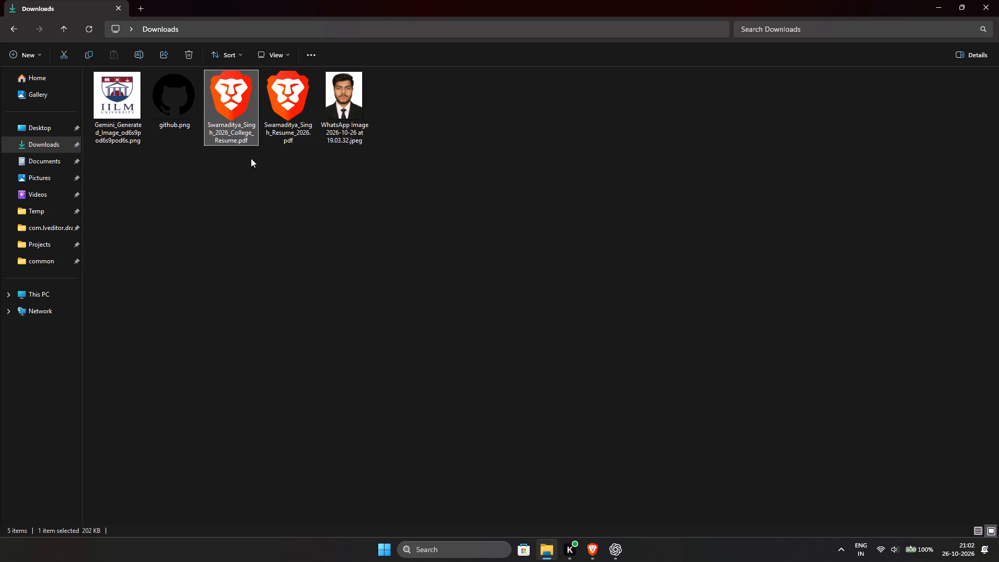
# Move the renamed College resume PDF from Downloads into Documents and open the Documents folder.
pyautogui.moveTo(224, 96); pyautogui.dragTo(39, 163)
pyautogui.click(39, 163)
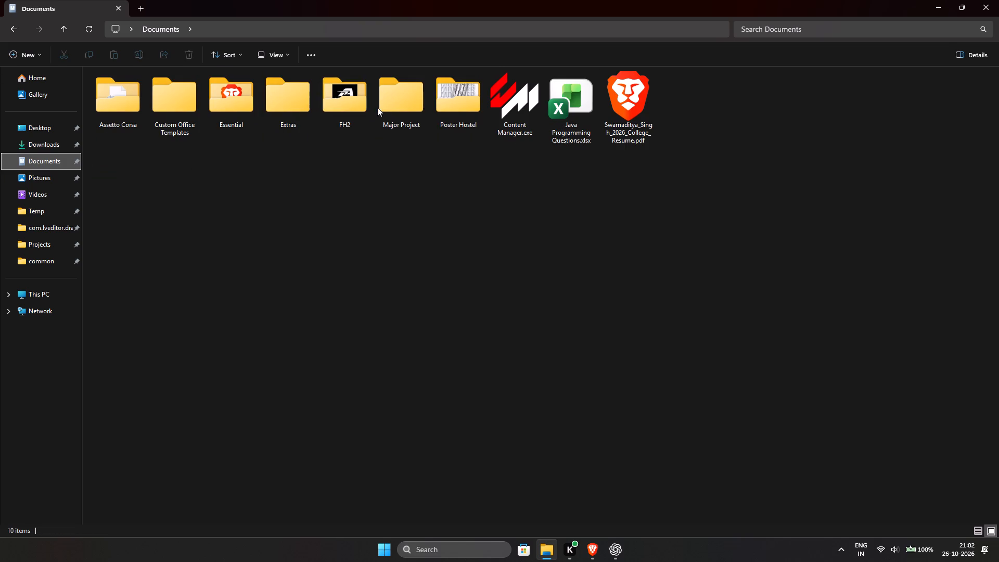
# Check inside the Extras folder in Documents, then permanently delete that folder.
pyautogui.doubleClick(309, 115)
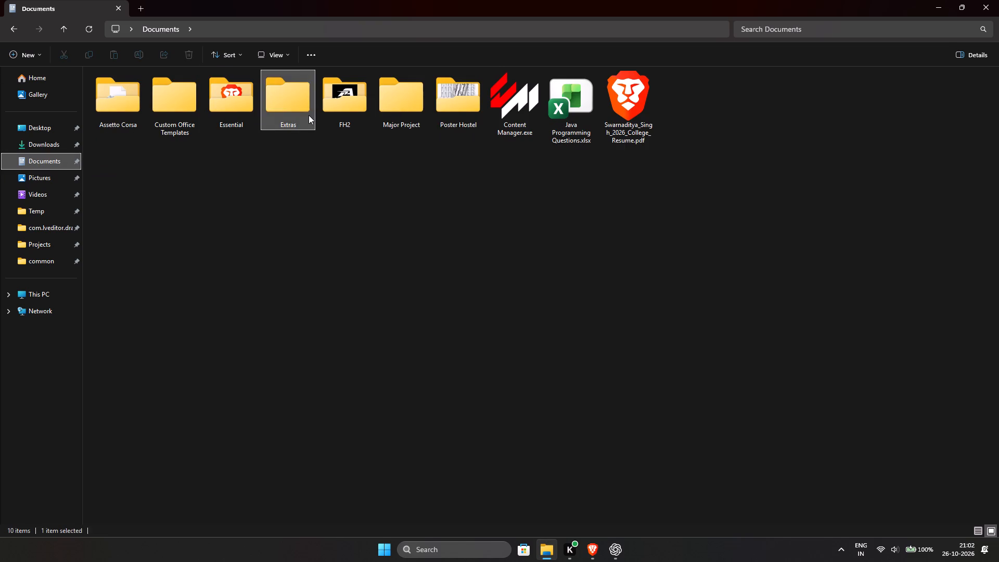
pyautogui.click(7, 36)
pyautogui.click(240, 166)
pyautogui.click(275, 122)
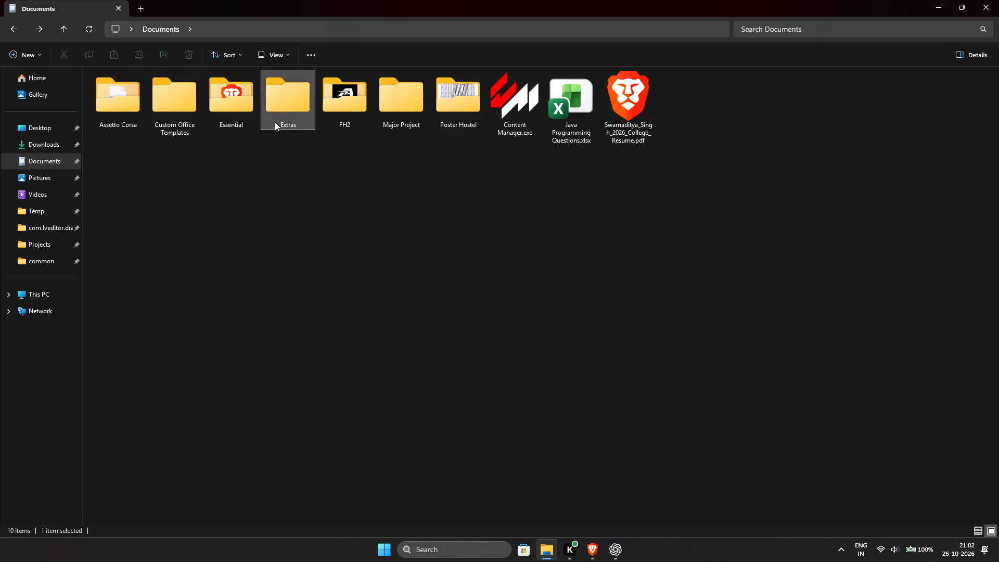
pyautogui.hotkey('shift', 'Delete')
pyautogui.press('Return')
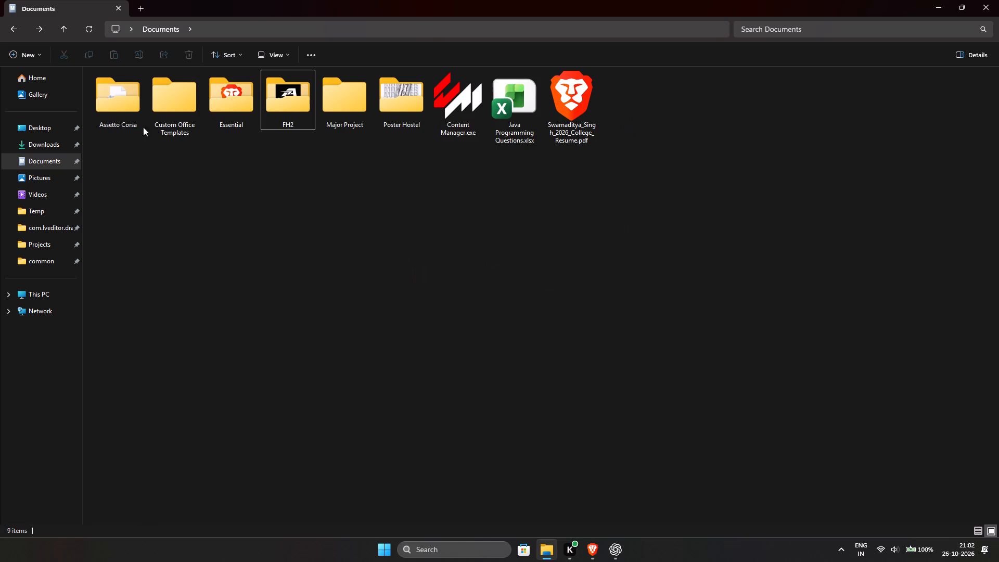
pyautogui.click(416, 120)
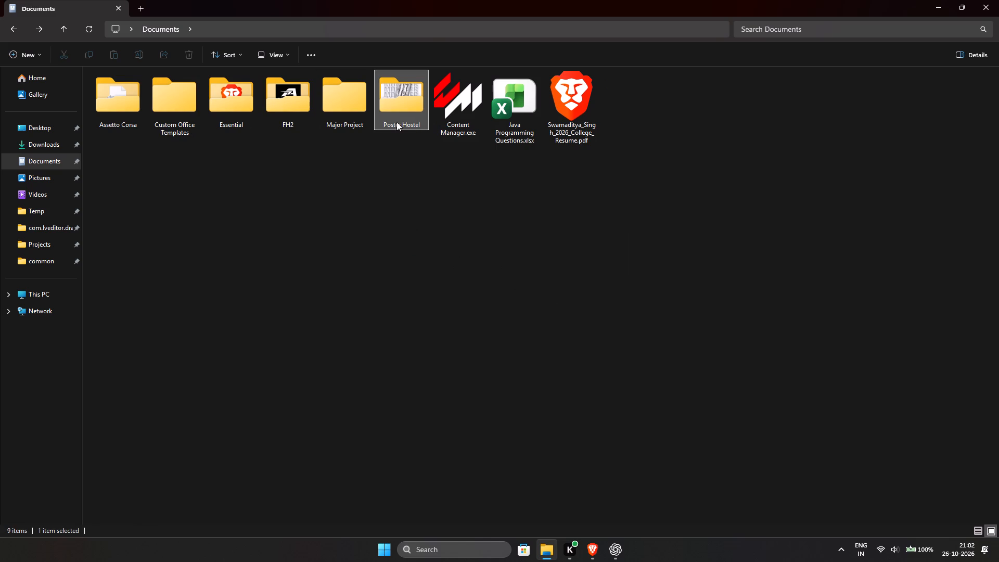
# Permanently delete all remaining files in Downloads: the logo image, github.png, the older resume PDF and the WhatsApp photo.
pyautogui.click(21, 144)
pyautogui.moveTo(338, 150); pyautogui.dragTo(128, 91)
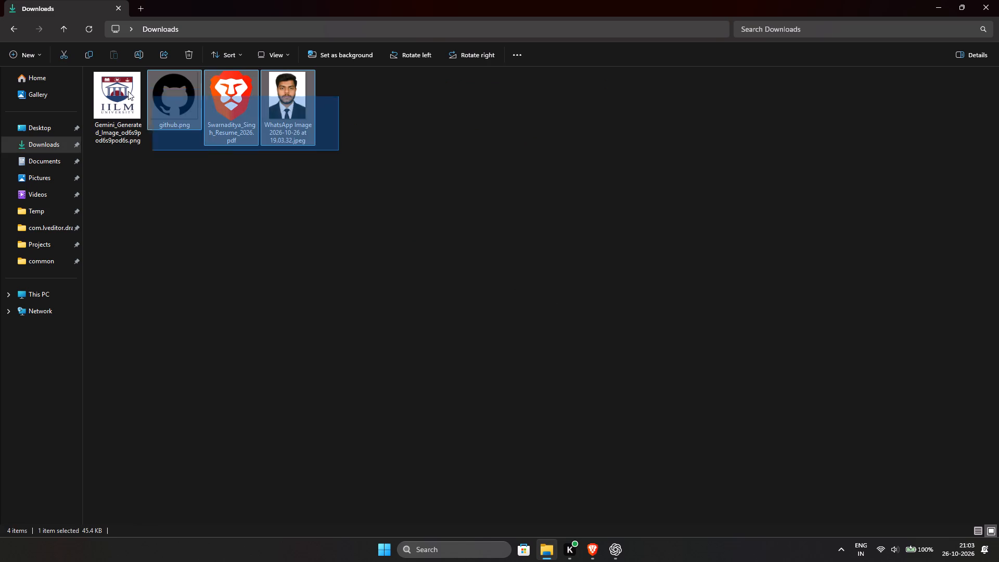
pyautogui.moveTo(128, 91); pyautogui.dragTo(106, 87)
pyautogui.hotkey('shift', 'Delete')
pyautogui.press('Return')
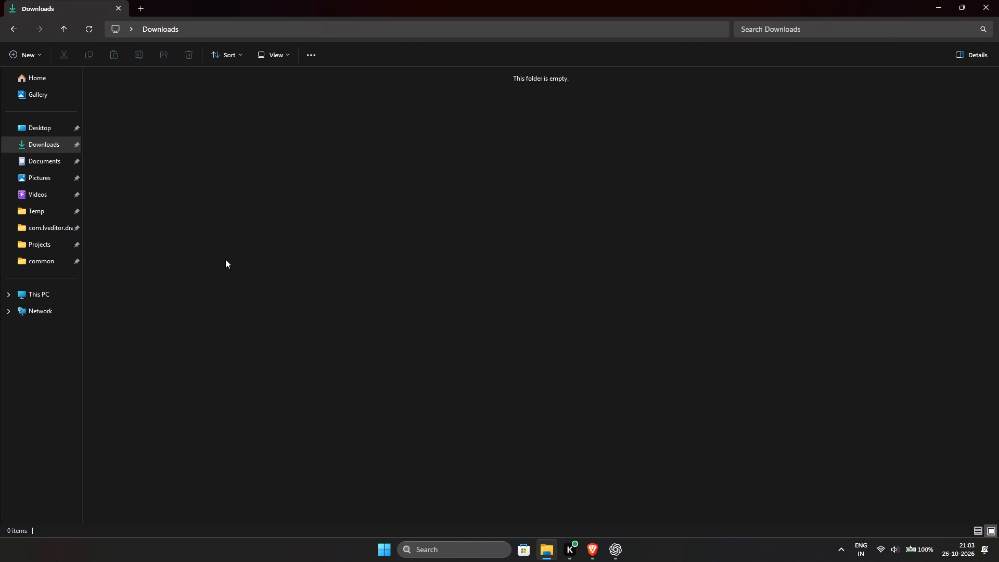
# Return to the Documents folder holding the resume PDF, and search for and launch WhatsApp.
pyautogui.click(53, 161)
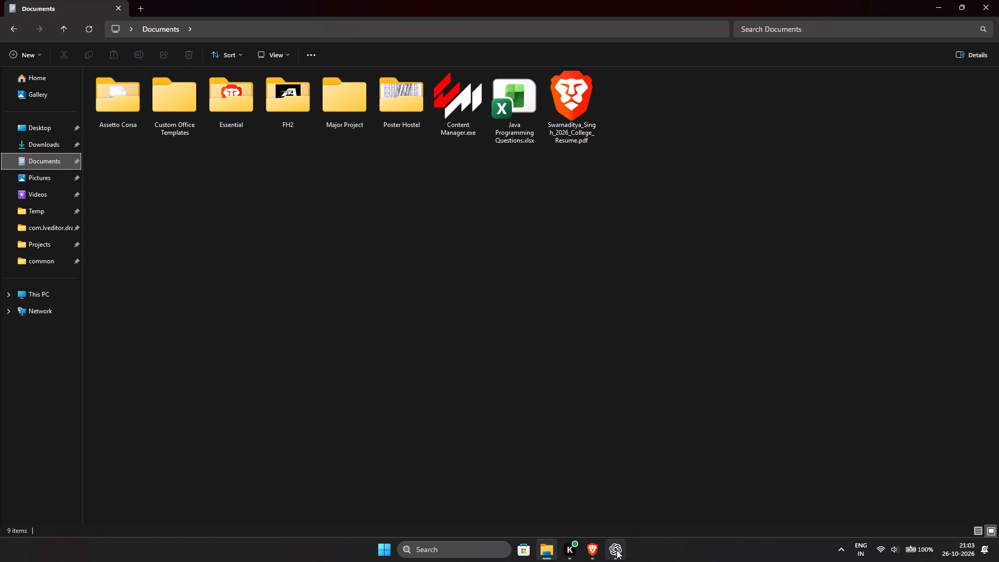
pyautogui.write('what')
pyautogui.press('Return')
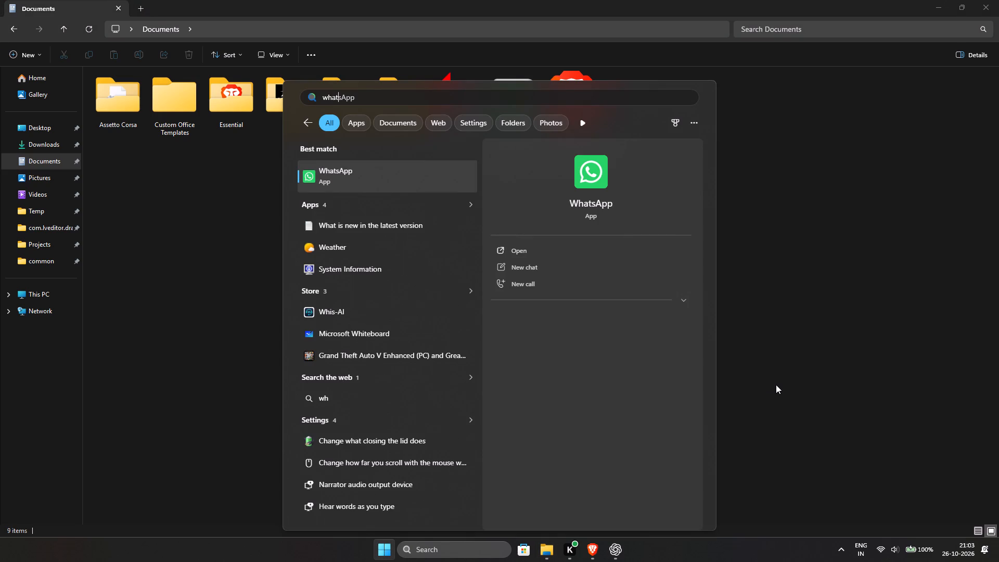